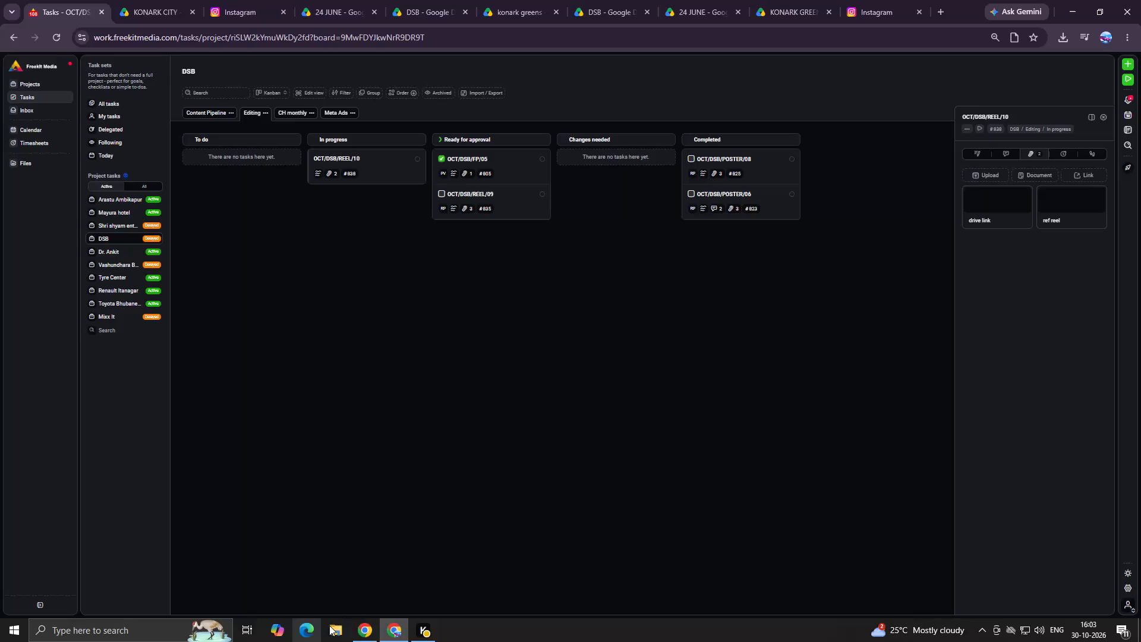
# Open Proton VPN, check its connection status, and dismiss its window.
pyautogui.click(157, 640)
pyautogui.doubleClick(97, 338)
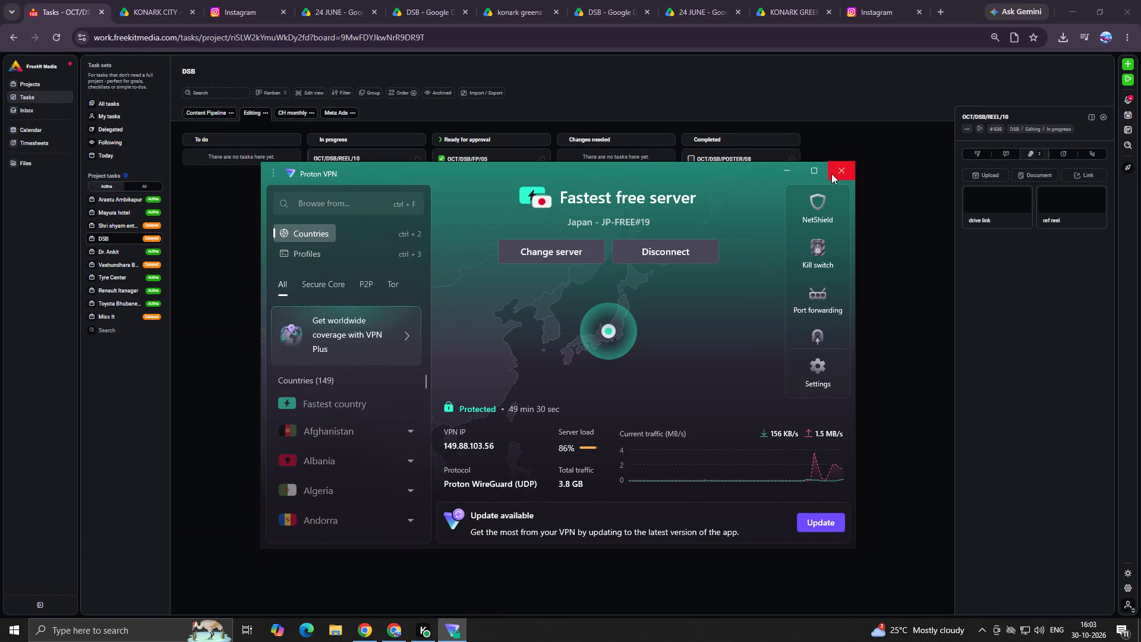
pyautogui.click(826, 140)
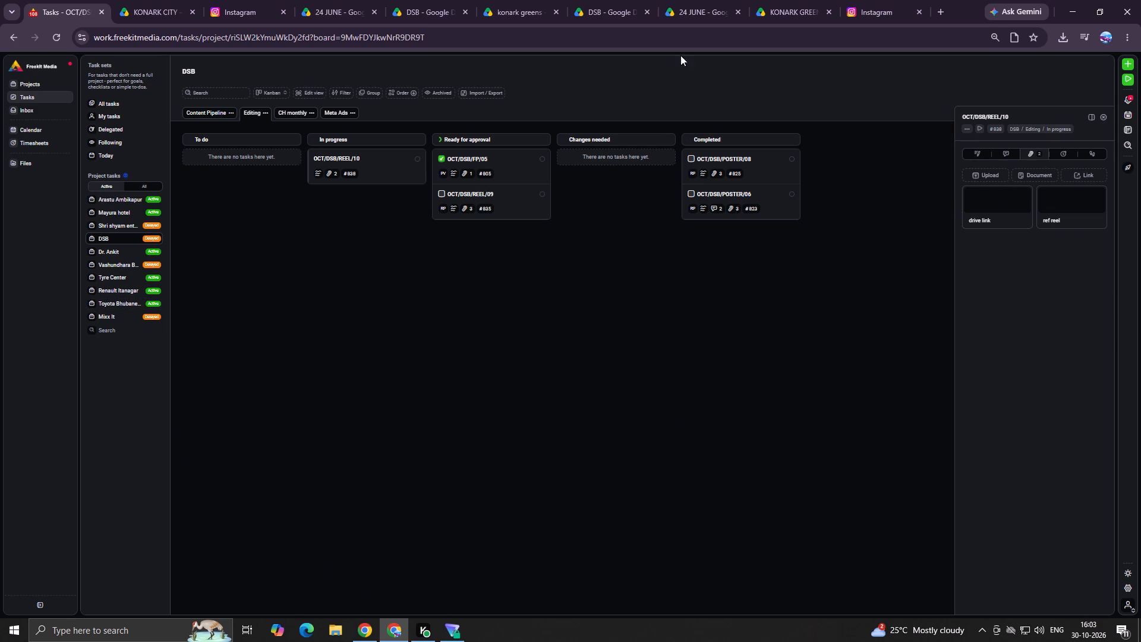
# Open the drive link attached to task OCT/DSB/REEL/10 and browse the 18 SEPT folder inside KONARK CITY.
pyautogui.doubleClick(994, 211)
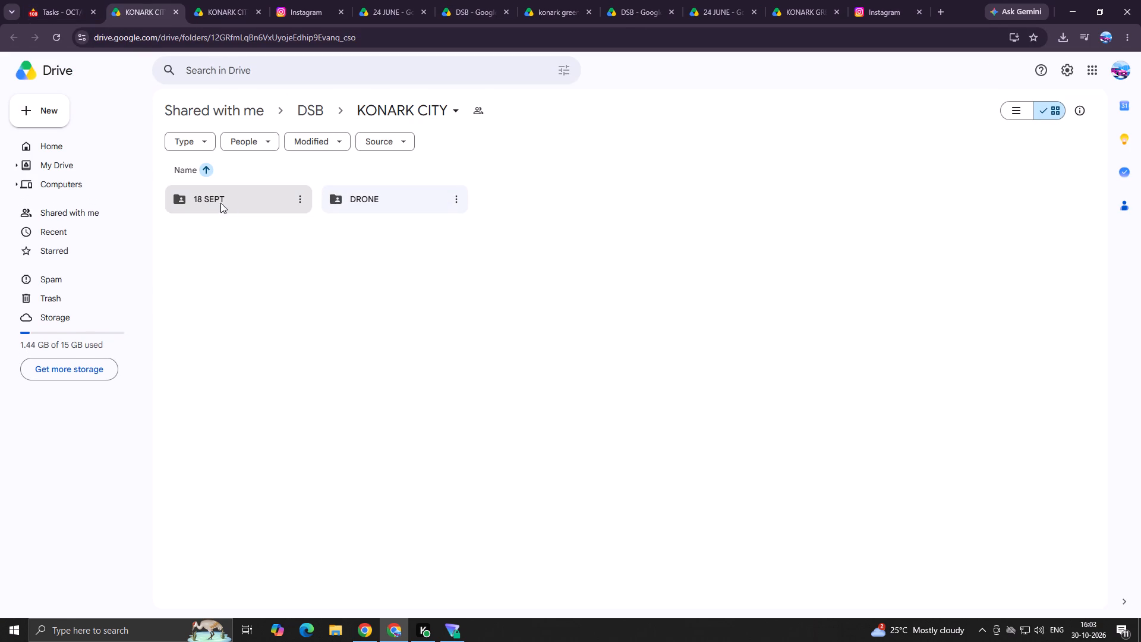
pyautogui.doubleClick(216, 199)
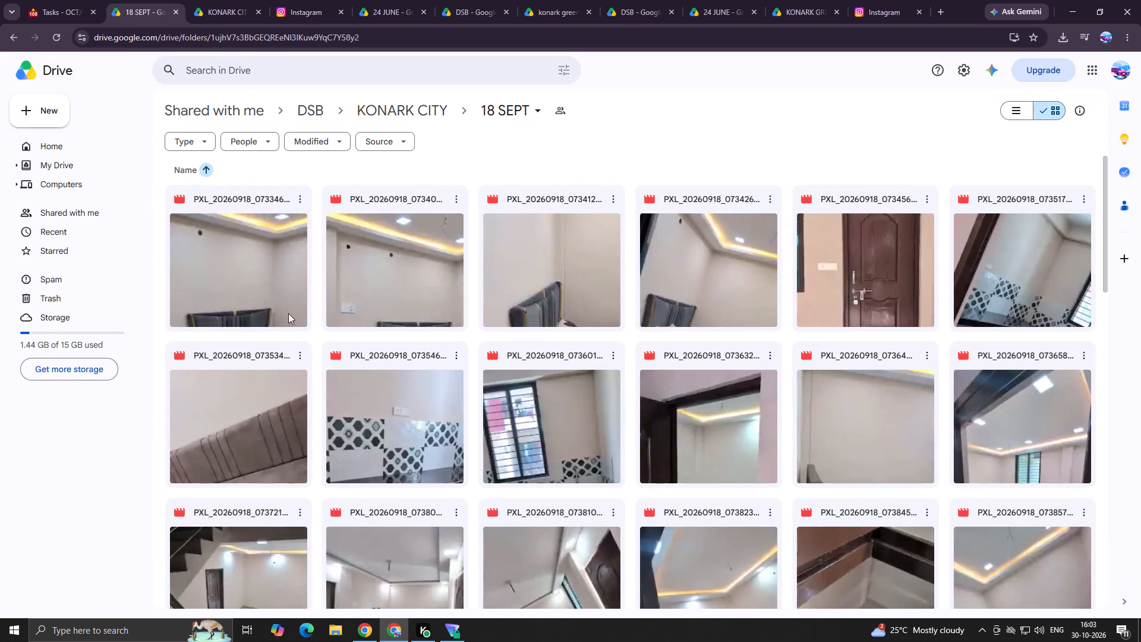
pyautogui.scroll(-20, 526, 402)
pyautogui.scroll(-6, 526, 402)
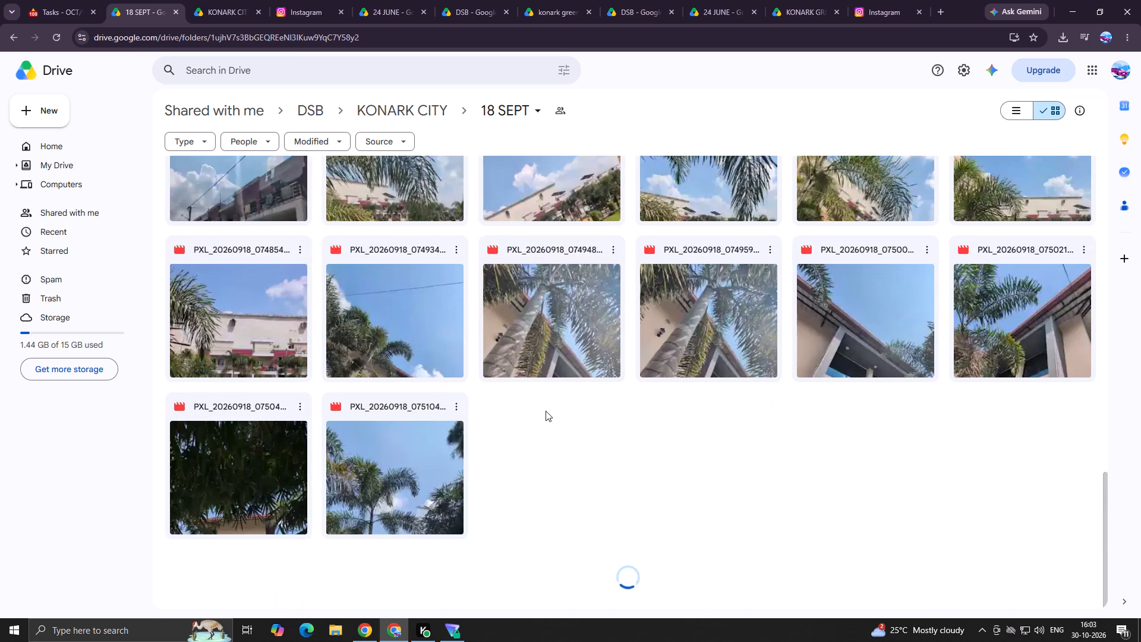
pyautogui.scroll(-18, 546, 411)
pyautogui.scroll(16, 546, 424)
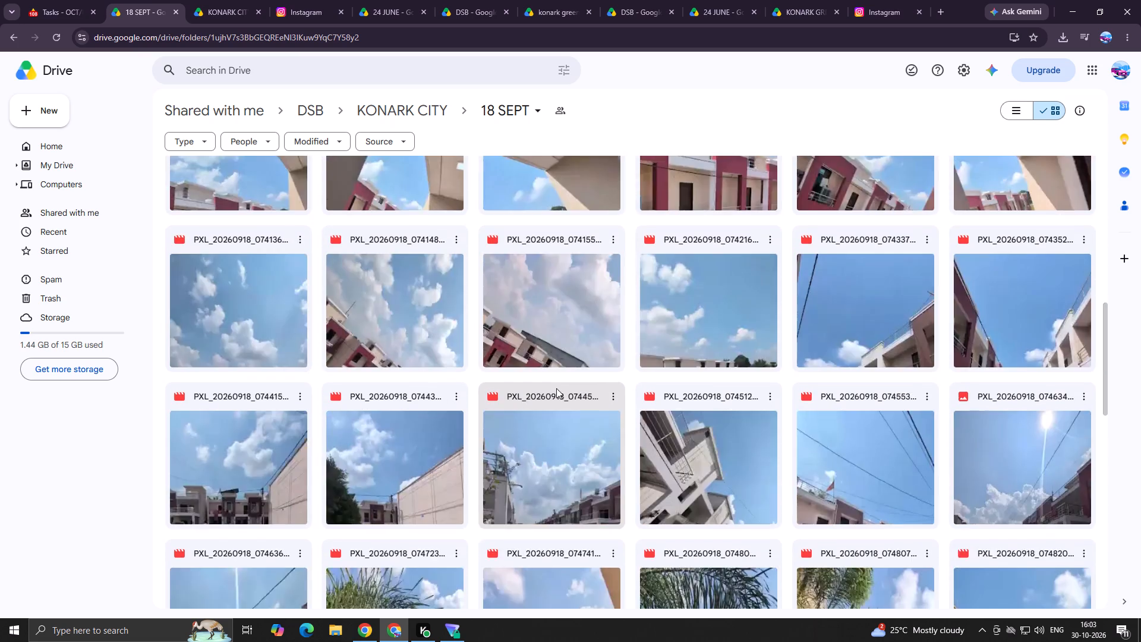
pyautogui.scroll(15, 556, 388)
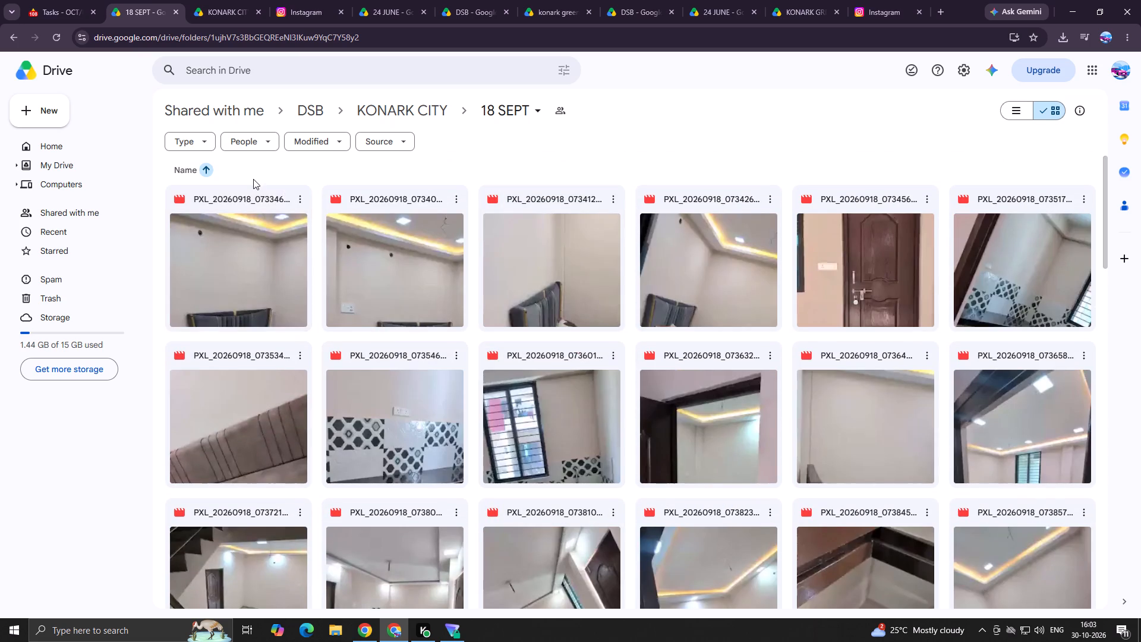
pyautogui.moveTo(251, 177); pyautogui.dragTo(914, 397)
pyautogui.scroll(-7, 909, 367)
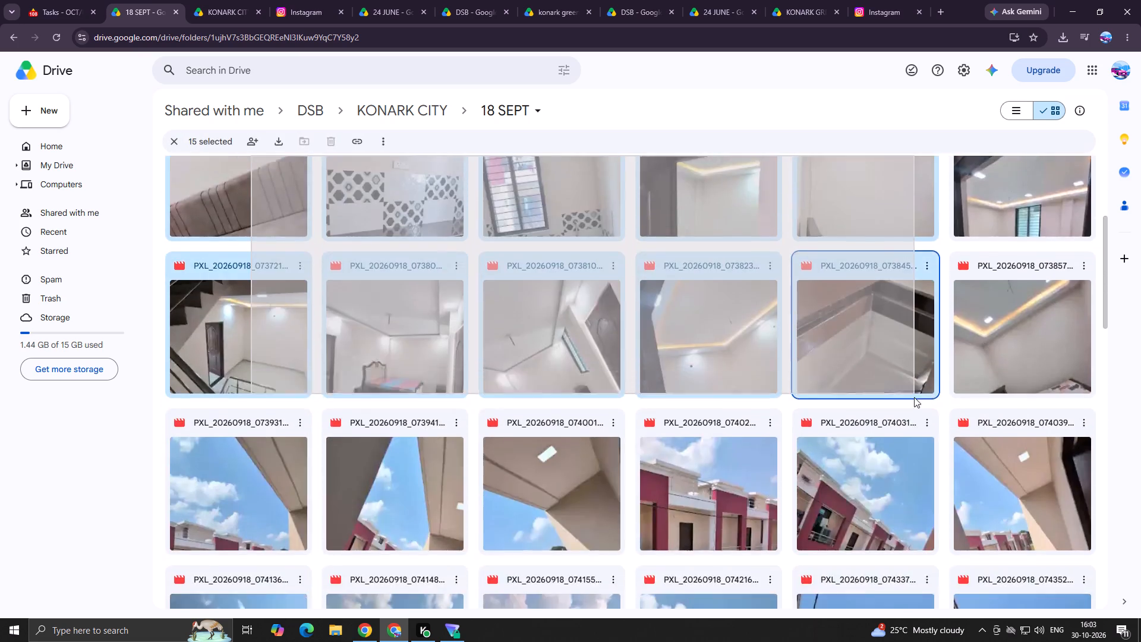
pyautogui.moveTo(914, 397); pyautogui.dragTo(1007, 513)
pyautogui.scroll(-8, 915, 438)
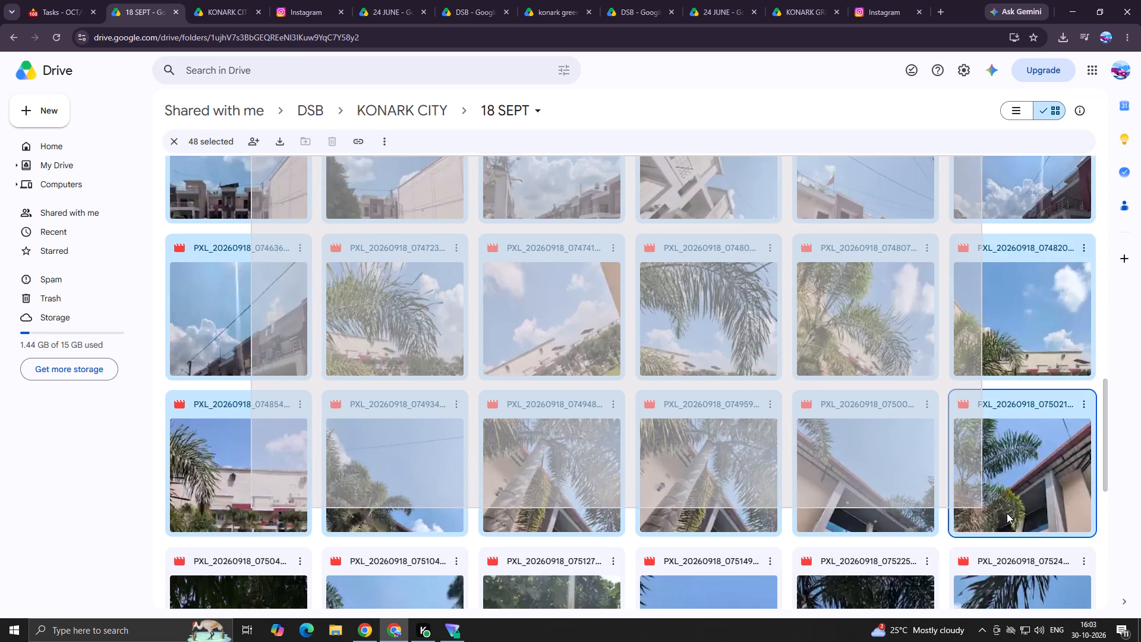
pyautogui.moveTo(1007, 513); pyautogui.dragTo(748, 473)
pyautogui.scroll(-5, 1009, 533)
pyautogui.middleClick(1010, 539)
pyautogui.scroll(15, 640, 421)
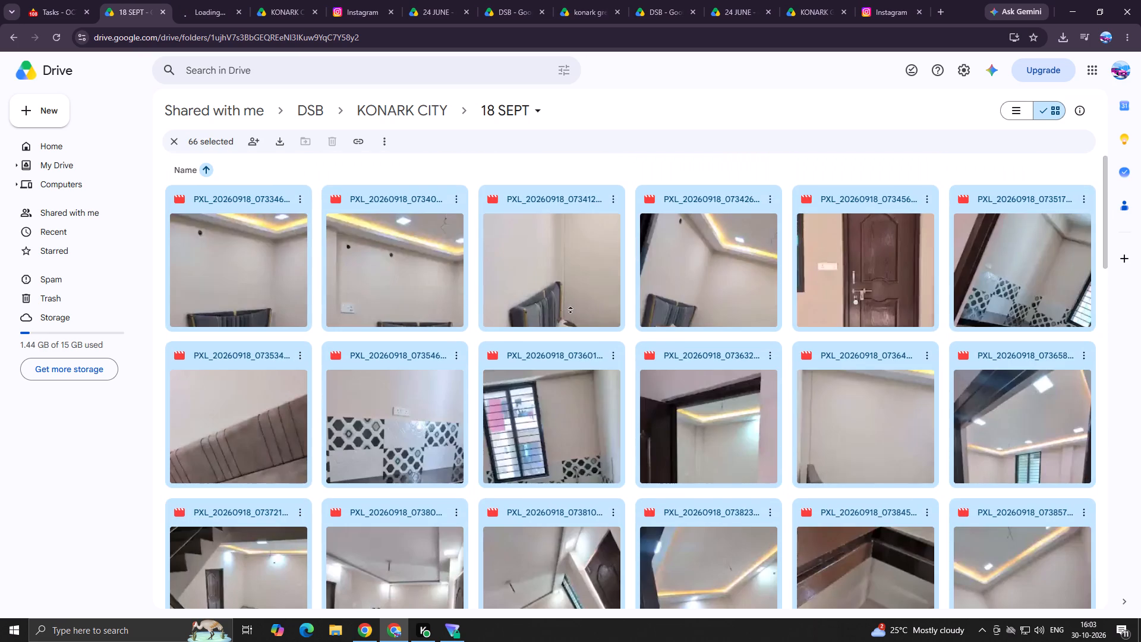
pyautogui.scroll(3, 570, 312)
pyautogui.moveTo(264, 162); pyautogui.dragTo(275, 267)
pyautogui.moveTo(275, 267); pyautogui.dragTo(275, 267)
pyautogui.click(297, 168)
# Select all files in the 18 SEPT folder, from the first PXL clip through the final WhatsApp image, and download them.
pyautogui.moveTo(263, 179); pyautogui.dragTo(1028, 265)
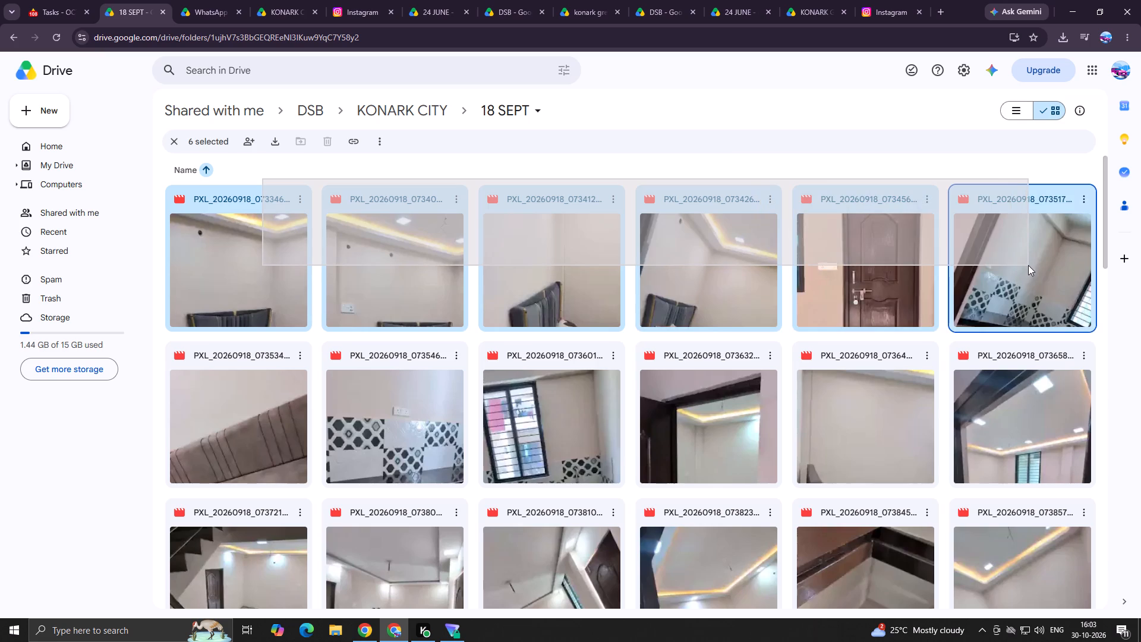
pyautogui.moveTo(1028, 265); pyautogui.dragTo(1057, 520)
pyautogui.scroll(-4, 1029, 284)
pyautogui.scroll(-3, 1057, 505)
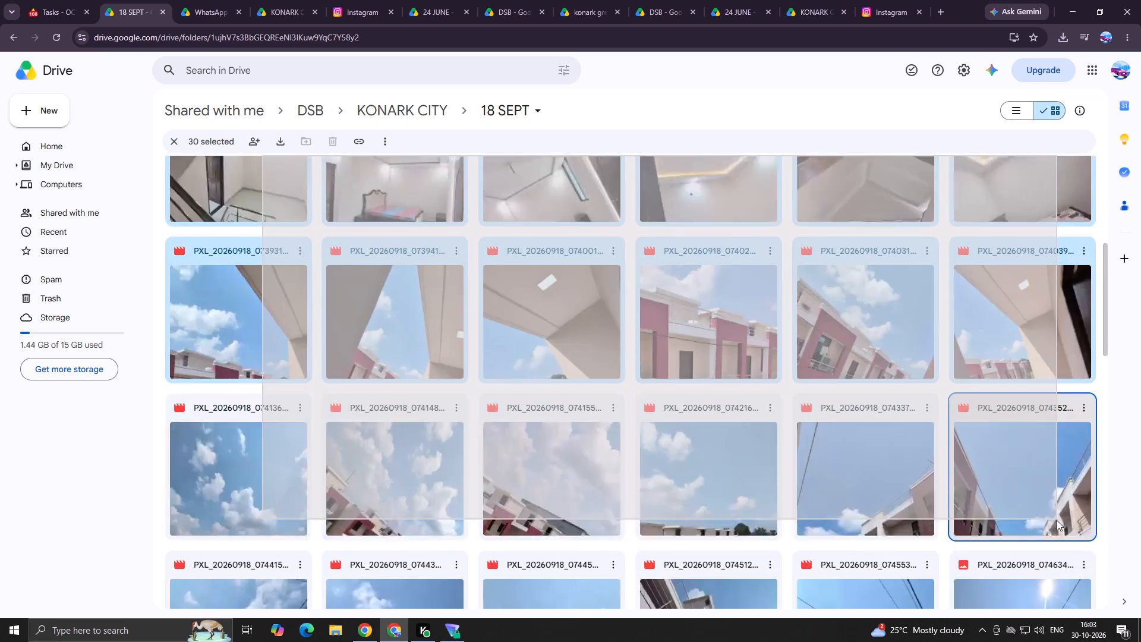
pyautogui.moveTo(1057, 520); pyautogui.dragTo(1050, 530)
pyautogui.scroll(-11, 1054, 524)
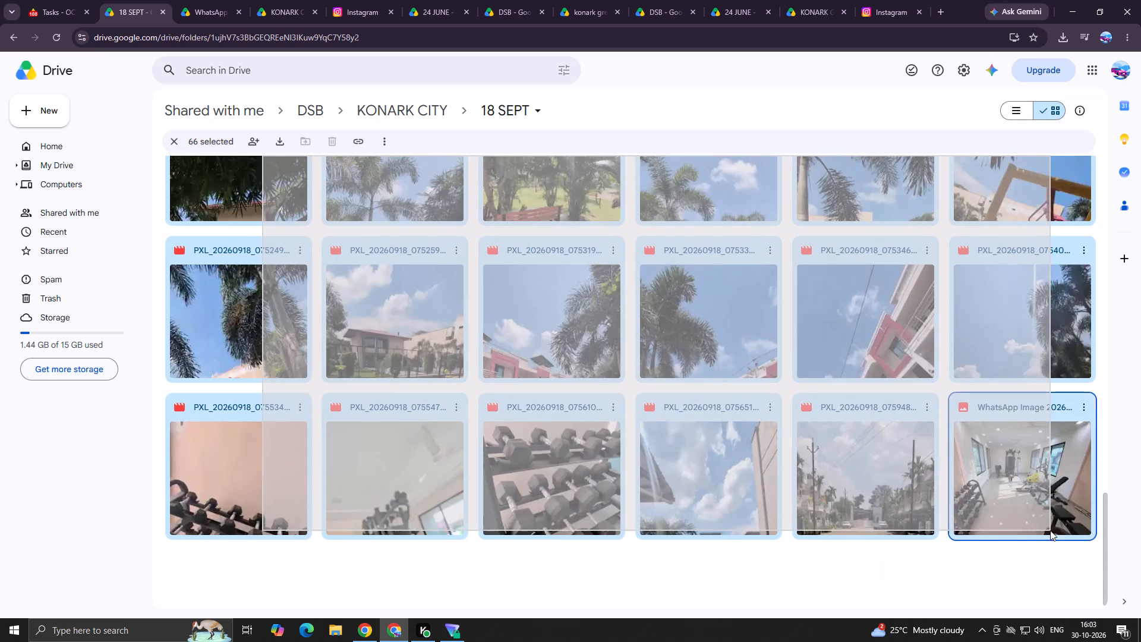
pyautogui.moveTo(1050, 530); pyautogui.dragTo(1026, 555)
pyautogui.scroll(-2, 1048, 531)
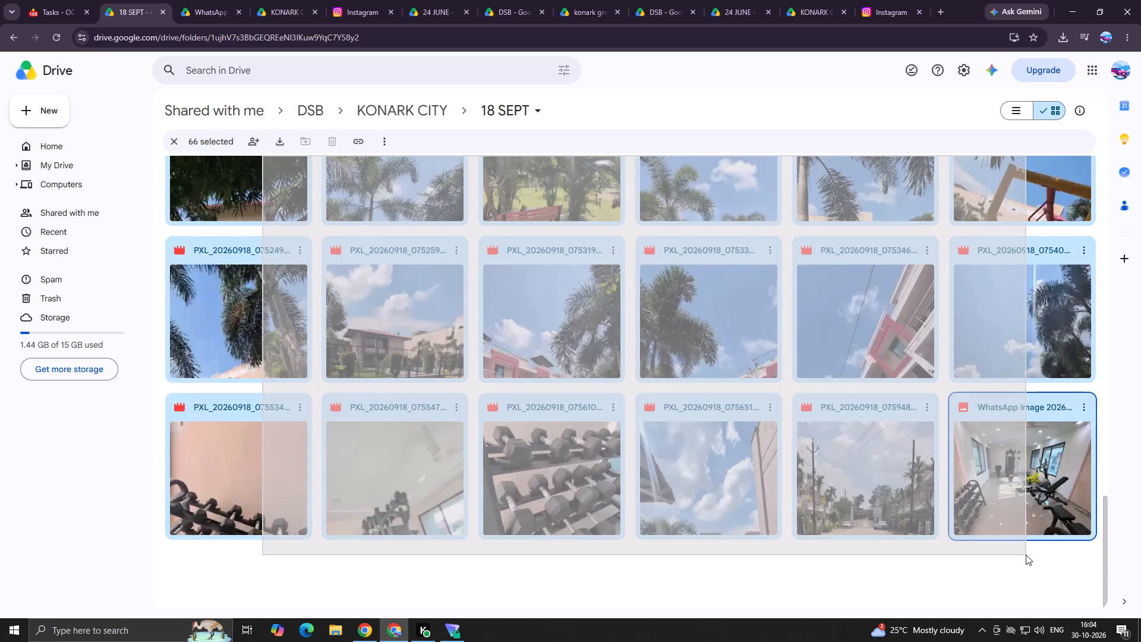
pyautogui.moveTo(1026, 555); pyautogui.dragTo(1026, 556)
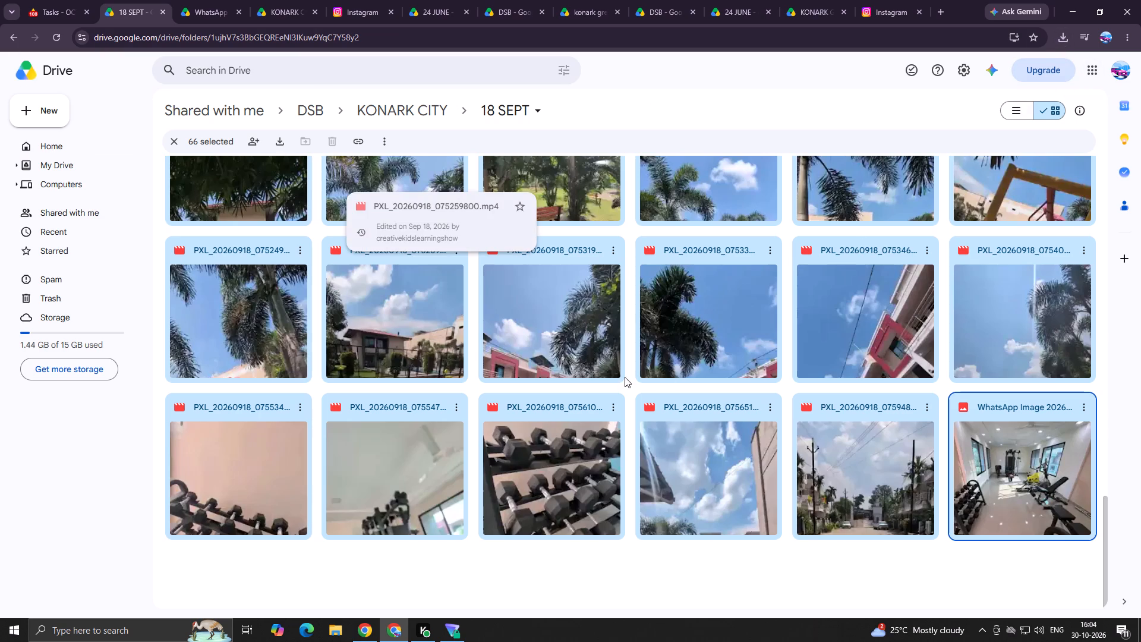
pyautogui.rightClick(667, 350)
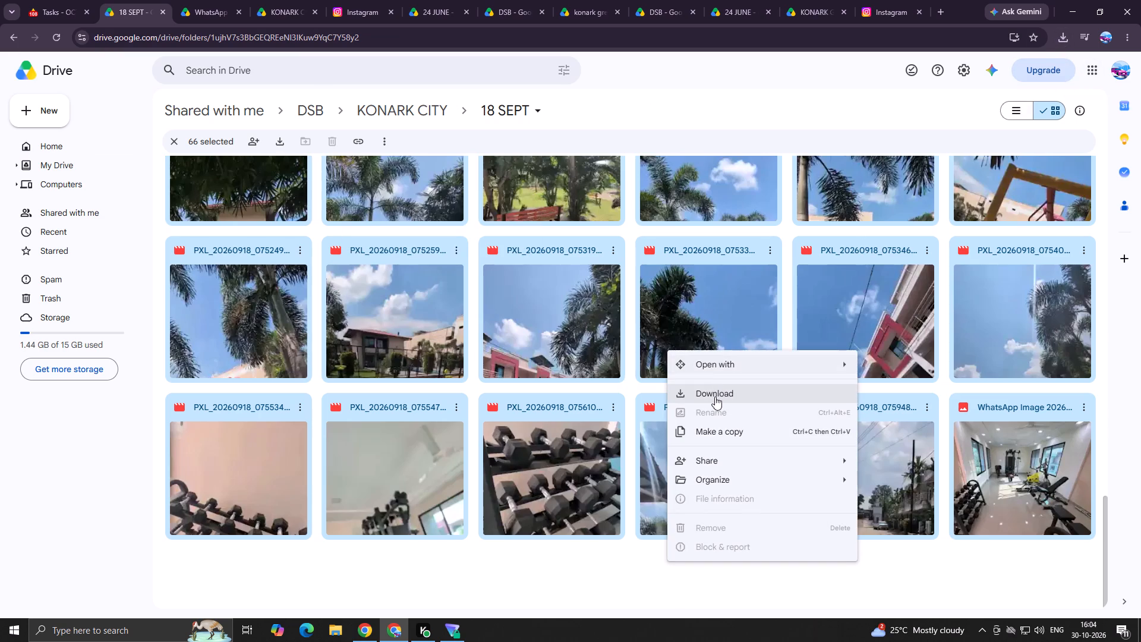
# Download all the selected clips and images from the 18 SEPT folder inside KONARK CITY.
pyautogui.click(715, 396)
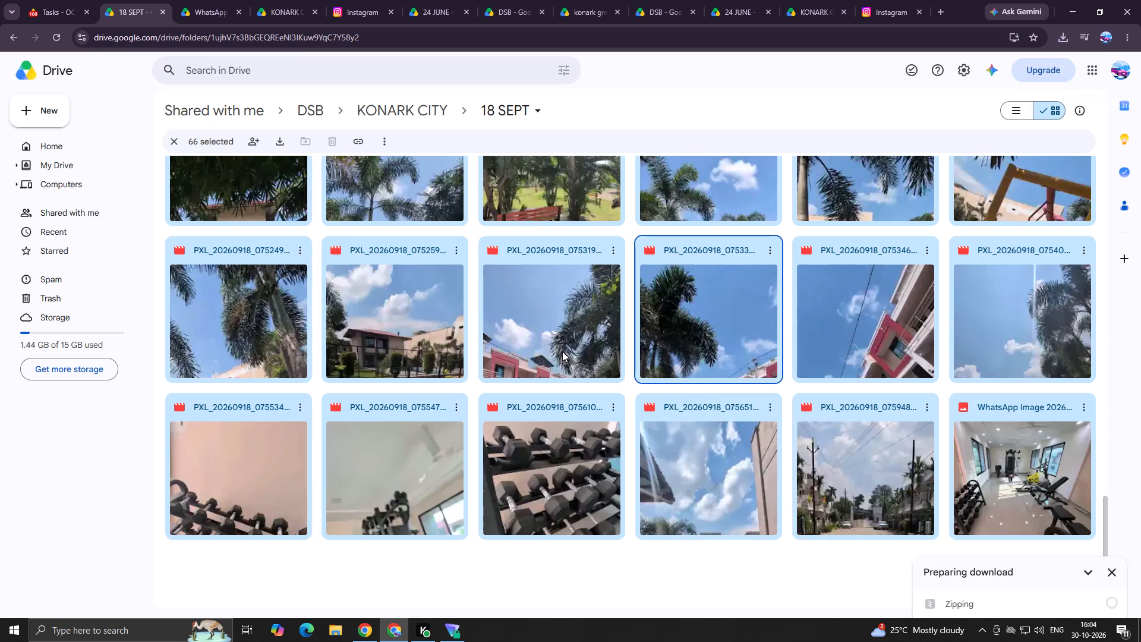
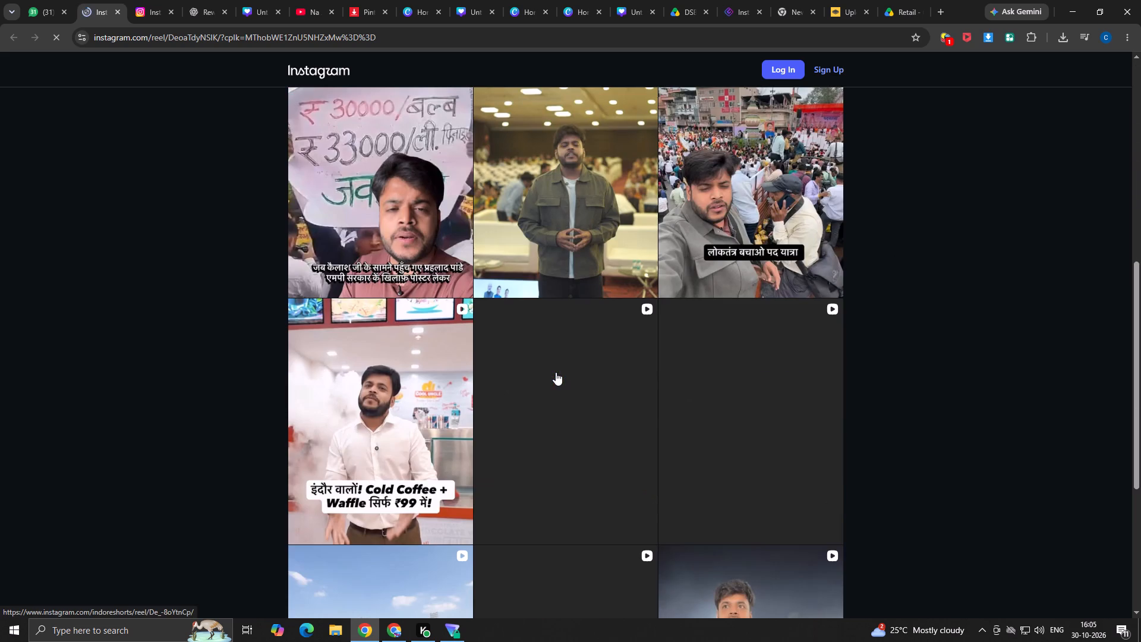
# Turn on the sound of the indoreshorts Suzuki Gixxer SF reel and try to play the video.
pyautogui.scroll(7, 556, 372)
pyautogui.scroll(4, 545, 289)
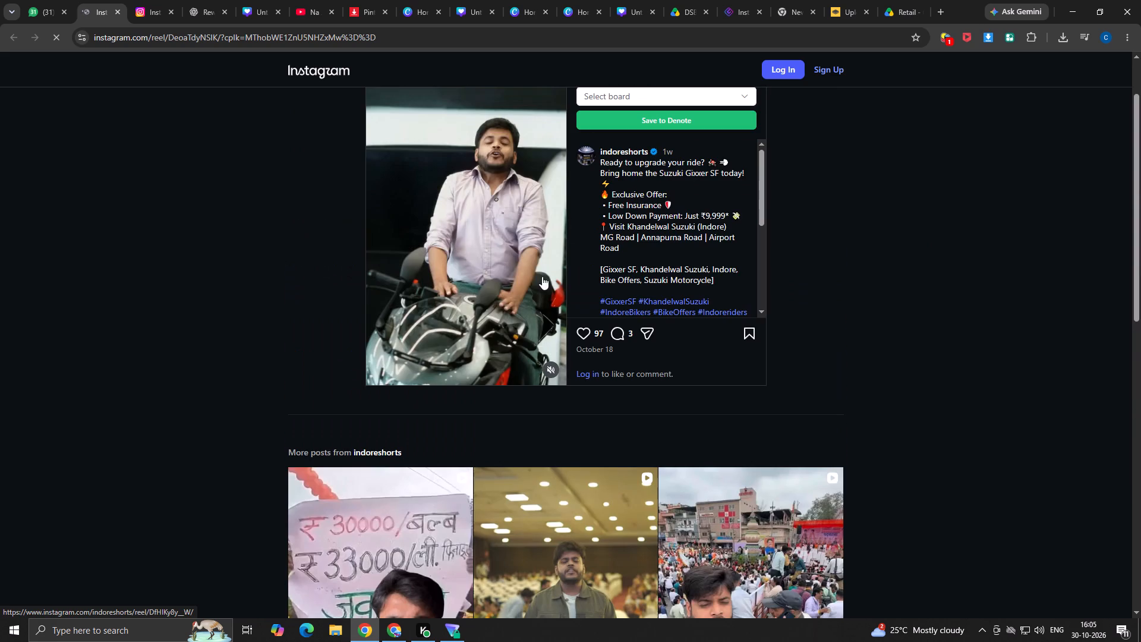
pyautogui.click(508, 281)
pyautogui.click(547, 364)
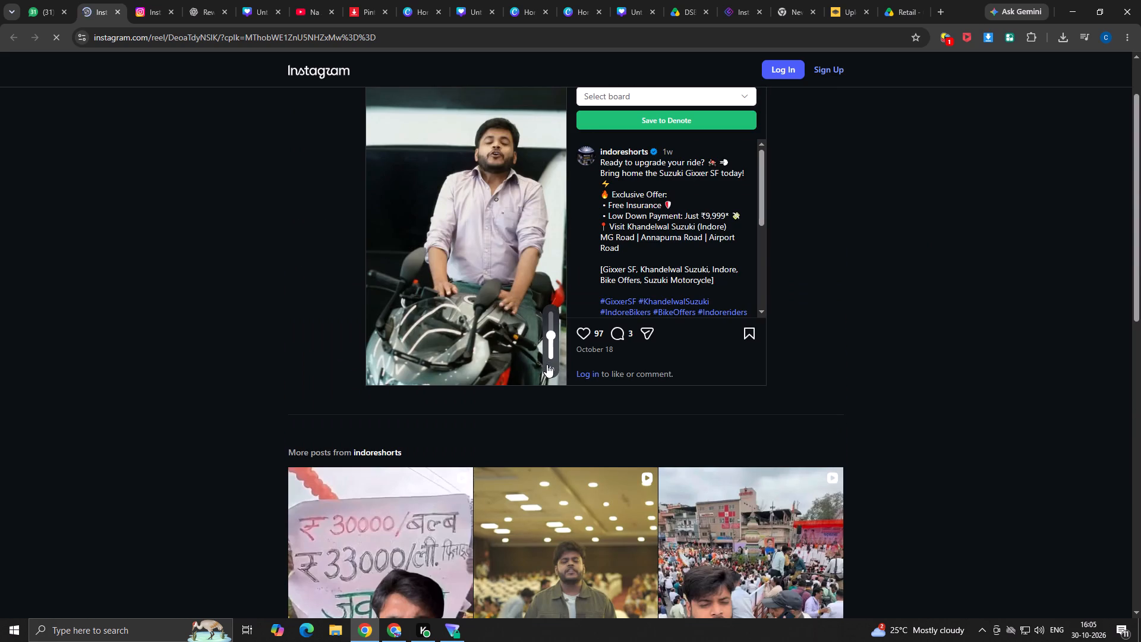
pyautogui.click(485, 313)
pyautogui.click(495, 319)
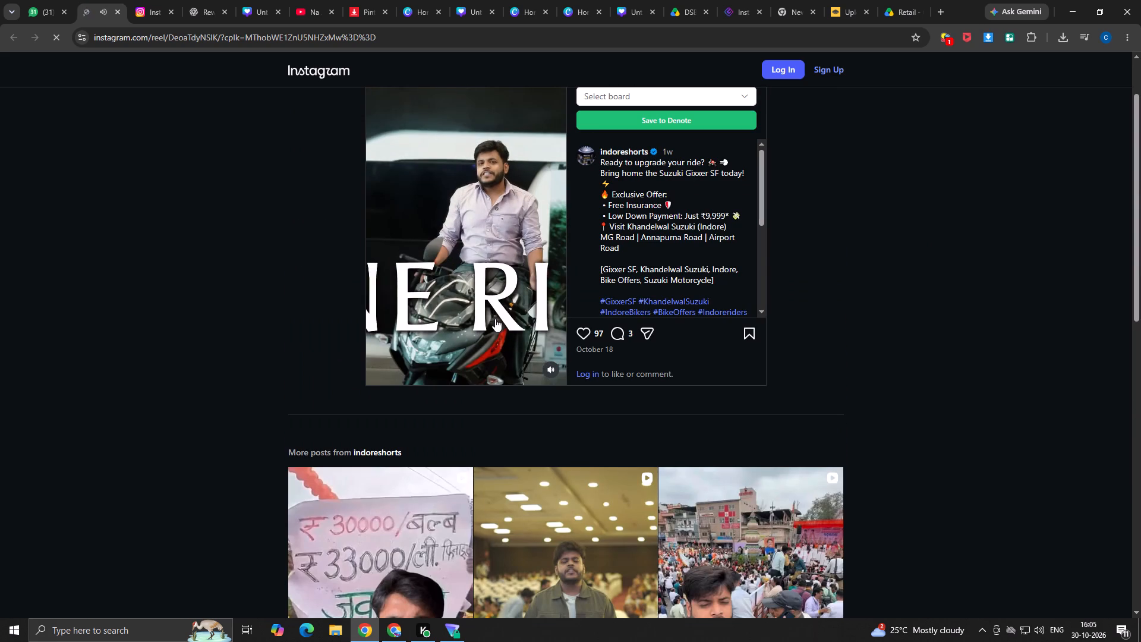
pyautogui.click(485, 247)
pyautogui.click(484, 246)
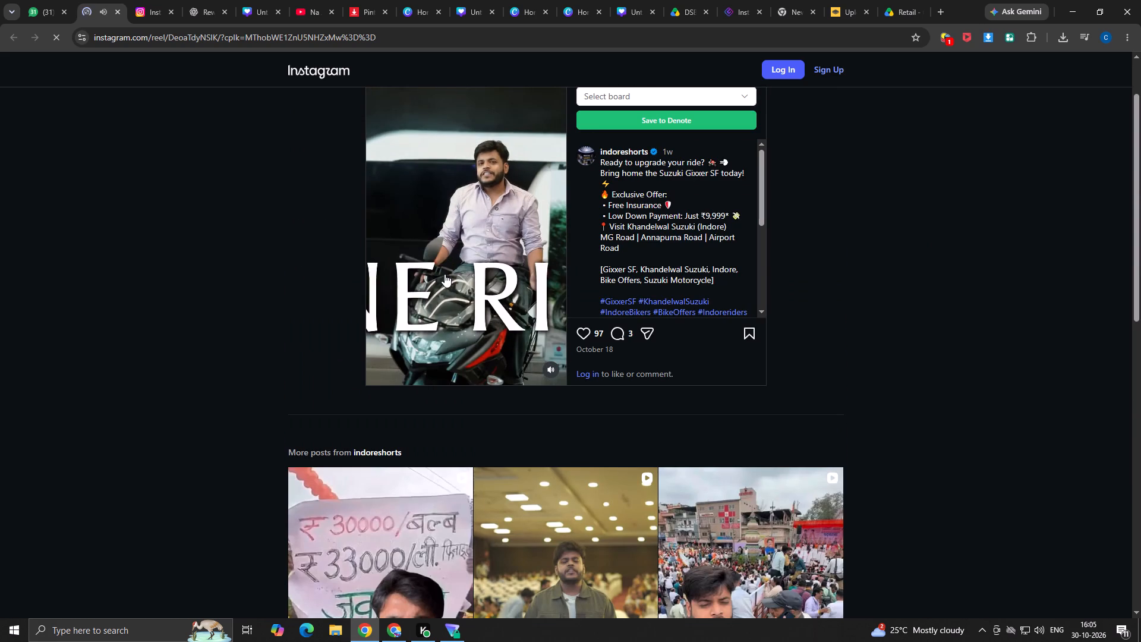
pyautogui.click(444, 275)
pyautogui.scroll(4, 480, 309)
pyautogui.click(481, 310)
pyautogui.tripleClick(482, 310)
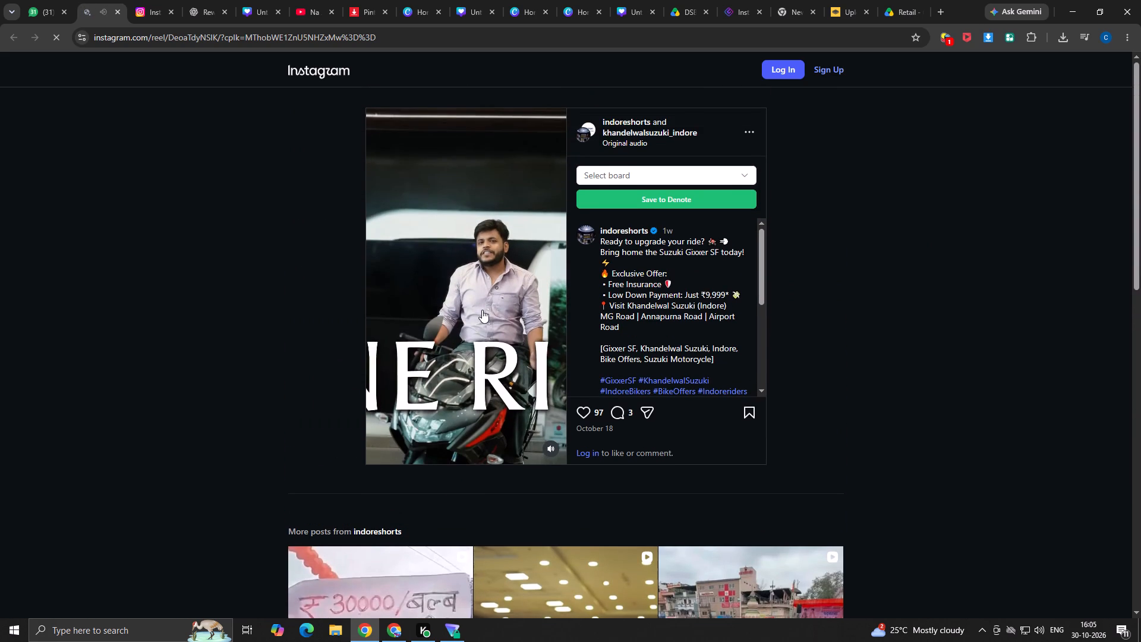
pyautogui.click(482, 310)
# Mute and unmute the Suzuki Gixxer SF reel and try to resume its playback.
pyautogui.click(546, 451)
pyautogui.click(550, 451)
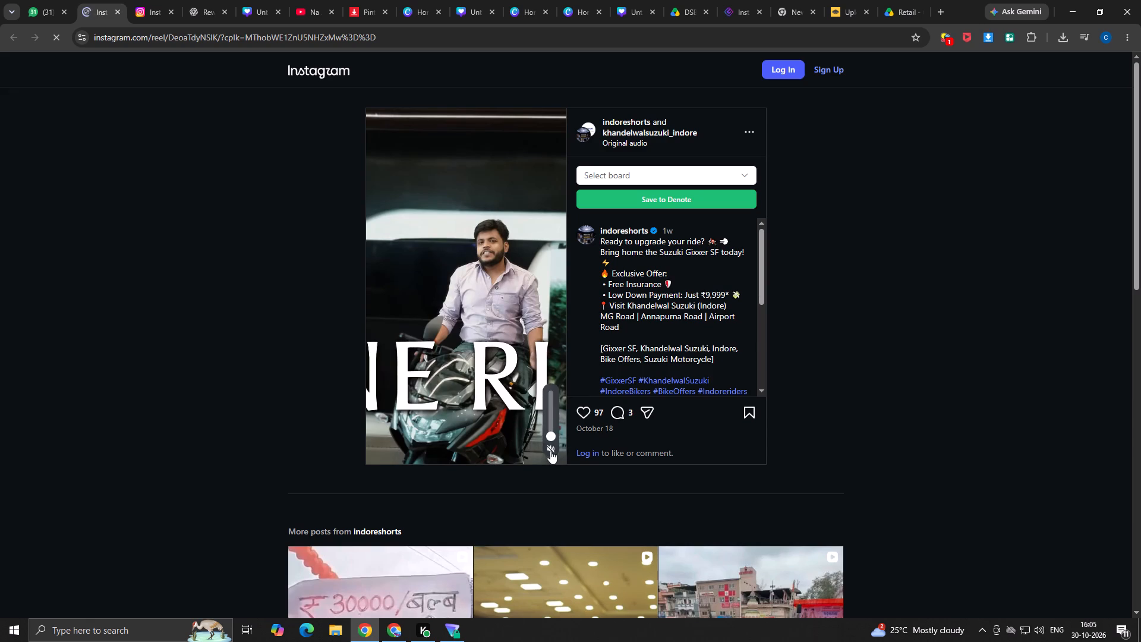
pyautogui.click(441, 369)
pyautogui.scroll(4, 493, 307)
pyautogui.tripleClick(494, 303)
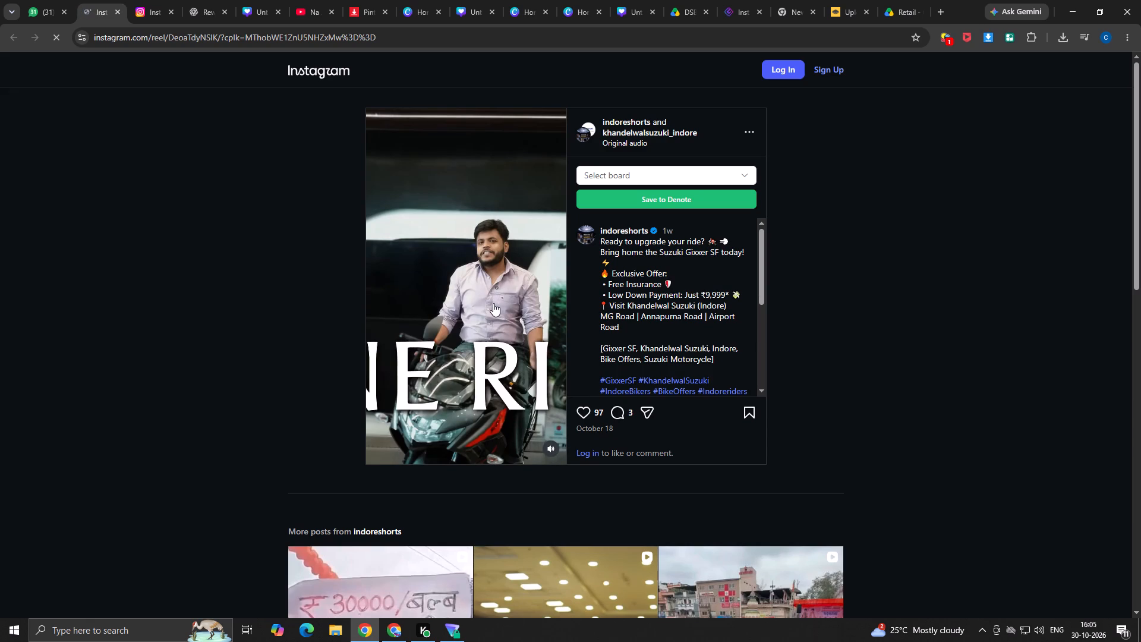
pyautogui.click(493, 306)
pyautogui.click(886, 288)
pyautogui.click(483, 335)
pyautogui.scroll(3, 466, 250)
pyautogui.scroll(-9, 460, 335)
# Go back to the Suzuki Gixxer SF reel, dismiss the sign-up prompt, and play and pause the video.
pyautogui.click(585, 209)
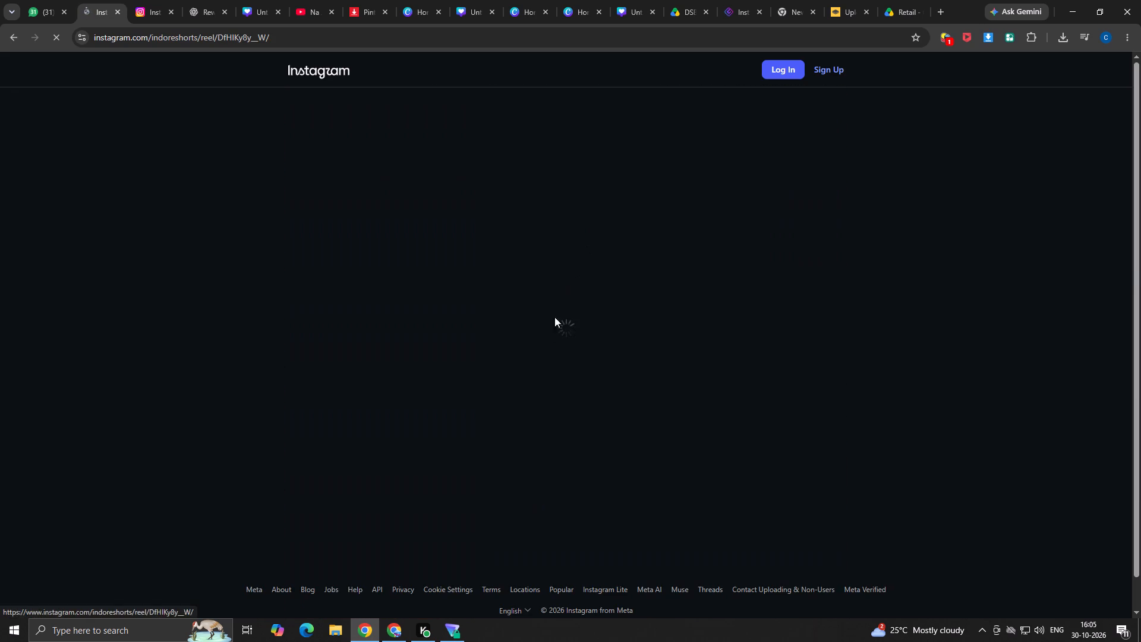
pyautogui.click(10, 43)
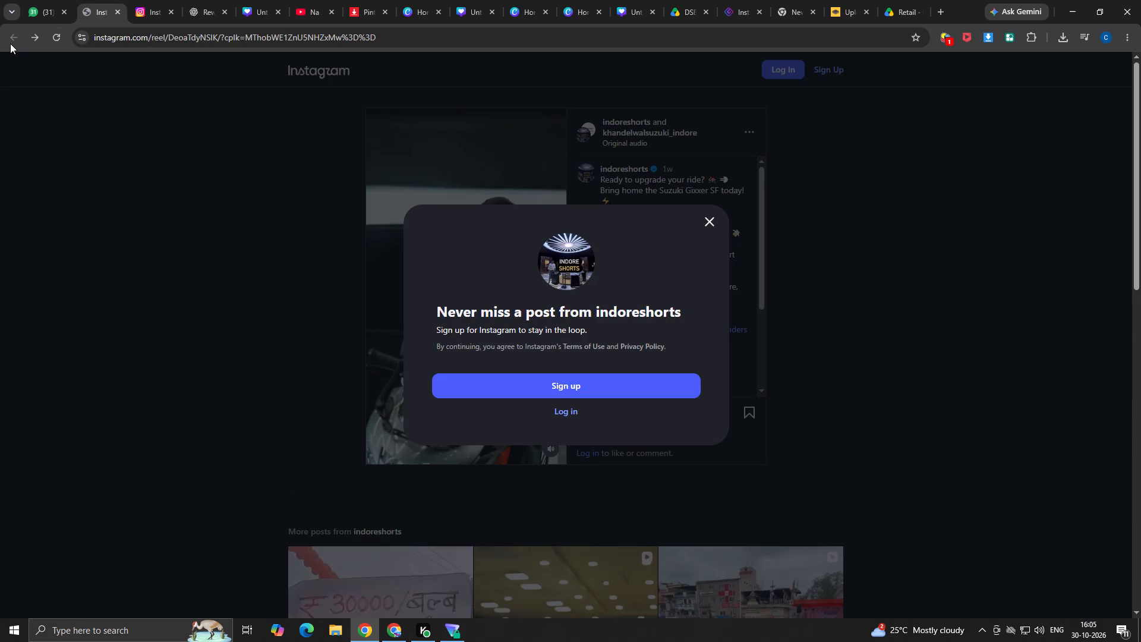
pyautogui.scroll(4, 451, 339)
pyautogui.click(589, 171)
pyautogui.click(465, 325)
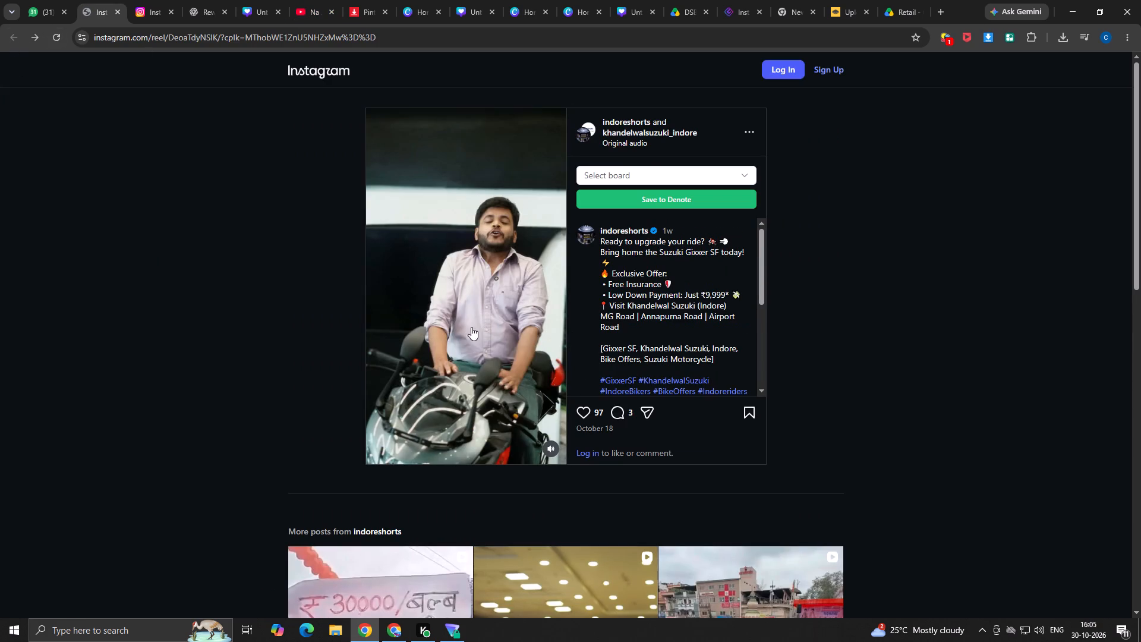
pyautogui.click(493, 340)
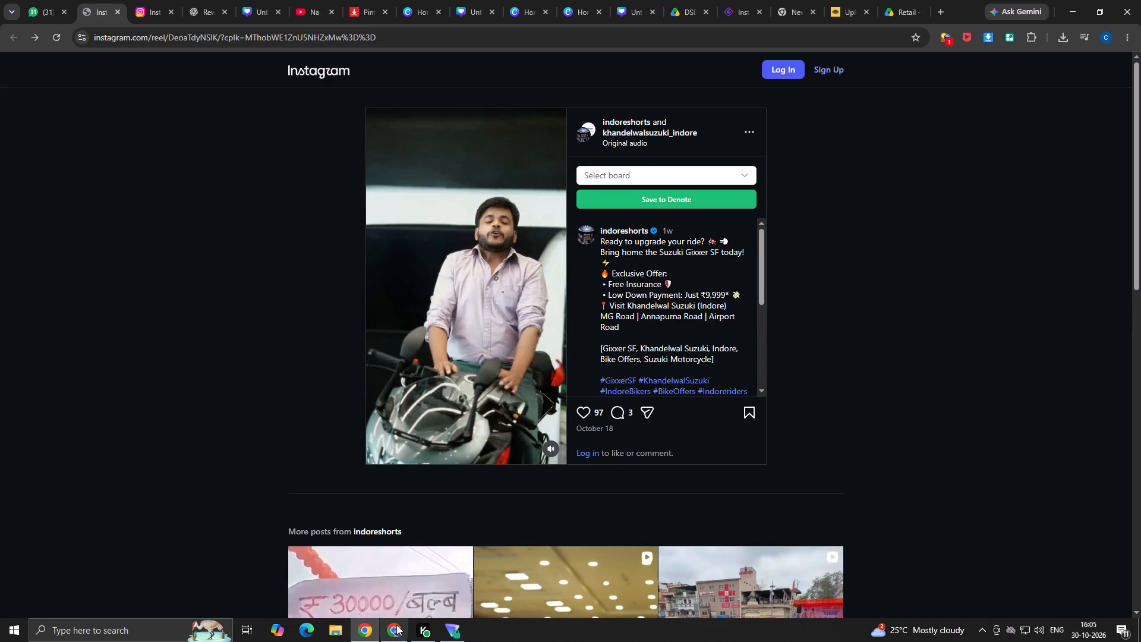
# Switch to the Drive window and check the progress of the 18 SEPT footage downloads.
pyautogui.click(396, 630)
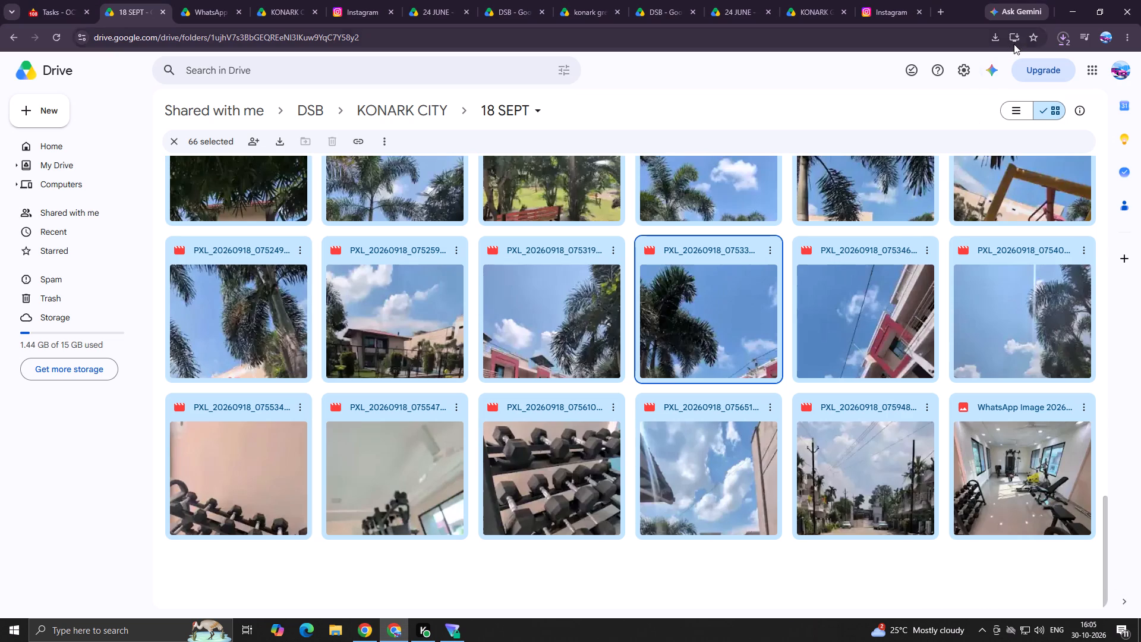
pyautogui.click(1066, 34)
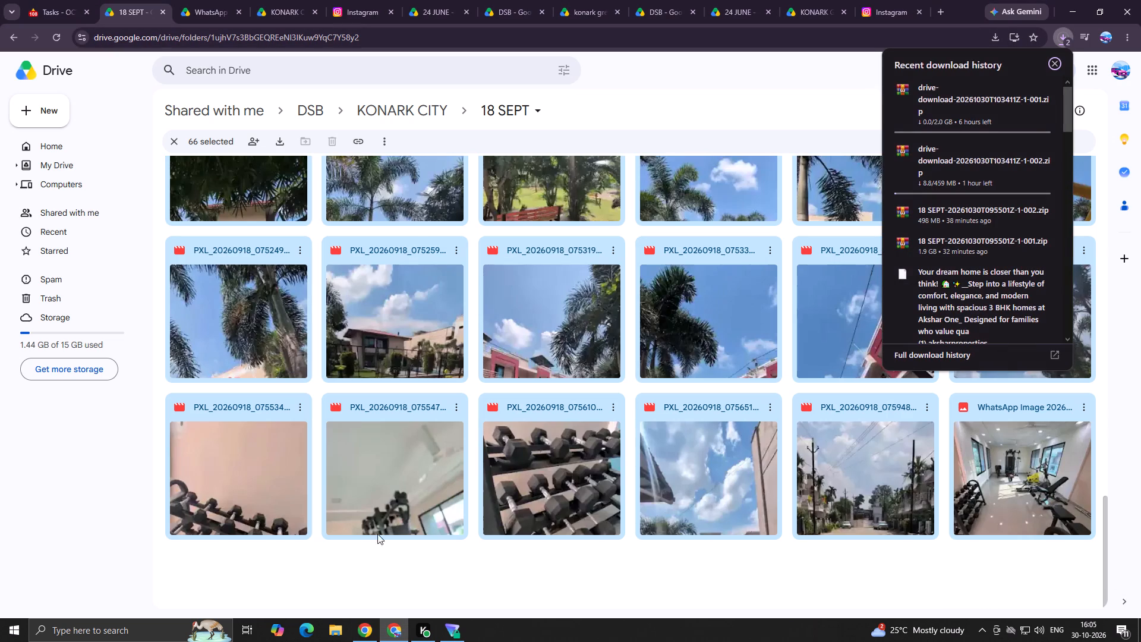
# Open Proton VPN to check its connection and current traffic.
pyautogui.click(446, 627)
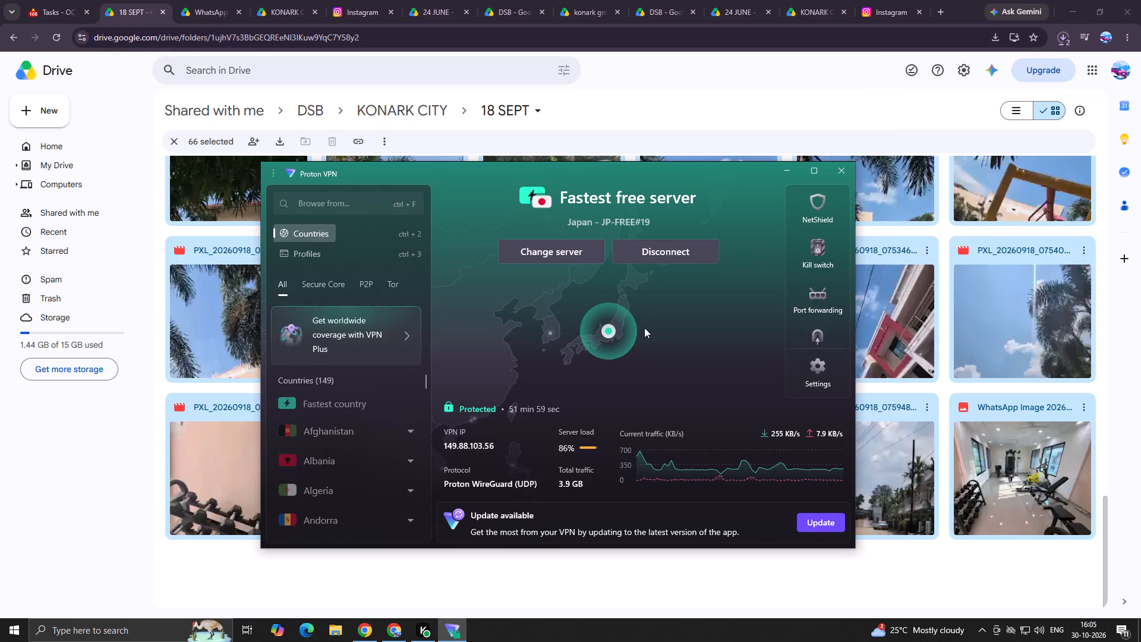
# Disconnect Proton VPN from the Japan free server and dismiss its window.
pyautogui.click(660, 254)
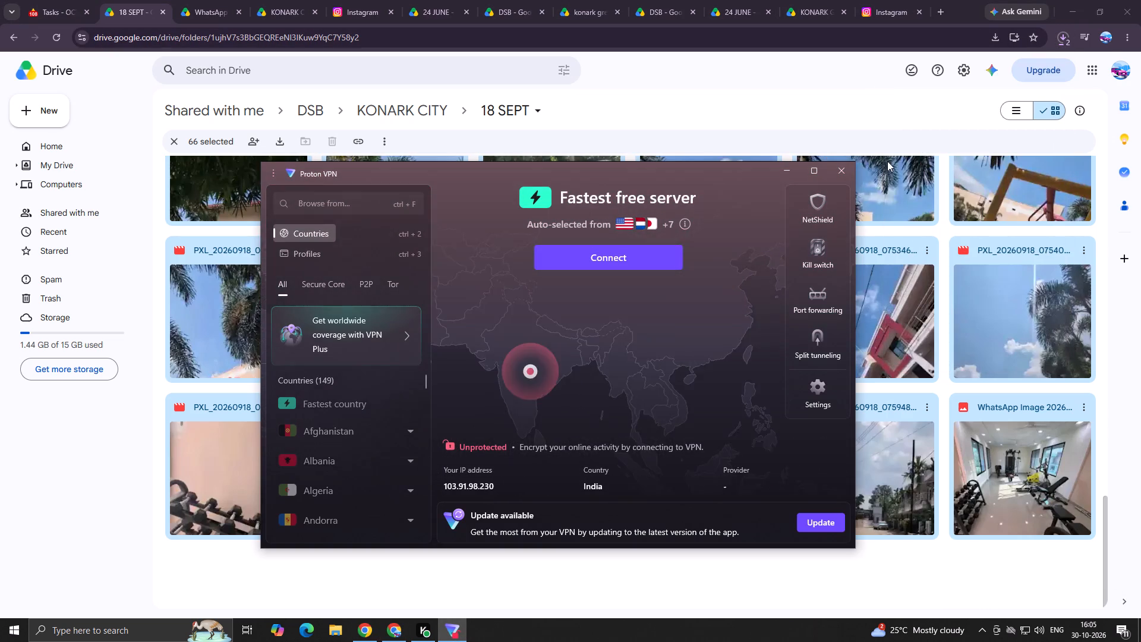
pyautogui.click(839, 175)
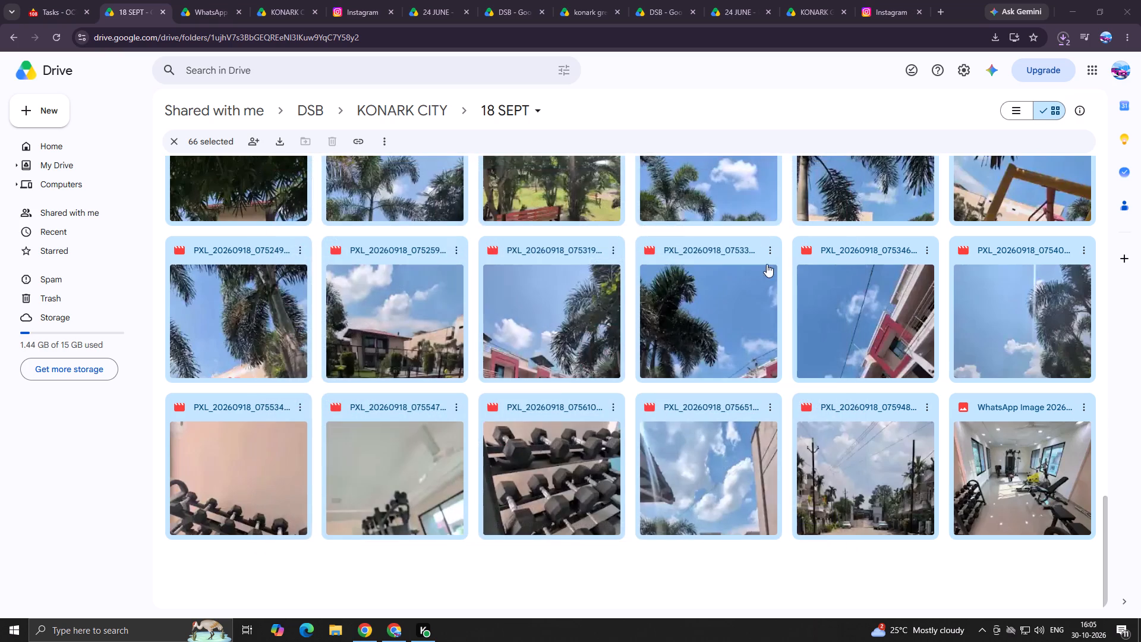
# Resume both interrupted drive-download zip archives, parts 002 and 001, from the browser's recent download history.
pyautogui.scroll(3, 603, 456)
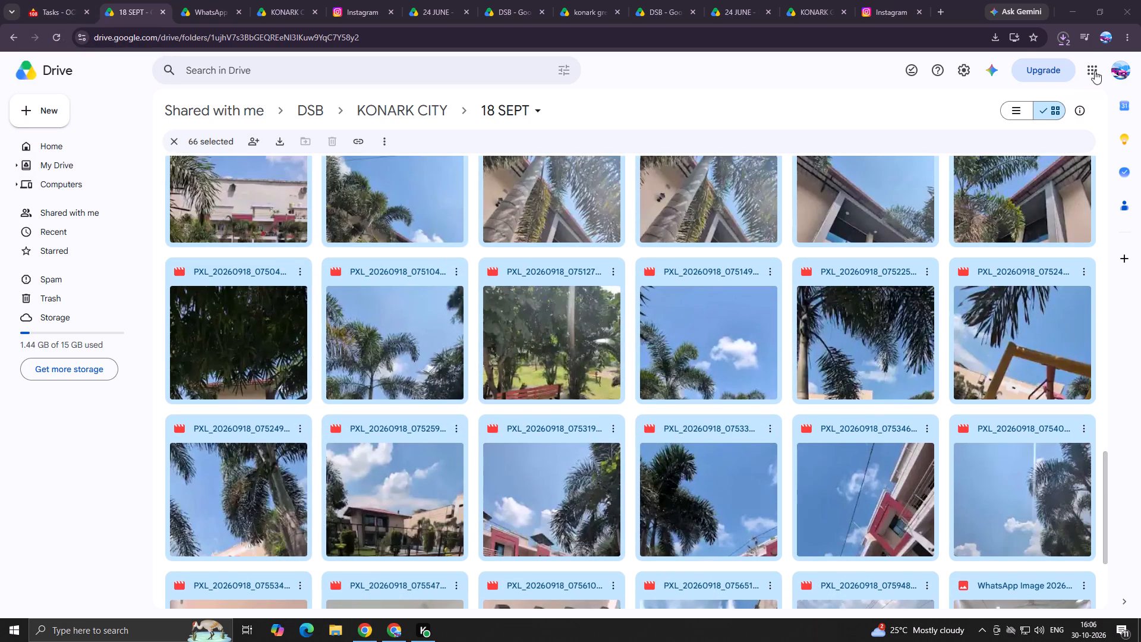
pyautogui.click(1060, 47)
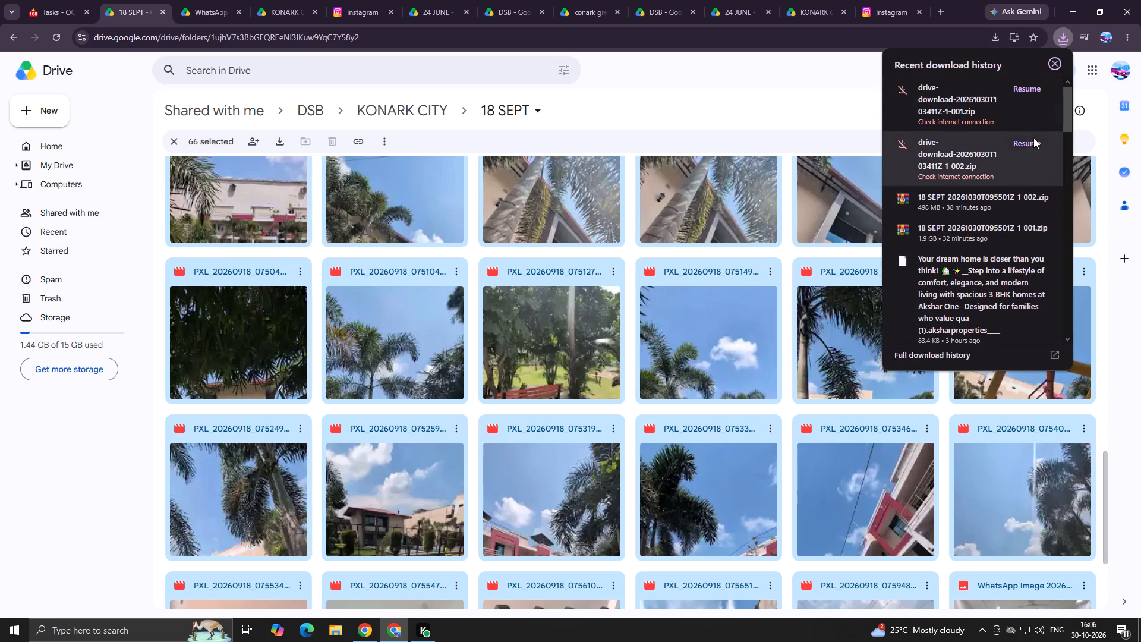
pyautogui.click(1032, 141)
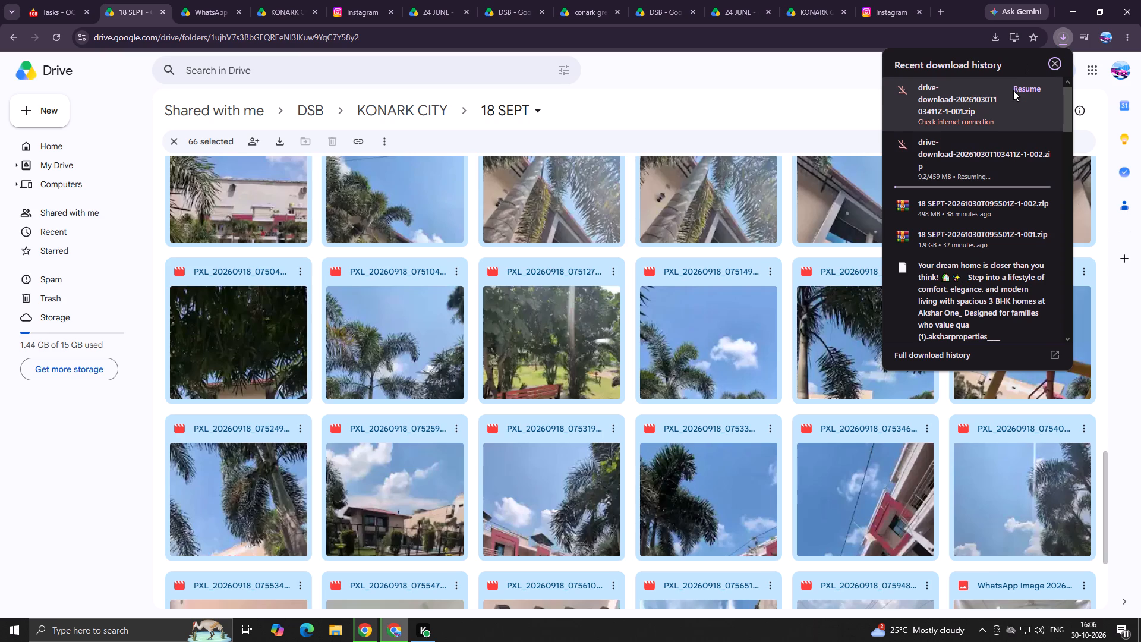
pyautogui.click(1024, 87)
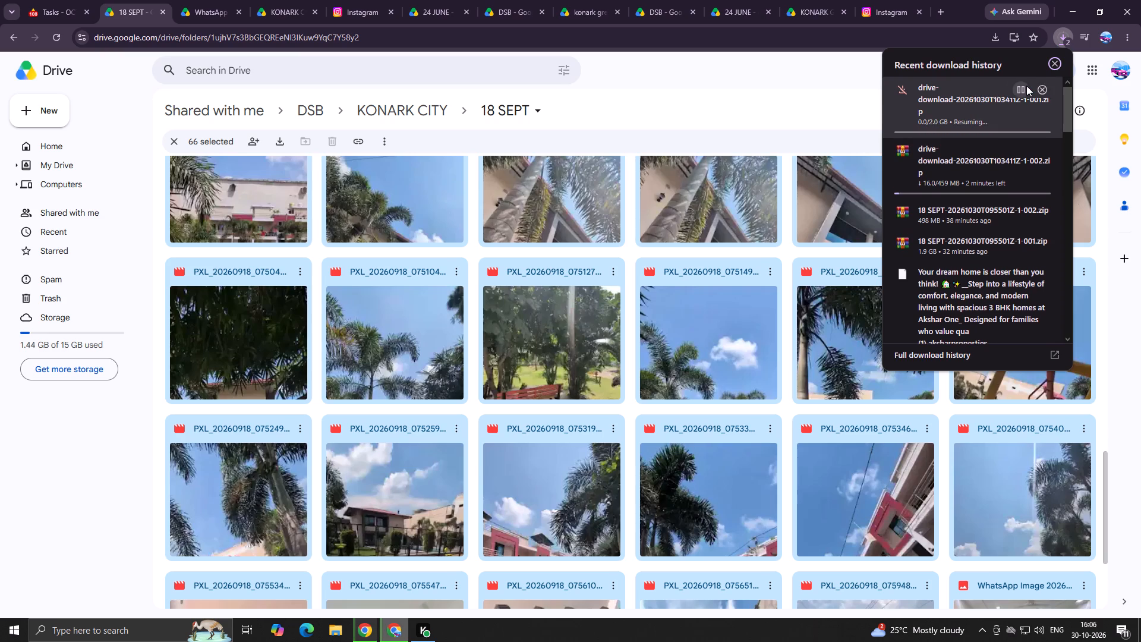
# Cancel the download of the drive-download archive ending in 002.zip.
pyautogui.click(1042, 150)
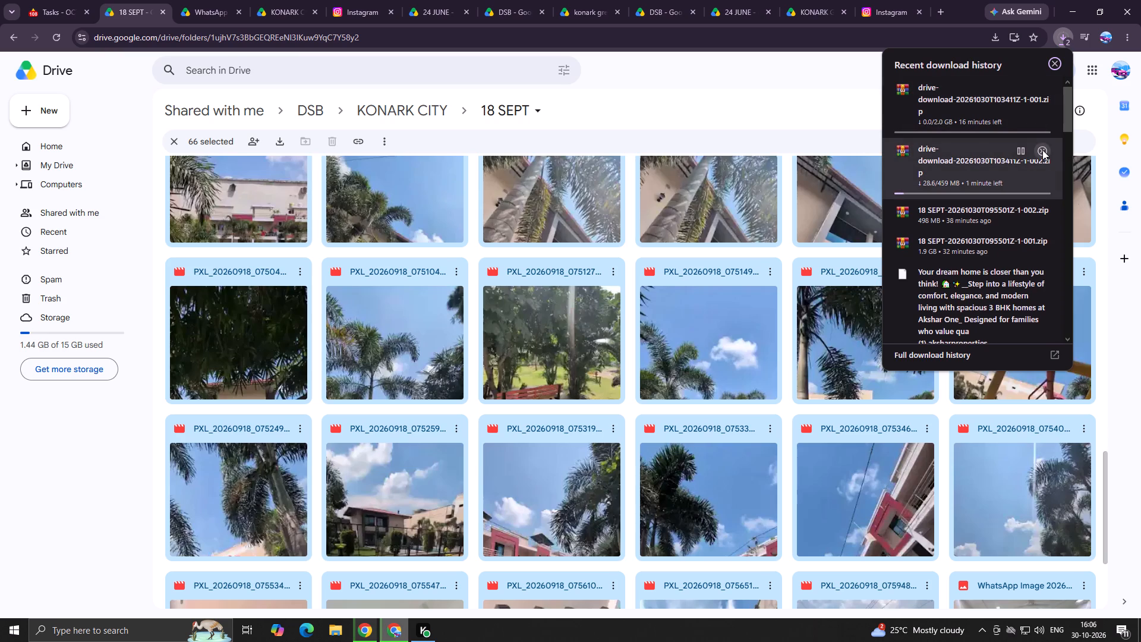
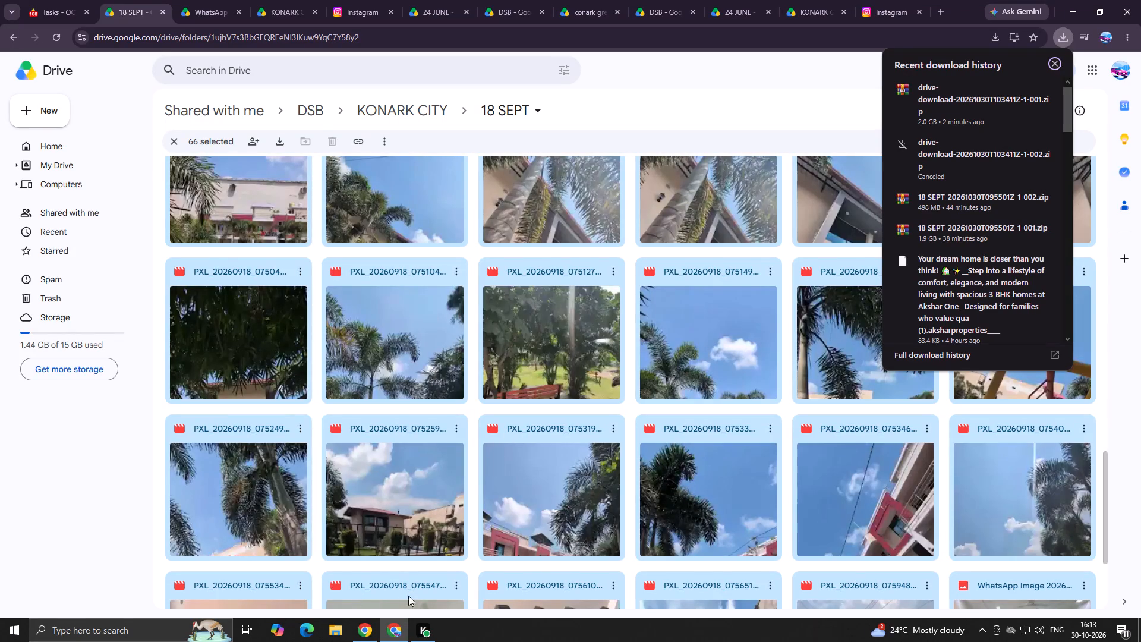
# In File Explorer's Downloads folder, extract the drive-download archive ending in 103411Z-1-001 into a folder named 18.
pyautogui.click(338, 631)
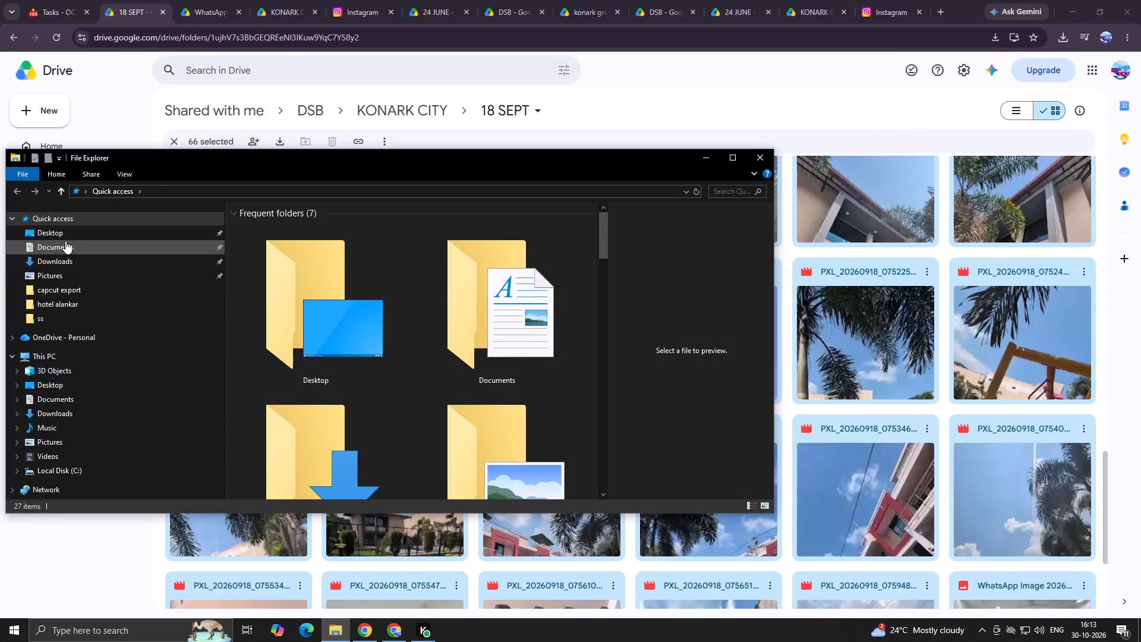
pyautogui.click(65, 257)
pyautogui.rightClick(261, 257)
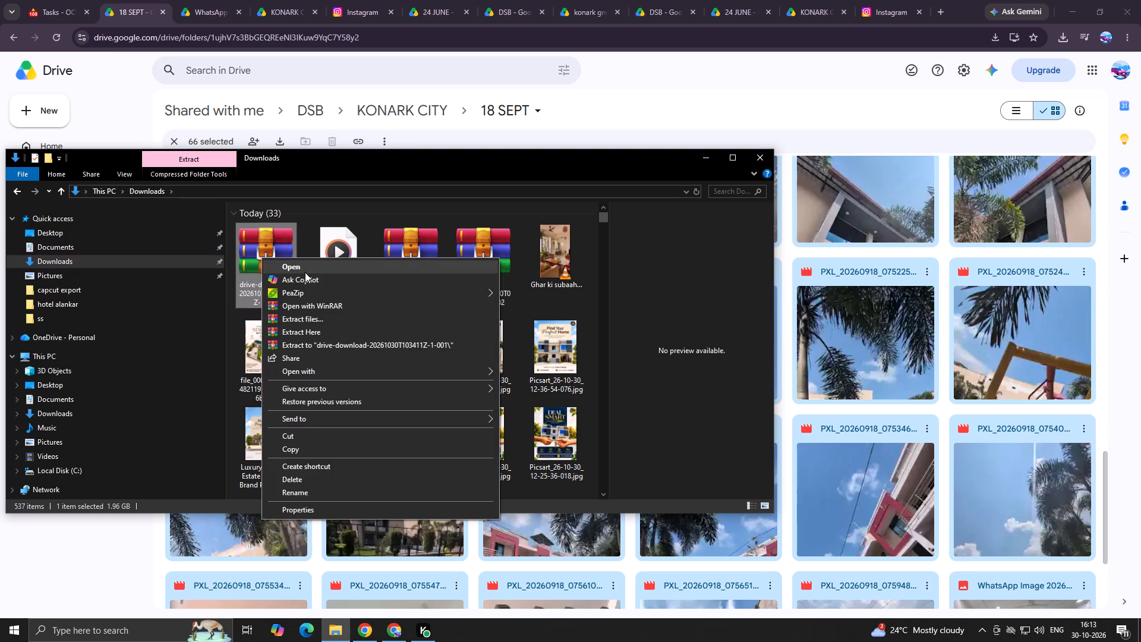
pyautogui.click(311, 314)
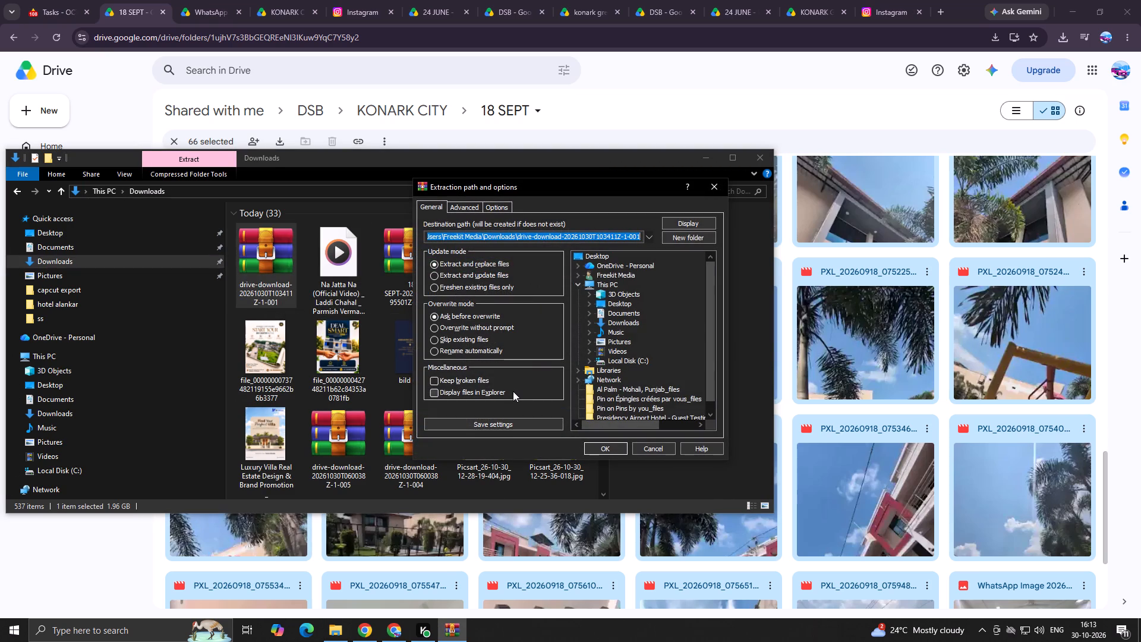
pyautogui.press('BackSpace')
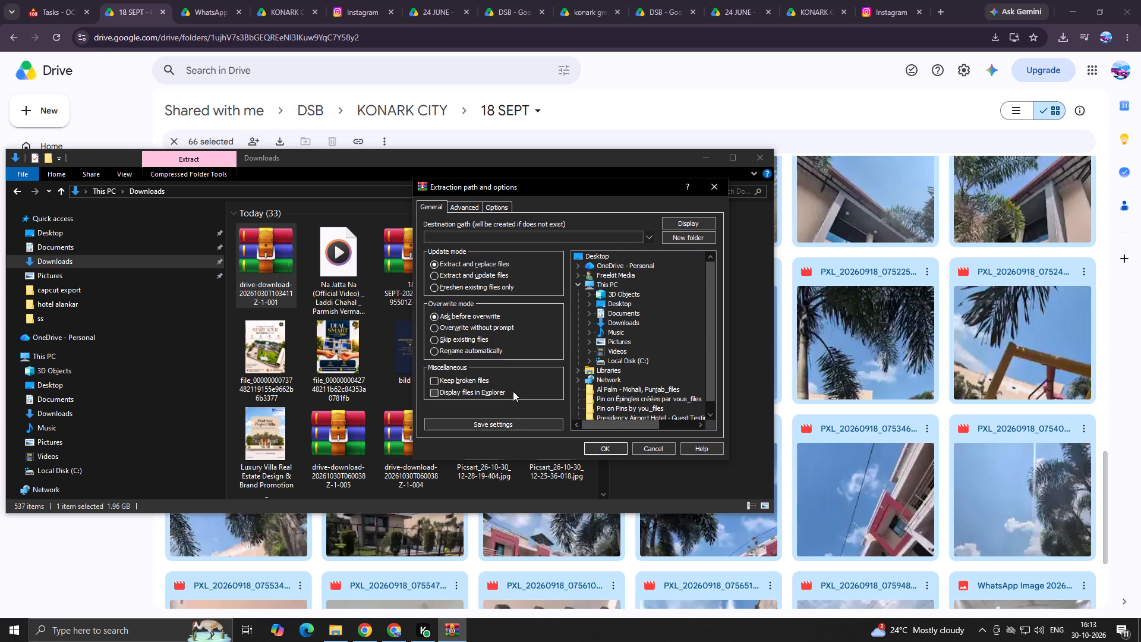
pyautogui.press('1')
pyautogui.press('8')
pyautogui.press('Return')
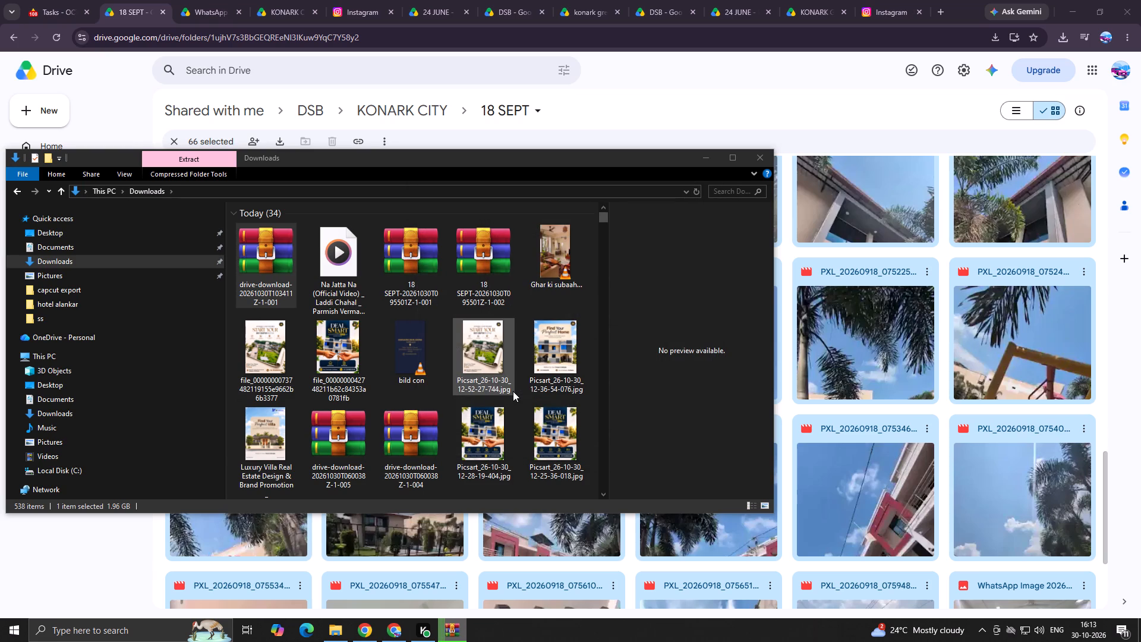
# Minimize the open browser windows so only the Downloads folder remains over the desktop.
pyautogui.scroll(2, 513, 391)
pyautogui.click(1076, 14)
pyautogui.click(1076, 13)
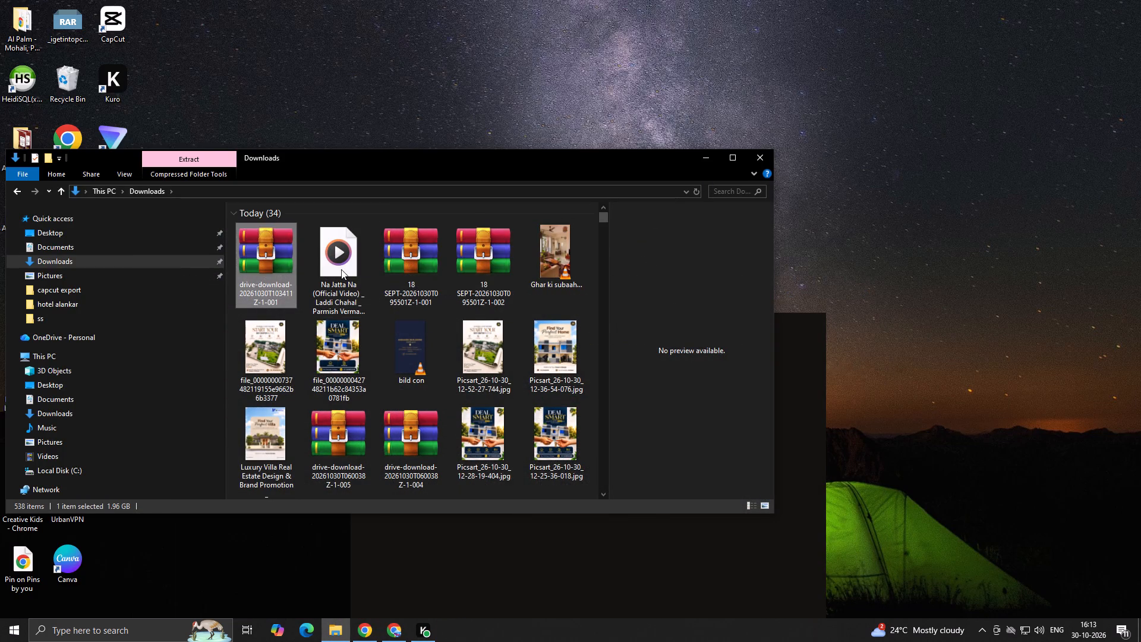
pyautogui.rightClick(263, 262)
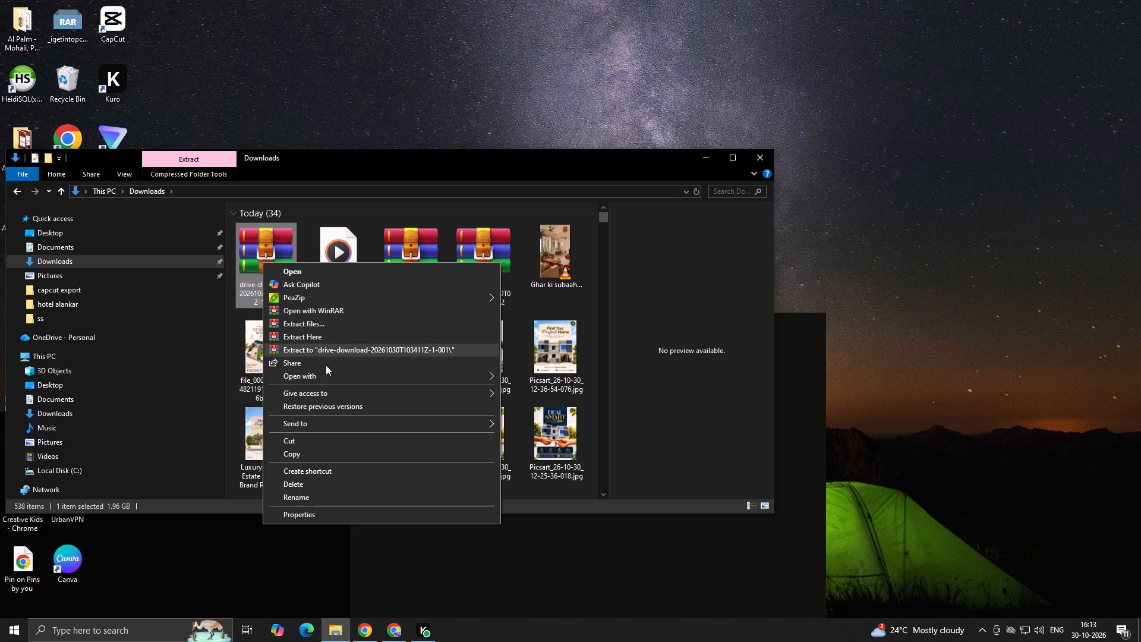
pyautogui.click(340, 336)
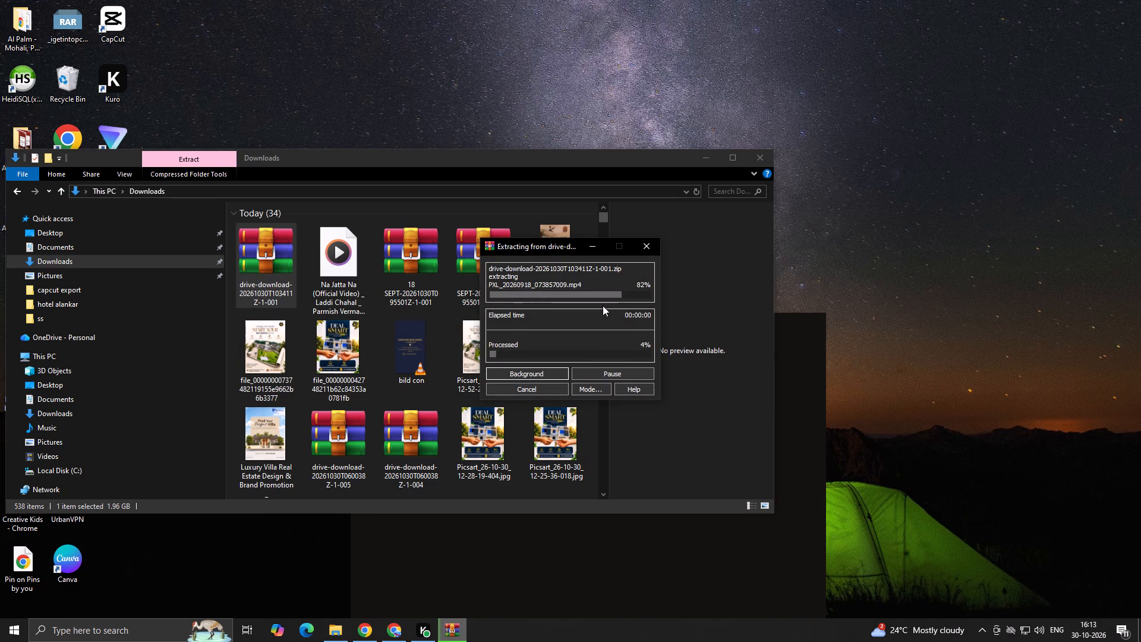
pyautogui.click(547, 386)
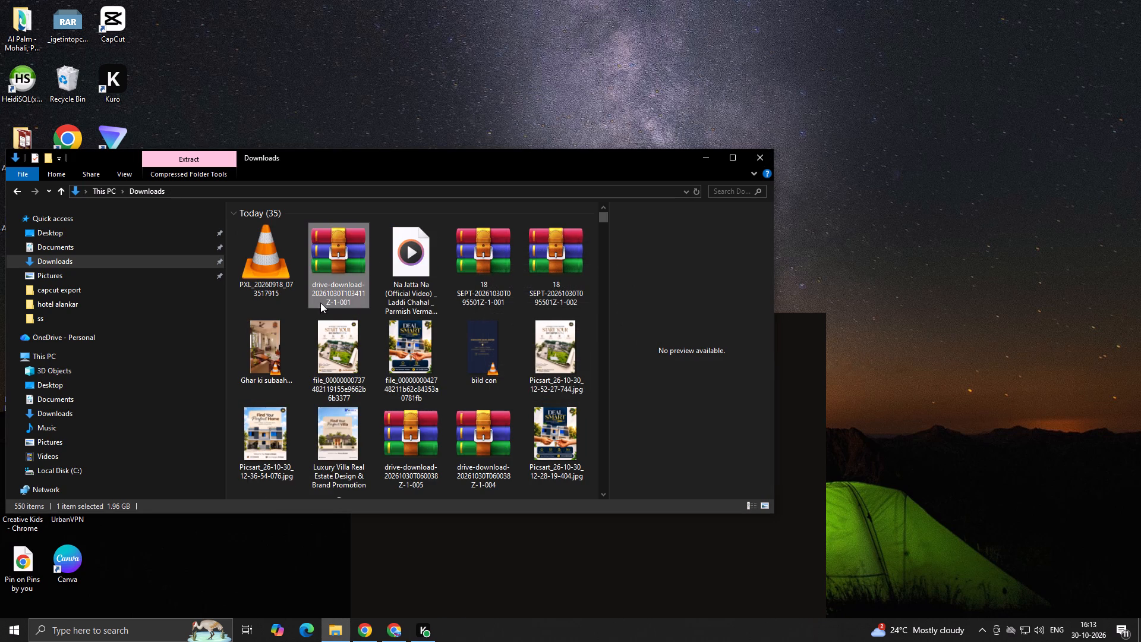
# Extract the drive-download archive ending in 103411Z-1-001 into a separate folder named with a long row of 1s.
pyautogui.rightClick(337, 273)
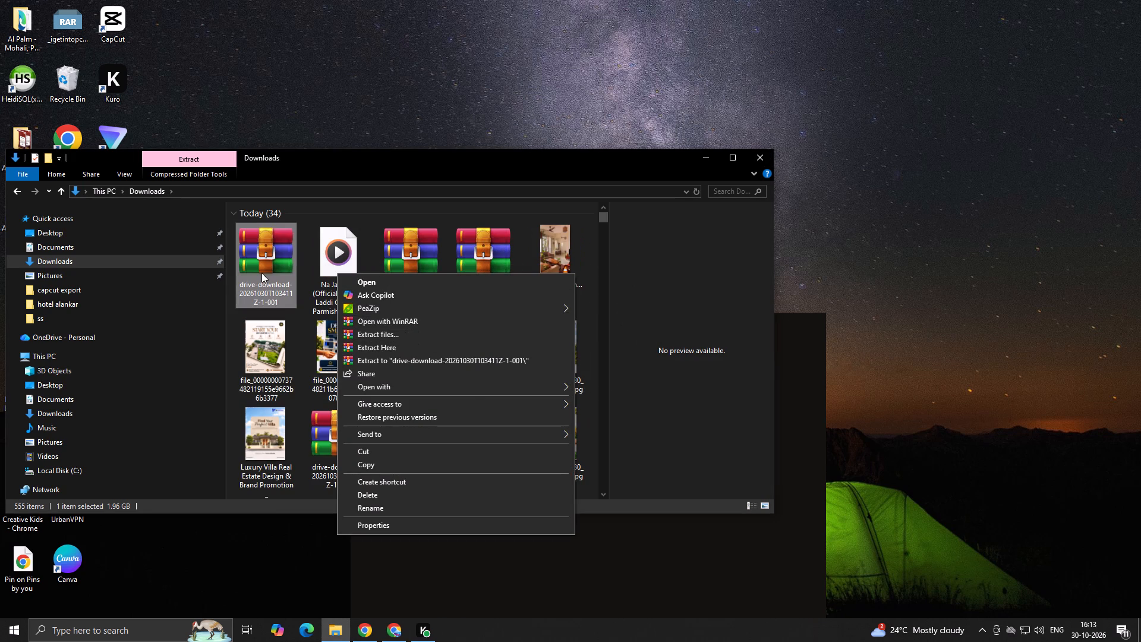
pyautogui.click(414, 331)
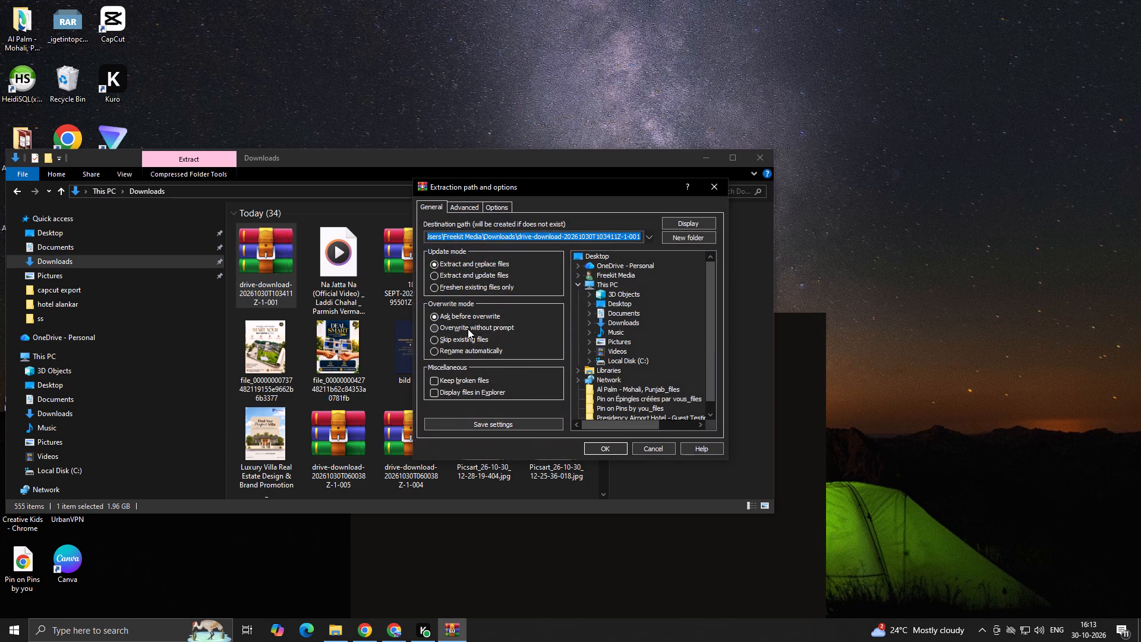
pyautogui.press('1')
pyautogui.press('1')
pyautogui.press('1')
pyautogui.press('1')
pyautogui.press('1')
pyautogui.press('1')
pyautogui.press('1')
pyautogui.press('1')
pyautogui.press('1')
pyautogui.press('1')
pyautogui.press('1')
pyautogui.press('1')
pyautogui.press('1')
pyautogui.press('1')
pyautogui.press('1')
pyautogui.press('1')
pyautogui.press('1')
pyautogui.press('1')
pyautogui.press('1')
pyautogui.press('1')
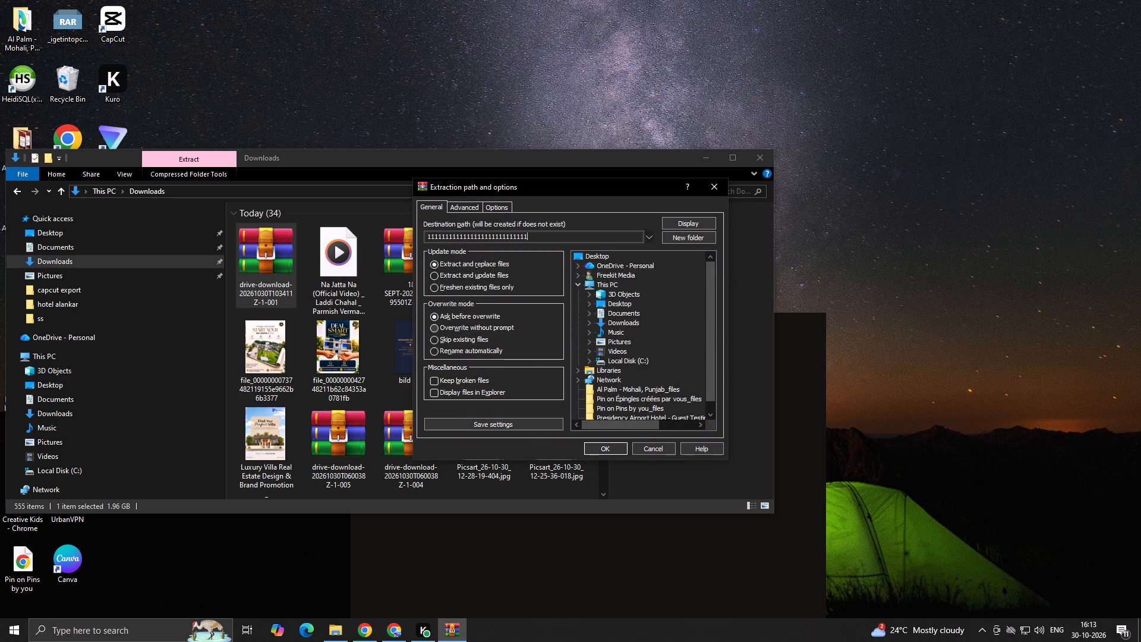
pyautogui.press('BackSpace')
pyautogui.press('BackSpace')
pyautogui.press('BackSpace')
pyautogui.press('BackSpace')
pyautogui.press('BackSpace')
pyautogui.press('BackSpace')
pyautogui.press('BackSpace')
pyautogui.press('BackSpace')
pyautogui.press('BackSpace')
pyautogui.press('BackSpace')
pyautogui.press('BackSpace')
pyautogui.press('BackSpace')
pyautogui.press('BackSpace')
pyautogui.press('BackSpace')
pyautogui.press('BackSpace')
pyautogui.press('Return')
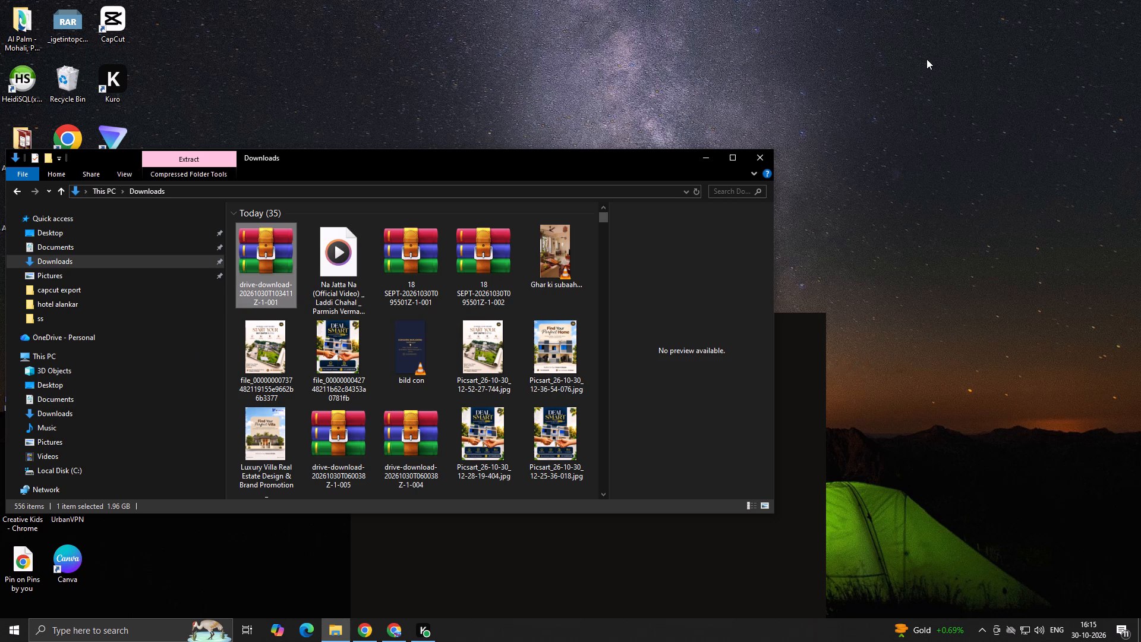
# Open the extracted footage folder 18 in Downloads.
pyautogui.scroll(-5, 495, 372)
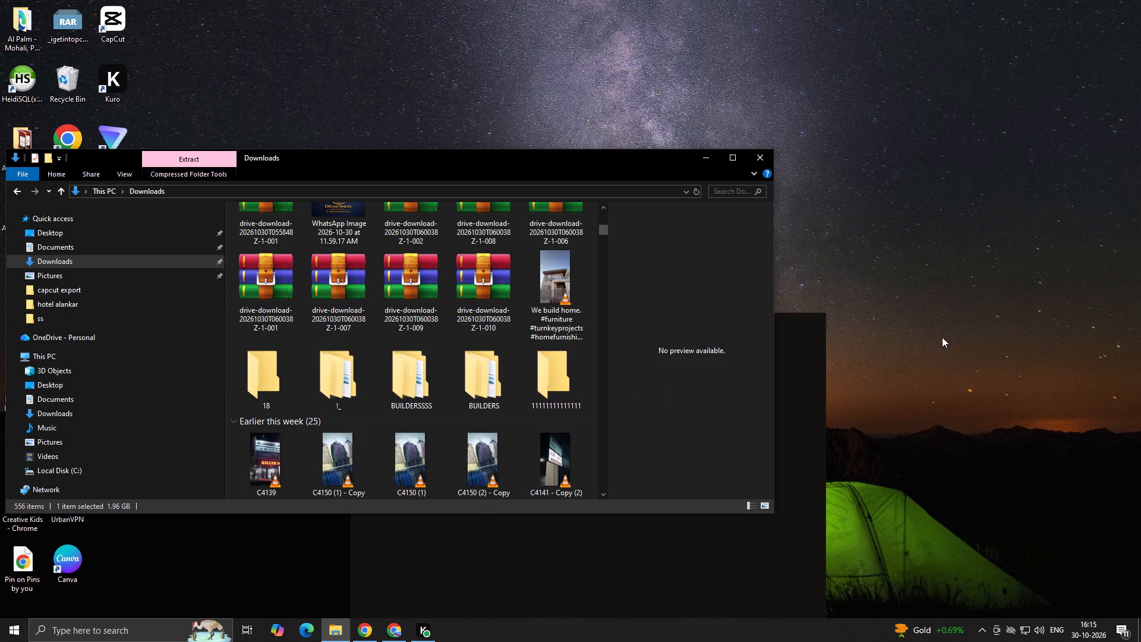
pyautogui.doubleClick(269, 361)
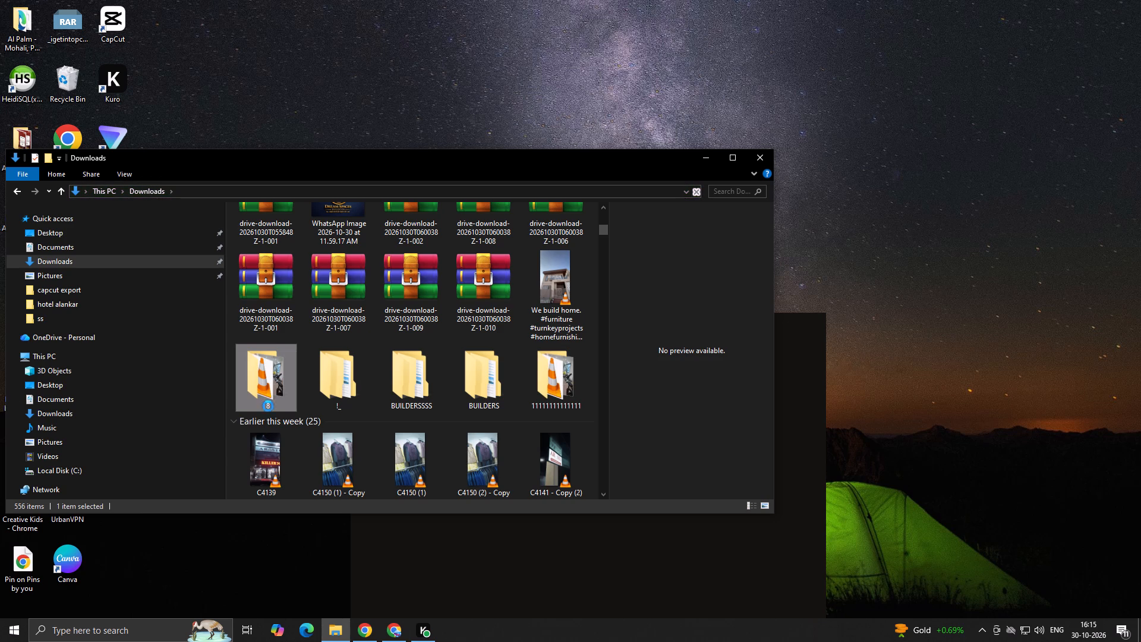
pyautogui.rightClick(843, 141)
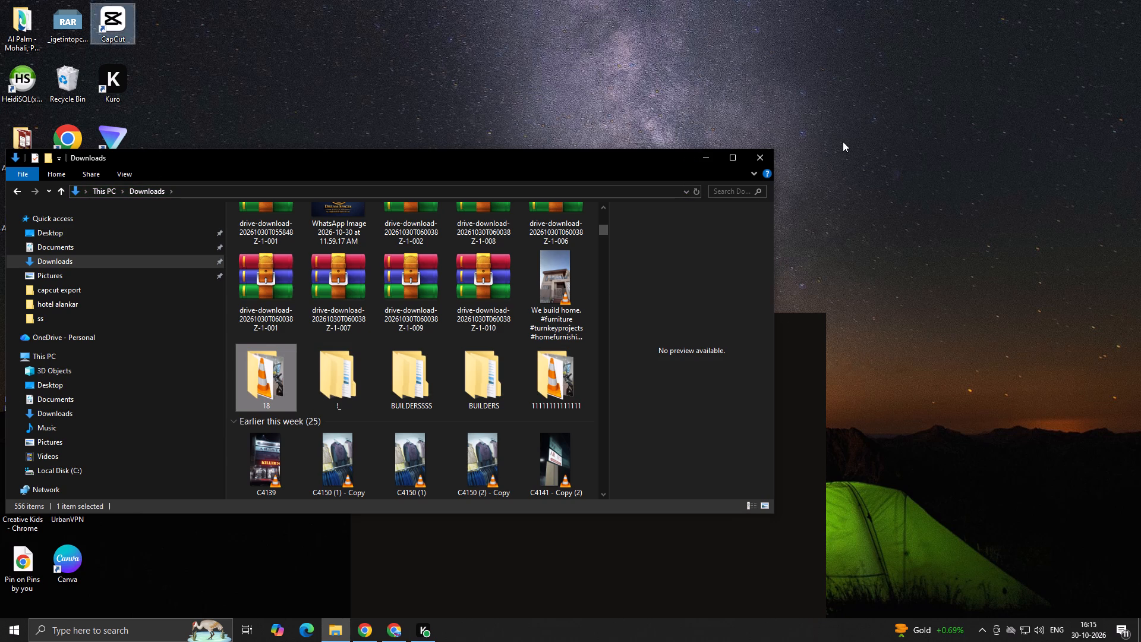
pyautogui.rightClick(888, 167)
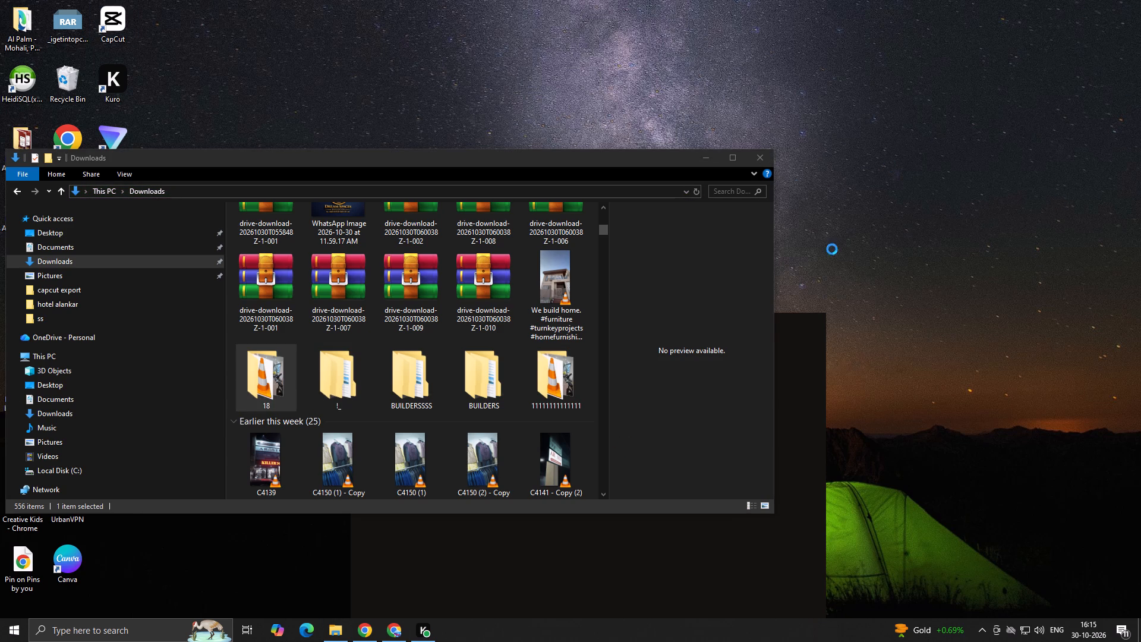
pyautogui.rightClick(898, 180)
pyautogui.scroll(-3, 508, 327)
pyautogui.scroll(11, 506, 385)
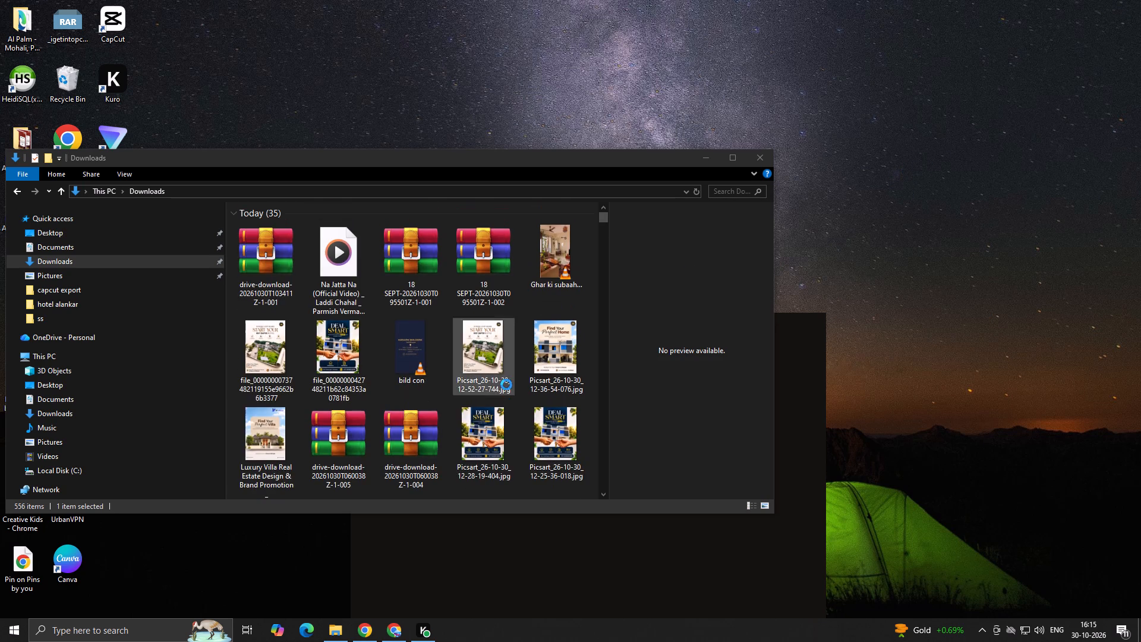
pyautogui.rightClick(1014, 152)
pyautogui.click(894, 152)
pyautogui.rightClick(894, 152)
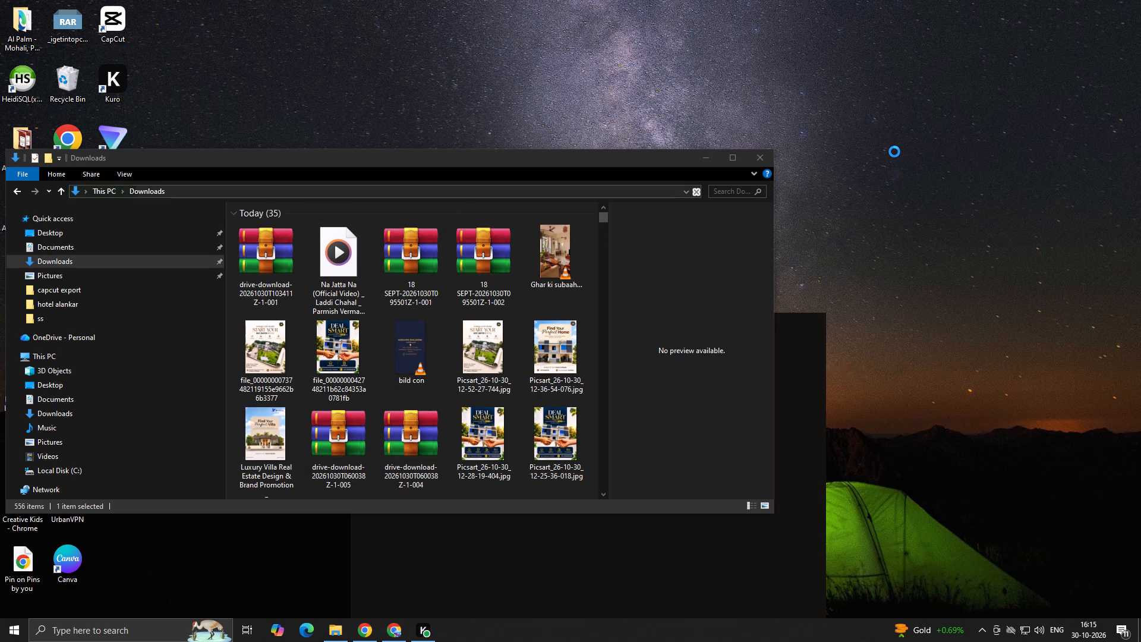
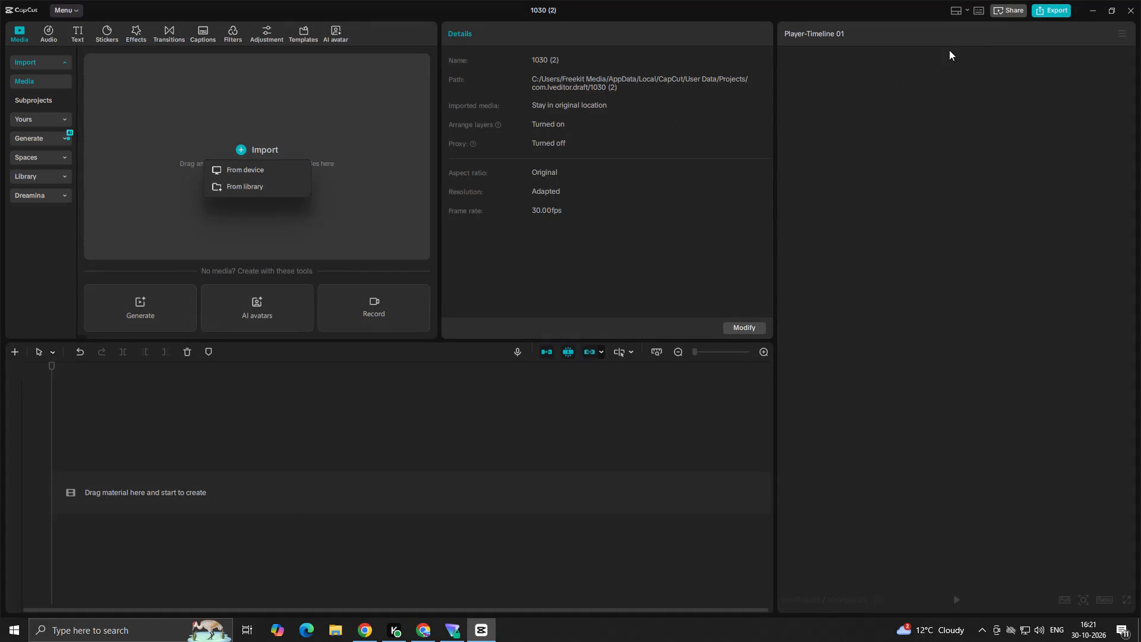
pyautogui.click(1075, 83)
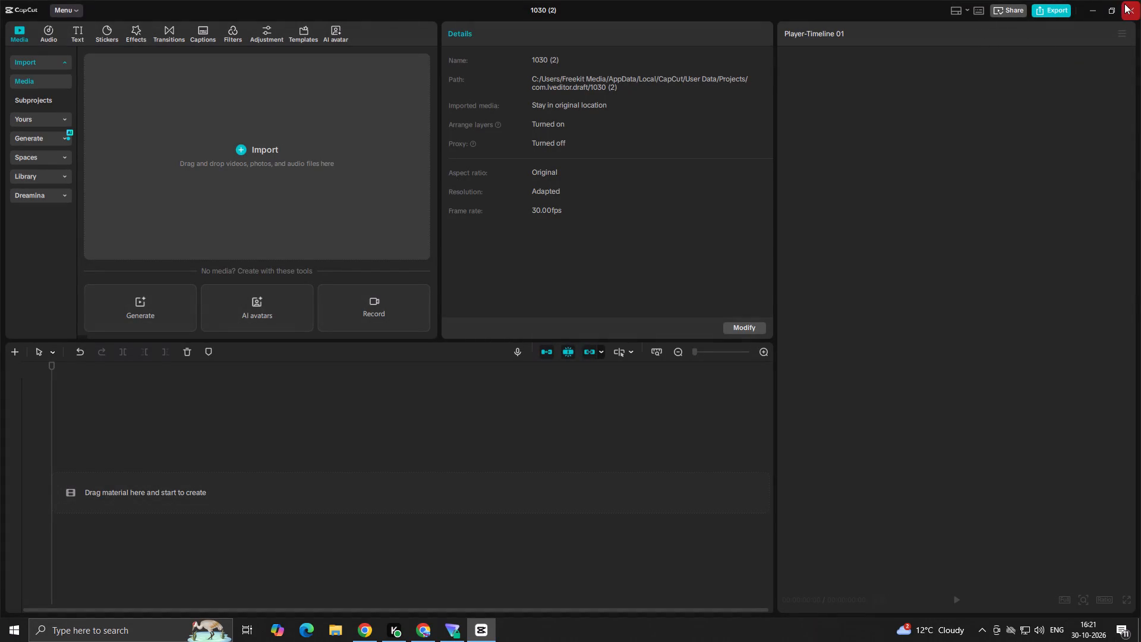
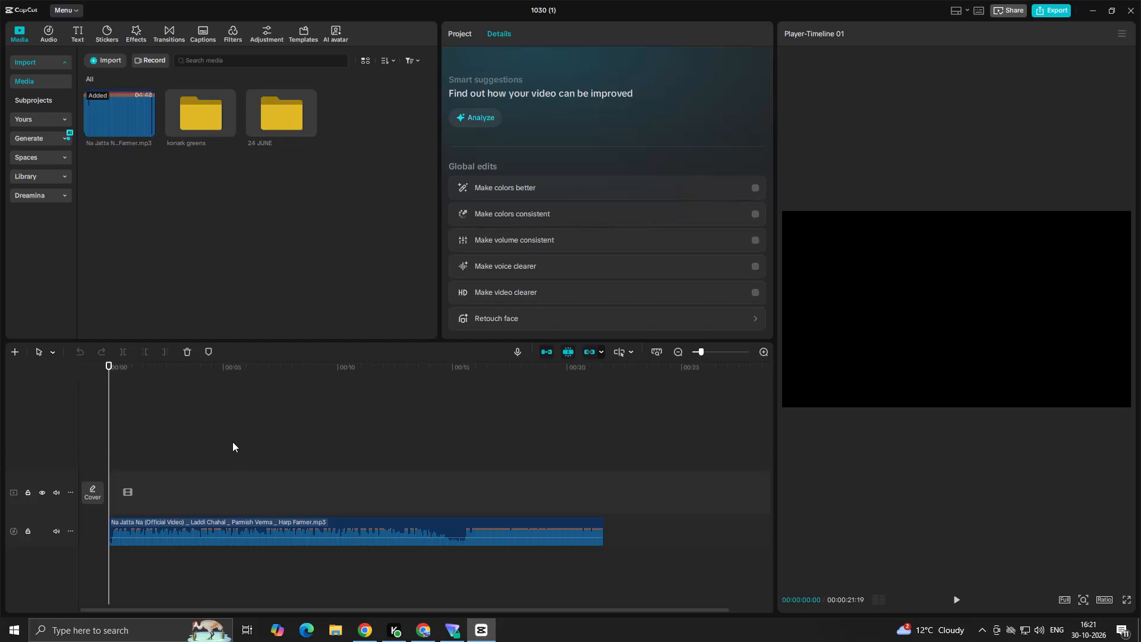
# Play the Na Jatta Na music track on the timeline from its beginning to hear how it runs.
pyautogui.press('space')
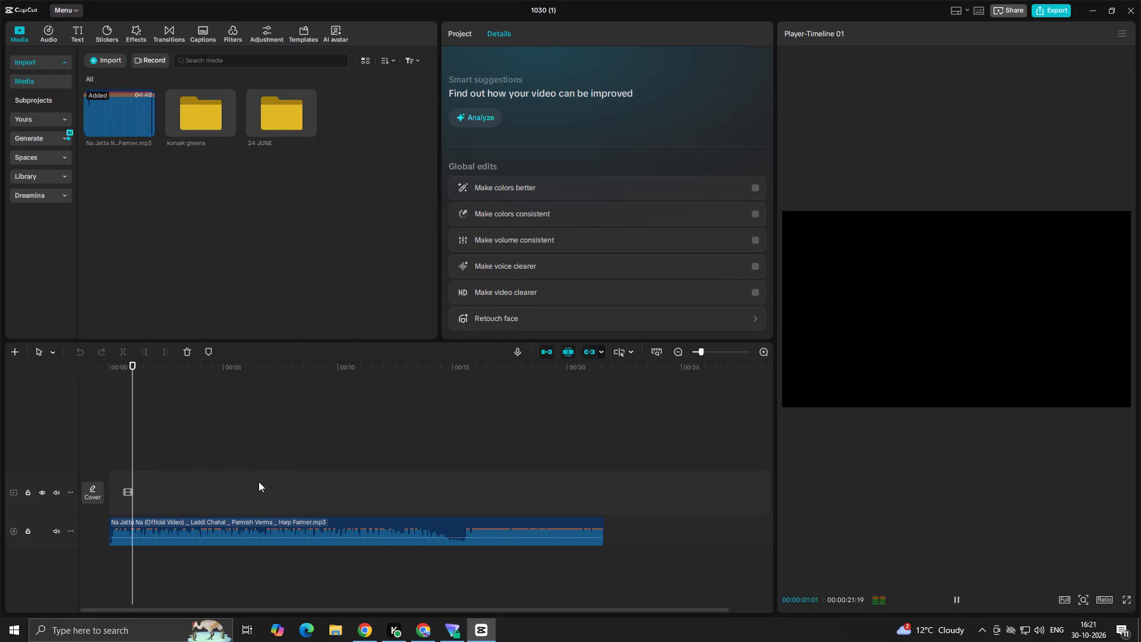
pyautogui.press('space')
pyautogui.click(200, 474)
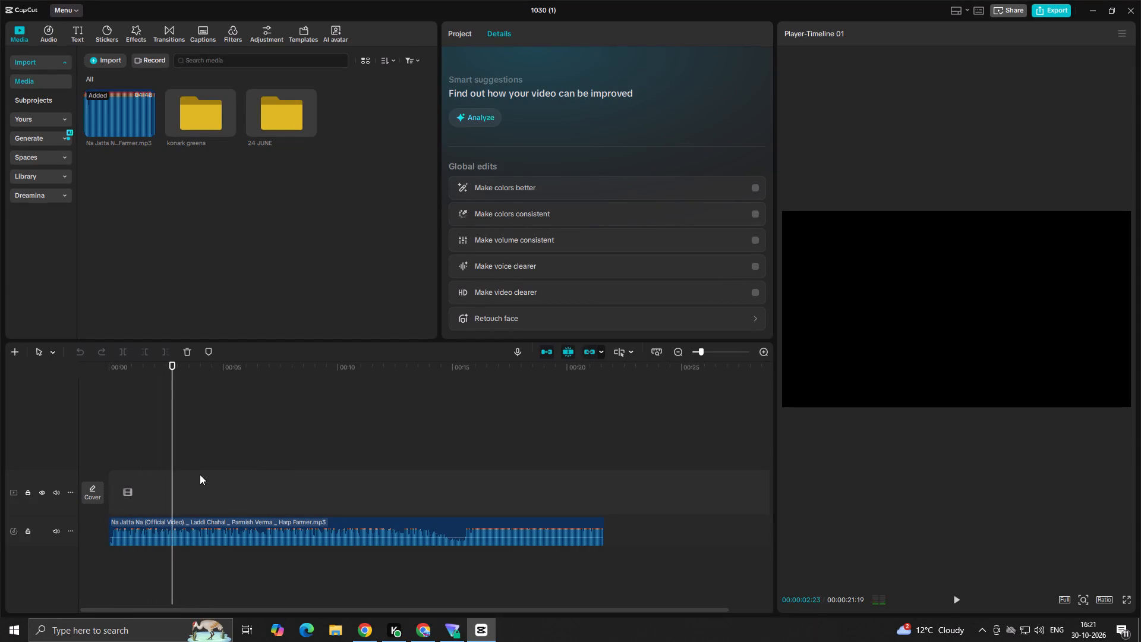
pyautogui.click(137, 550)
pyautogui.click(124, 533)
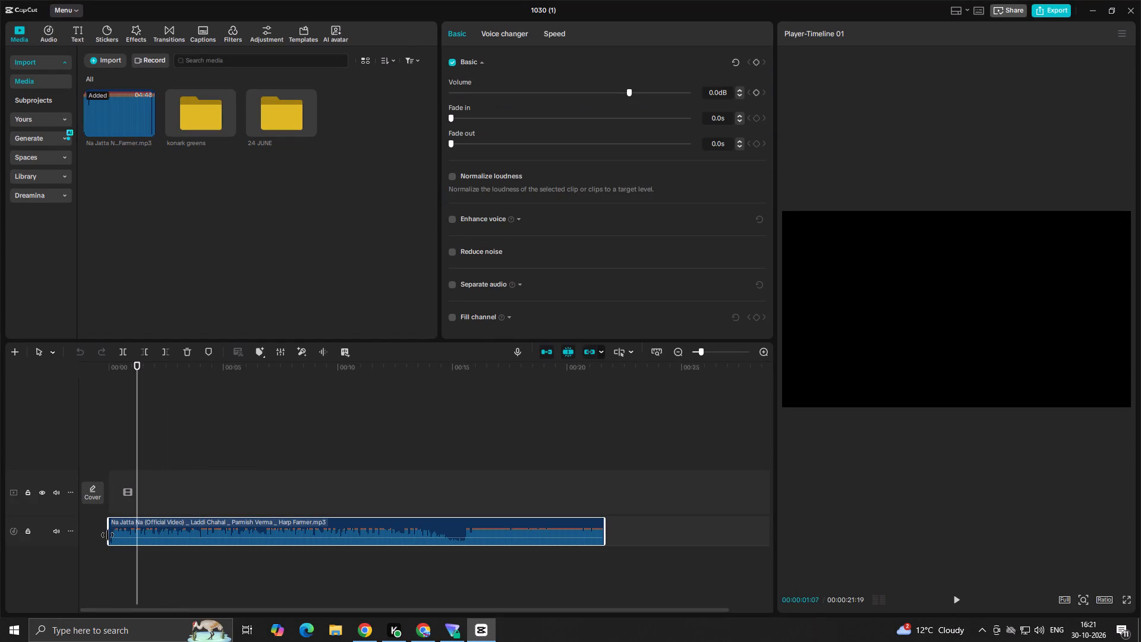
pyautogui.moveTo(107, 538); pyautogui.dragTo(92, 546)
pyautogui.click(150, 504)
pyautogui.moveTo(150, 504); pyautogui.dragTo(66, 511)
pyautogui.press('space')
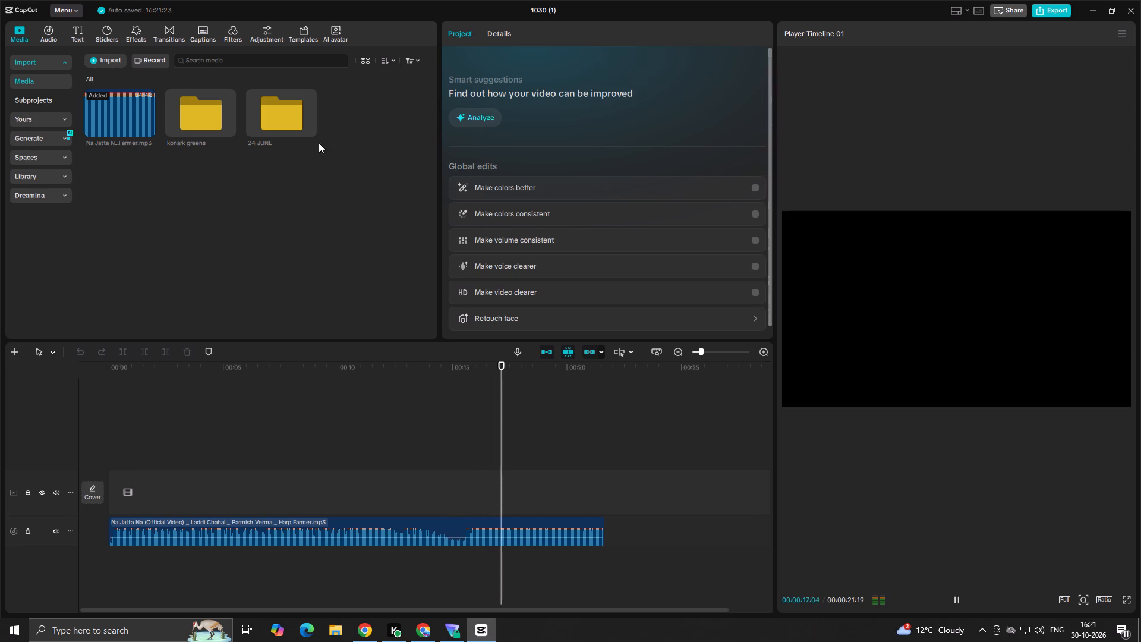
pyautogui.press('space')
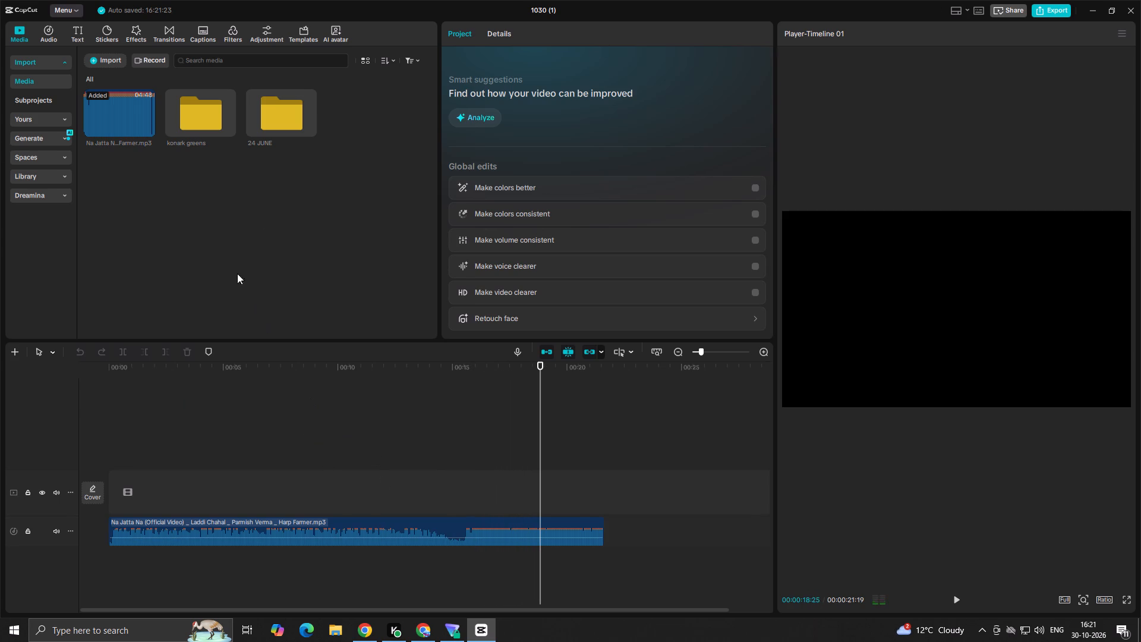
# Import the whole folder named 18 from Downloads into the project's media.
pyautogui.click(121, 65)
pyautogui.click(107, 58)
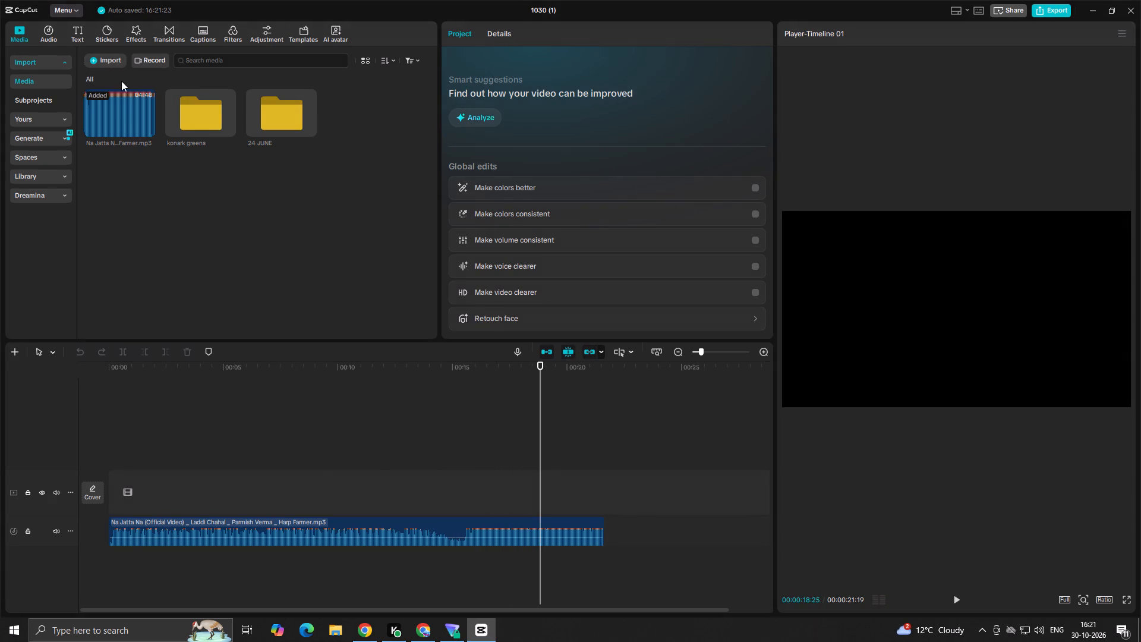
pyautogui.click(106, 67)
pyautogui.click(117, 86)
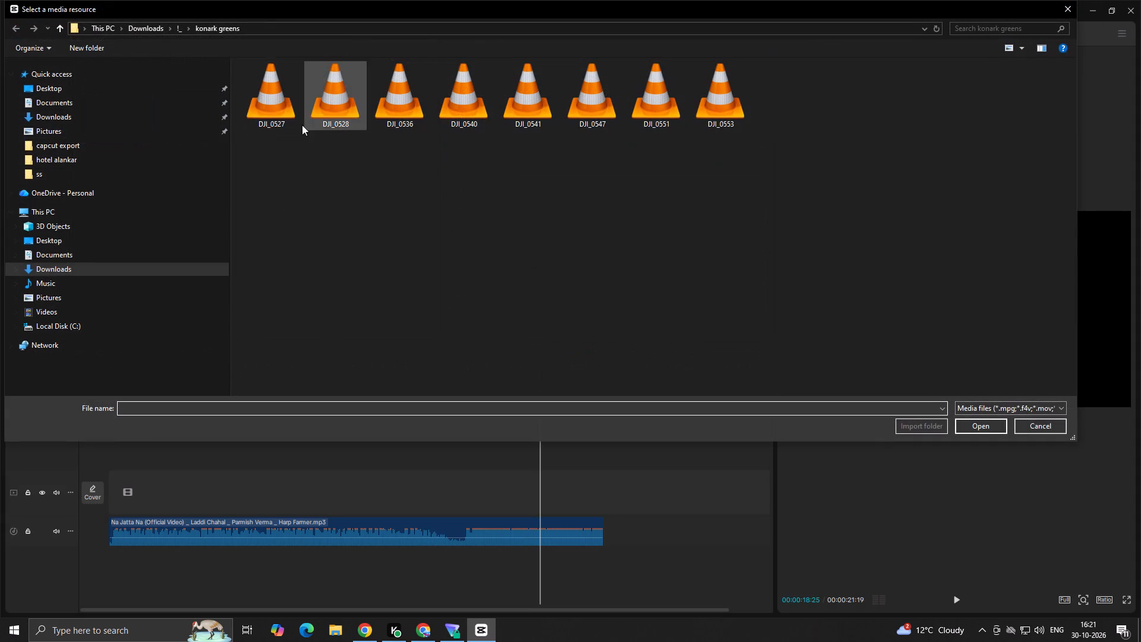
pyautogui.click(73, 126)
pyautogui.click(74, 120)
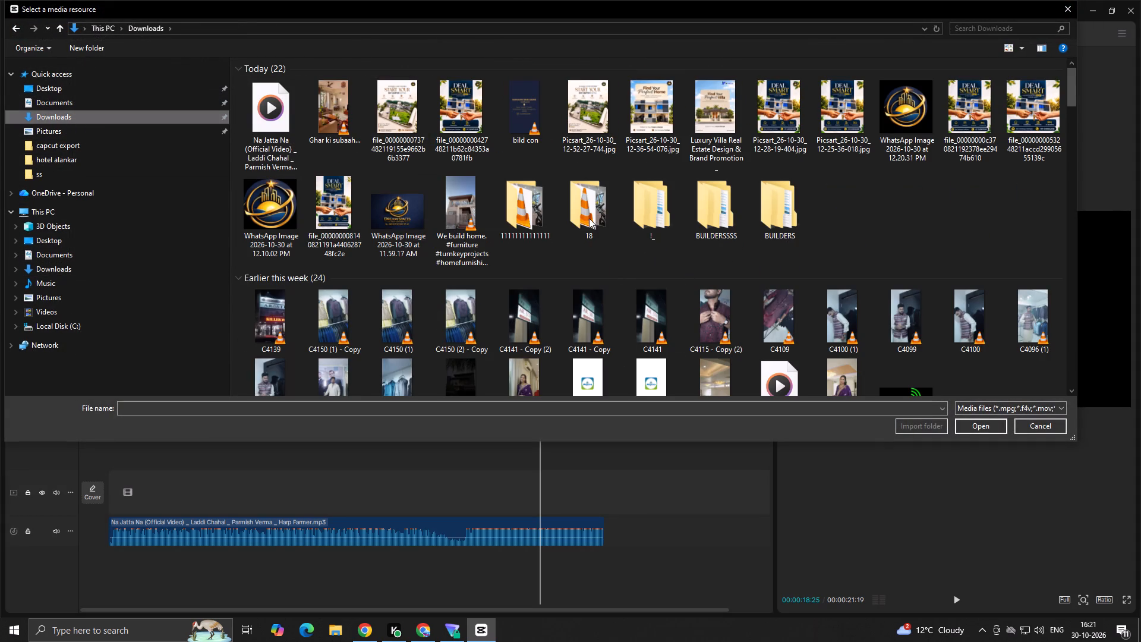
pyautogui.keyDown('ctrl'); pyautogui.click(589, 218); pyautogui.keyUp('ctrl')
pyautogui.click(904, 427)
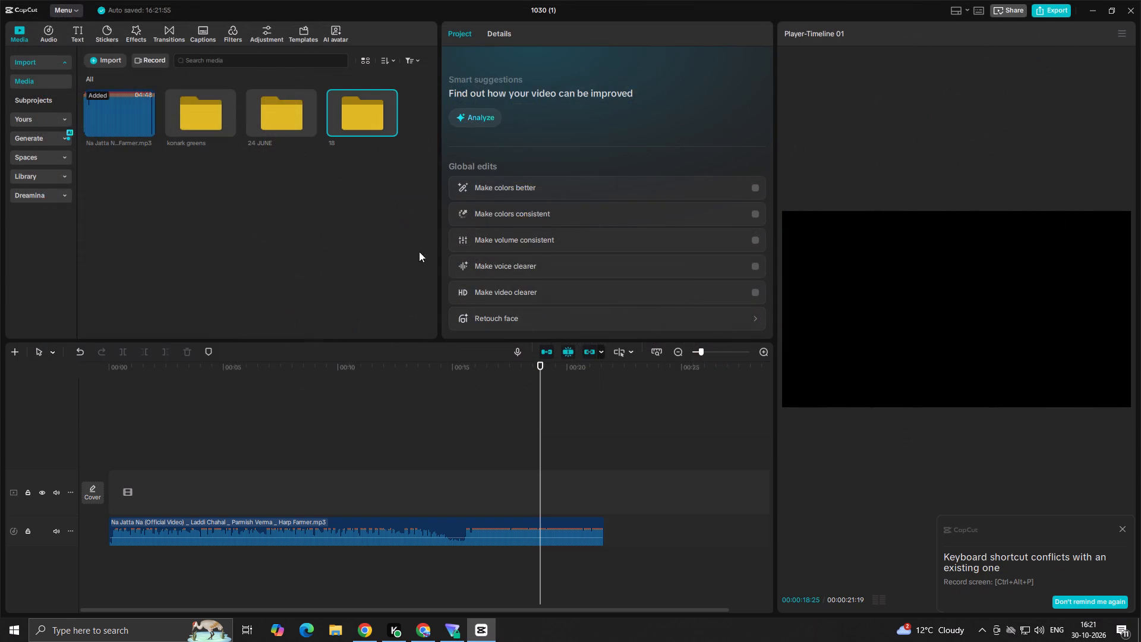
# Open the imported folder 18 and preview its bedroom and balcony clips.
pyautogui.doubleClick(360, 122)
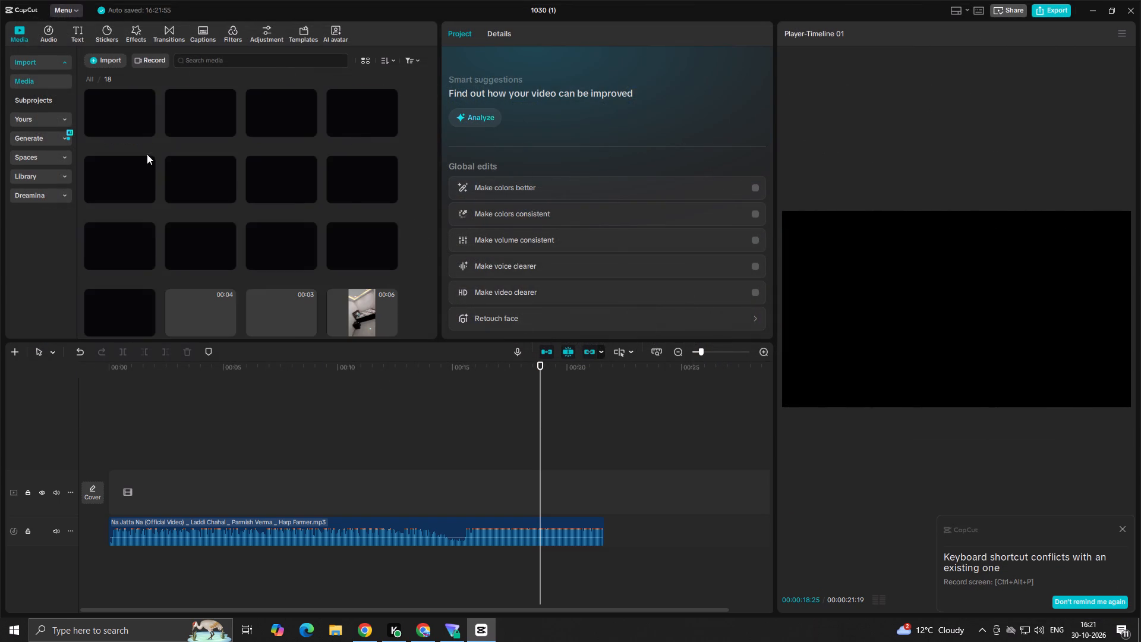
pyautogui.scroll(-20, 306, 188)
pyautogui.scroll(-8, 306, 188)
pyautogui.scroll(10, 292, 237)
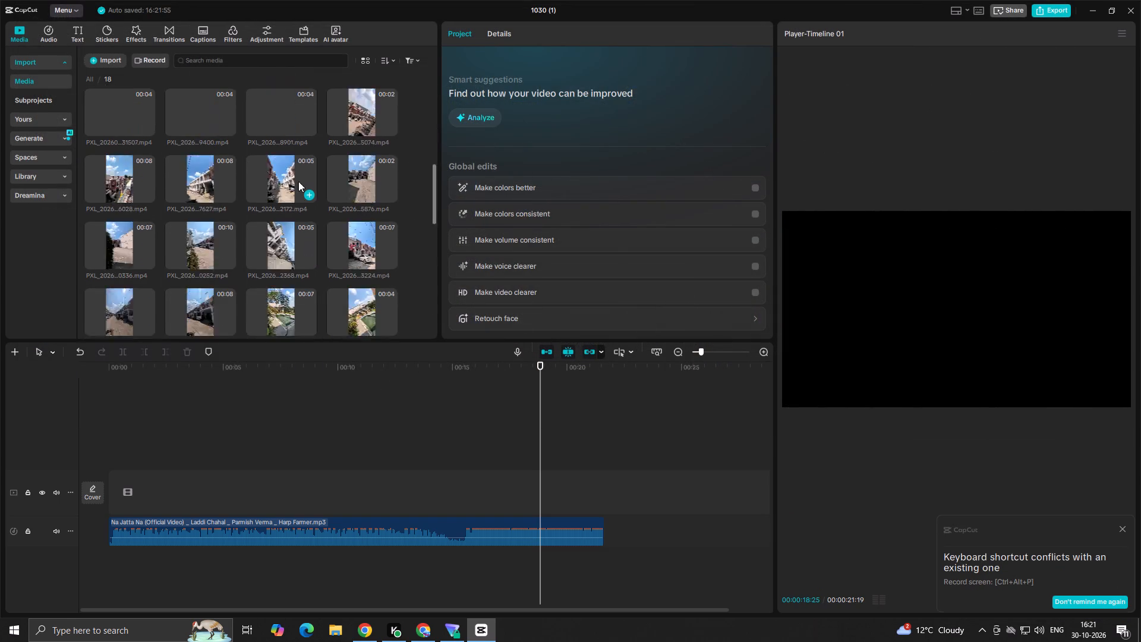
pyautogui.scroll(8, 298, 181)
pyautogui.click(111, 119)
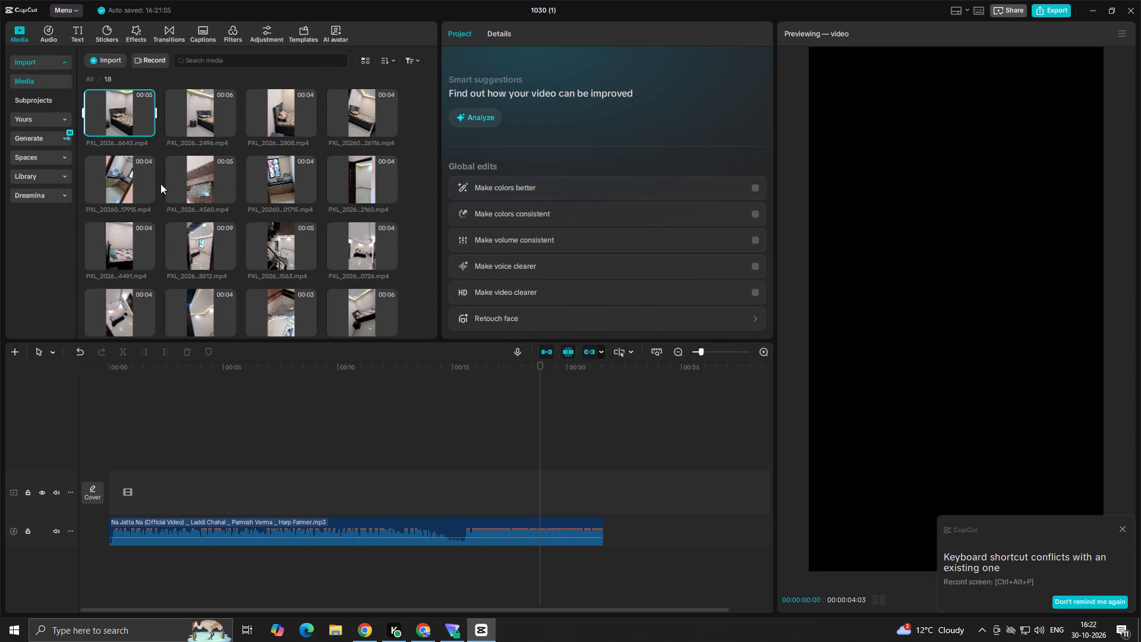
pyautogui.press('space')
pyautogui.scroll(-3, 254, 254)
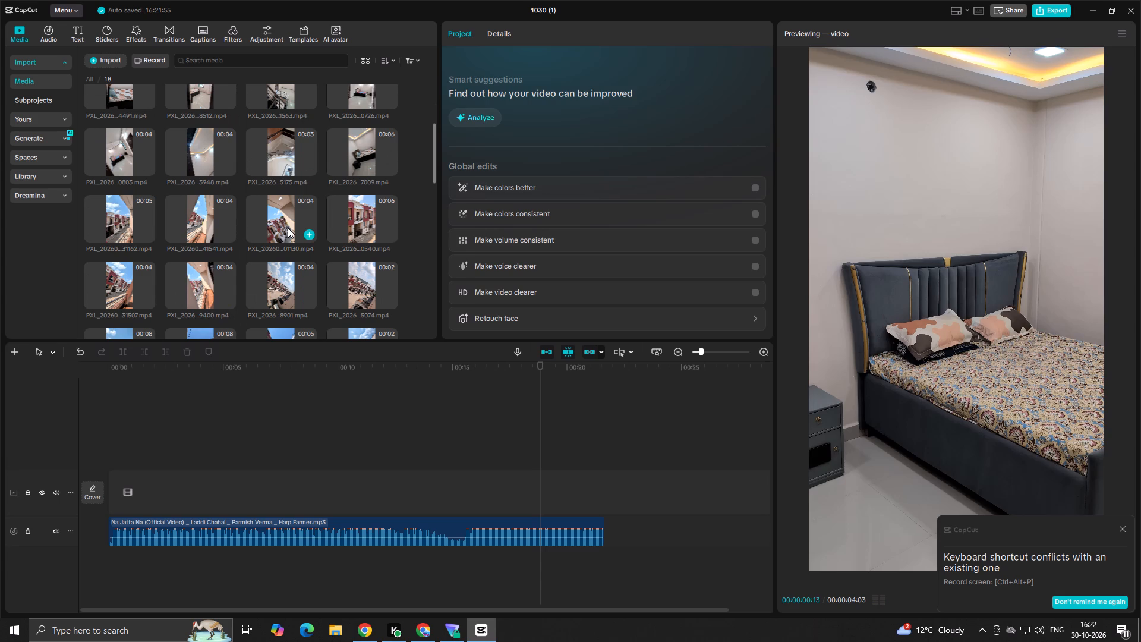
pyautogui.click(288, 228)
pyautogui.press('space')
pyautogui.scroll(-3, 289, 229)
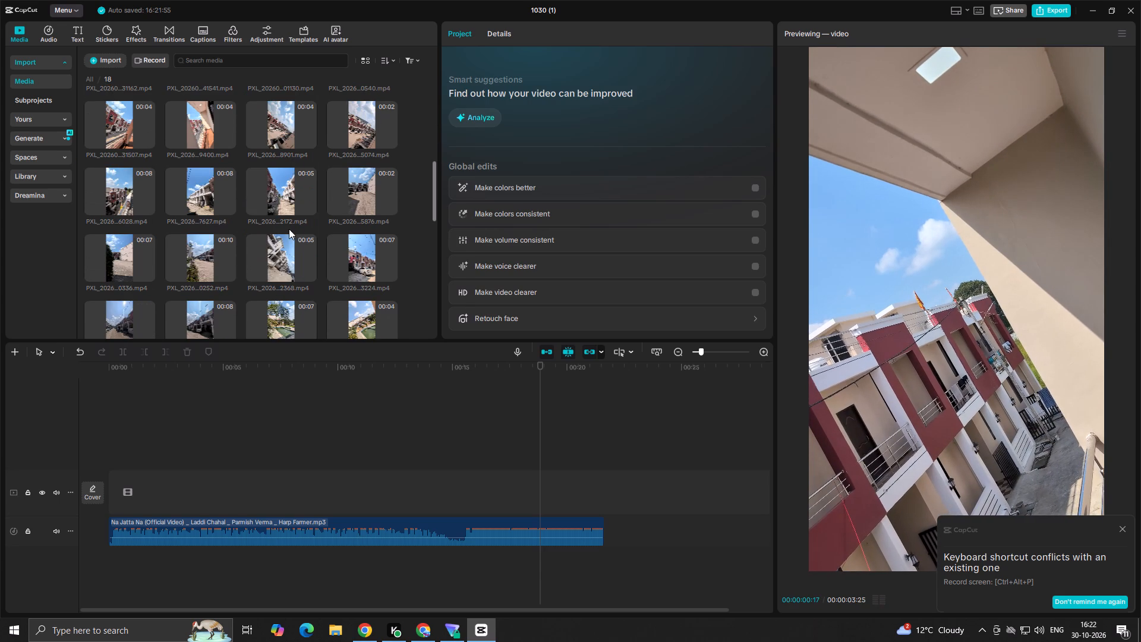
# Preview the row-house street clips and a swimming pool clip in folder 18.
pyautogui.click(262, 263)
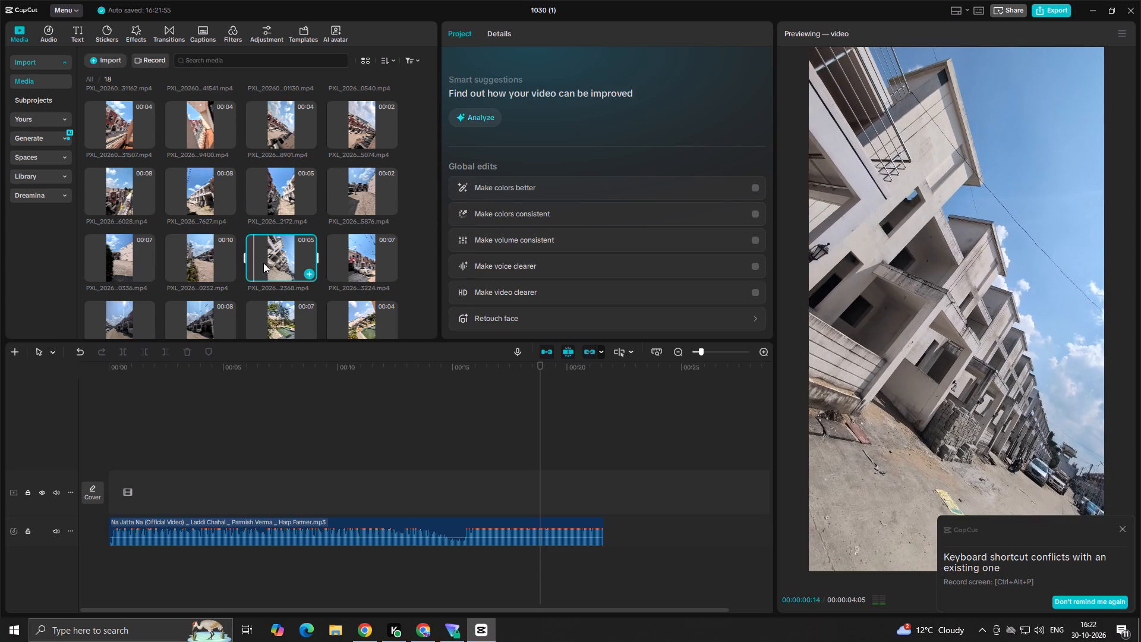
pyautogui.press('space')
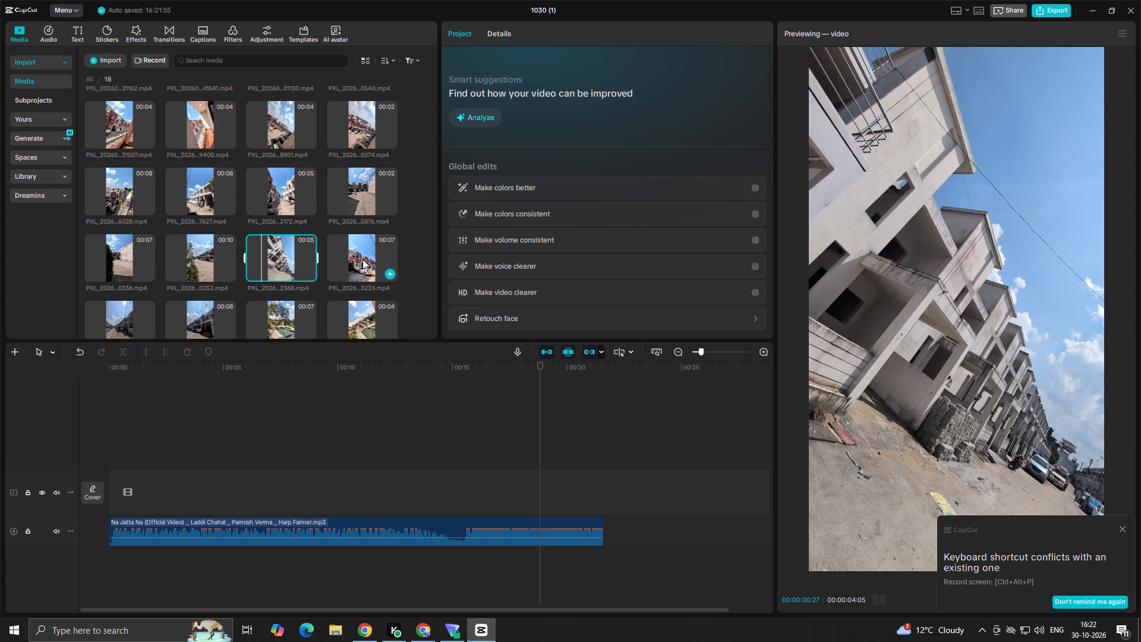
pyautogui.click(363, 260)
pyautogui.press('space')
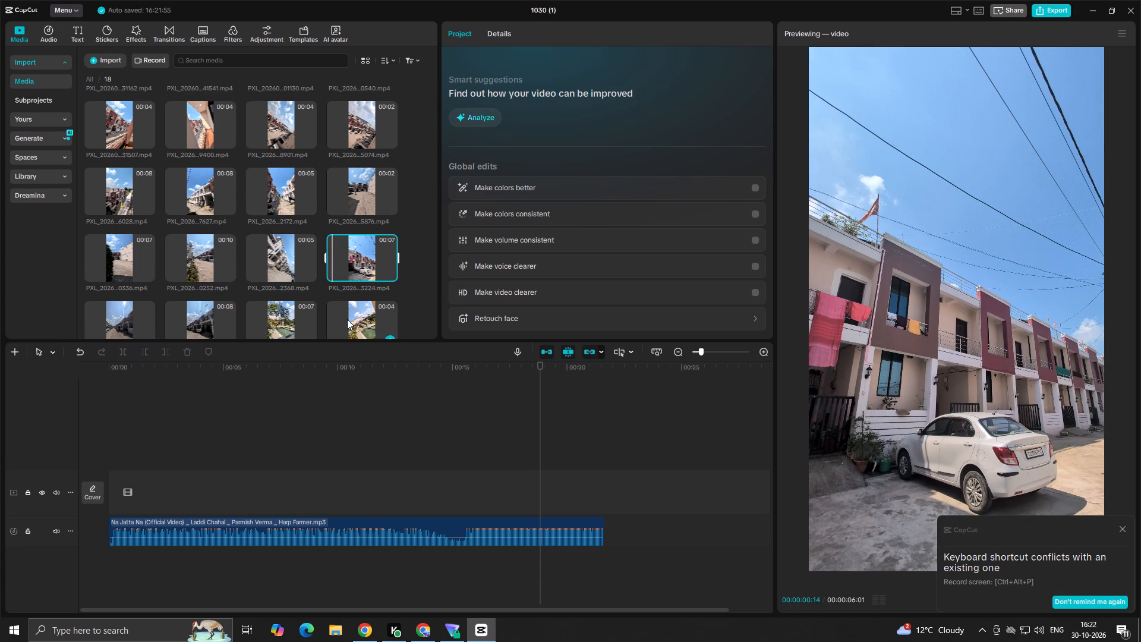
pyautogui.click(347, 320)
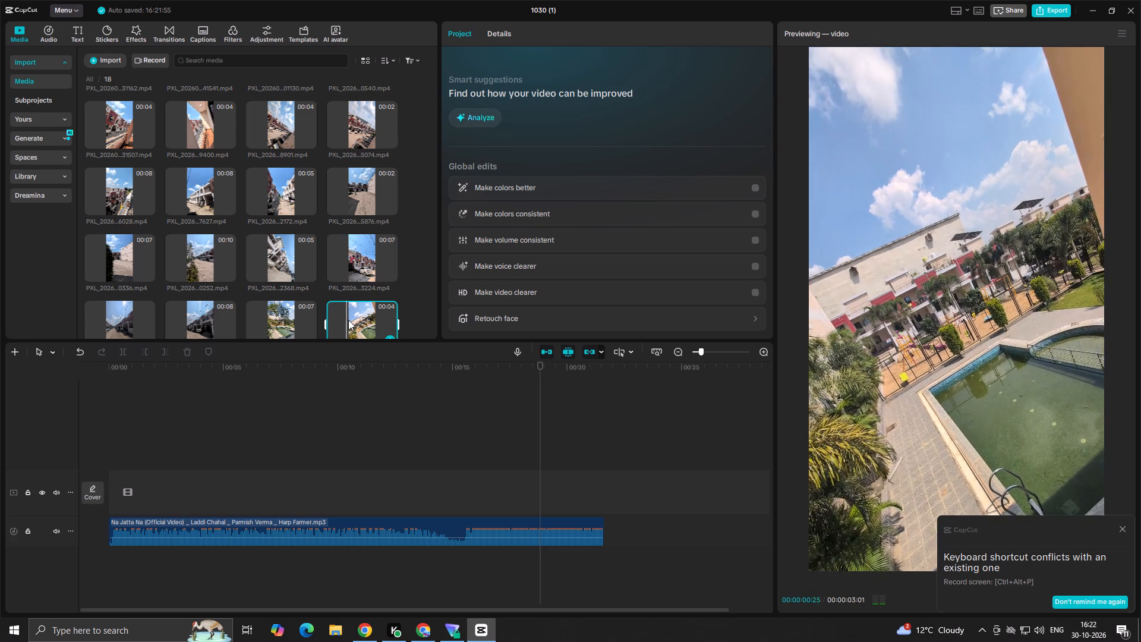
pyautogui.press('space')
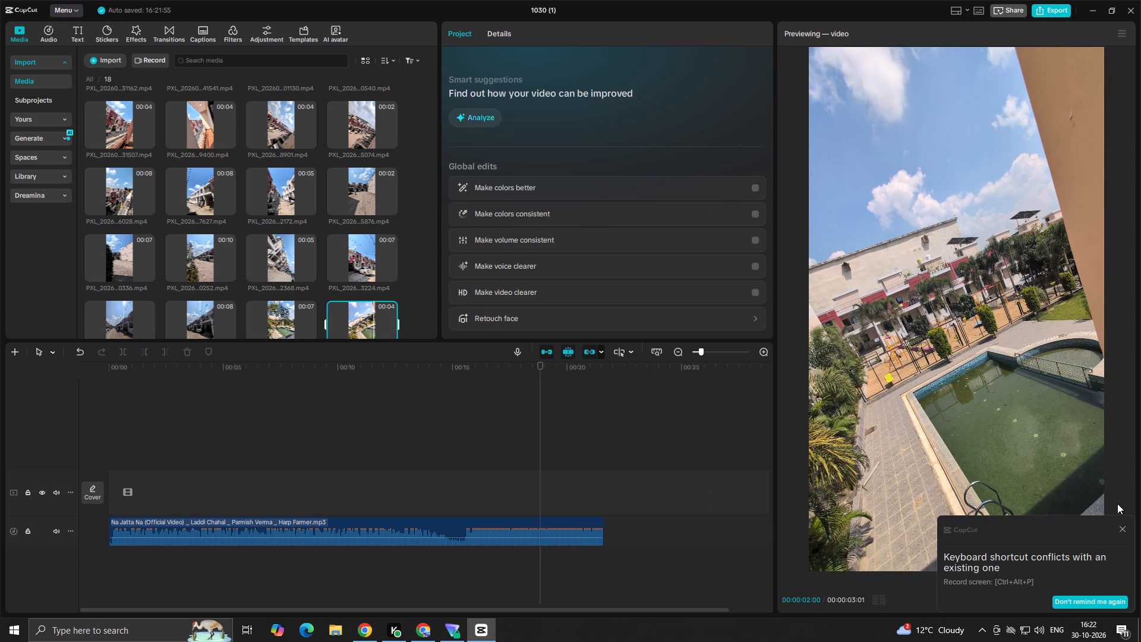
pyautogui.click(1121, 527)
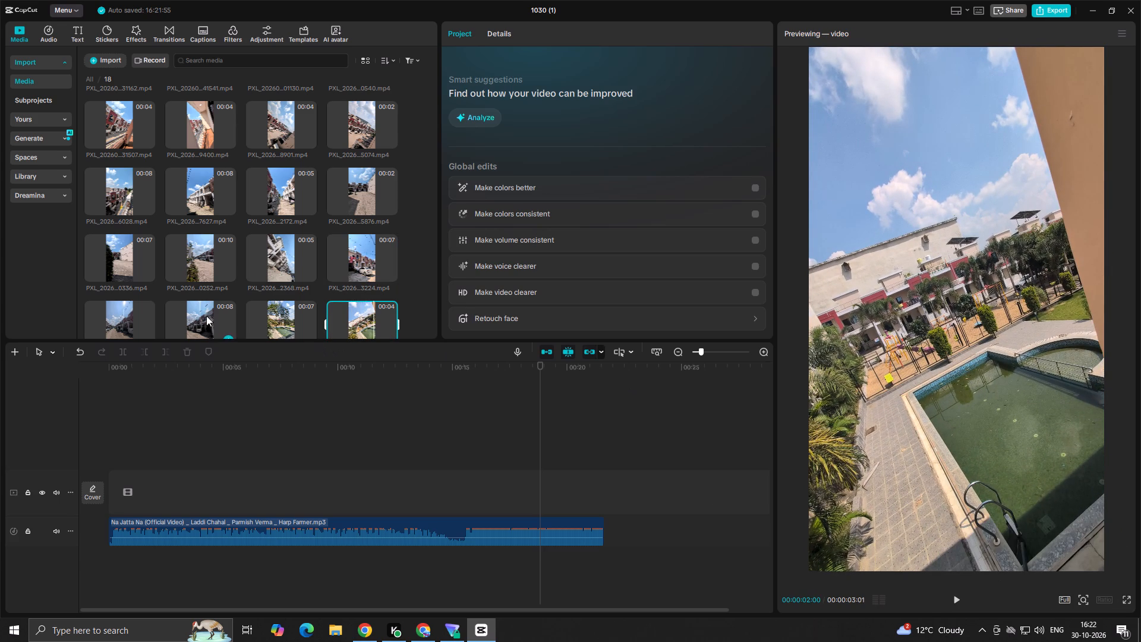
pyautogui.scroll(-3, 209, 297)
pyautogui.click(193, 175)
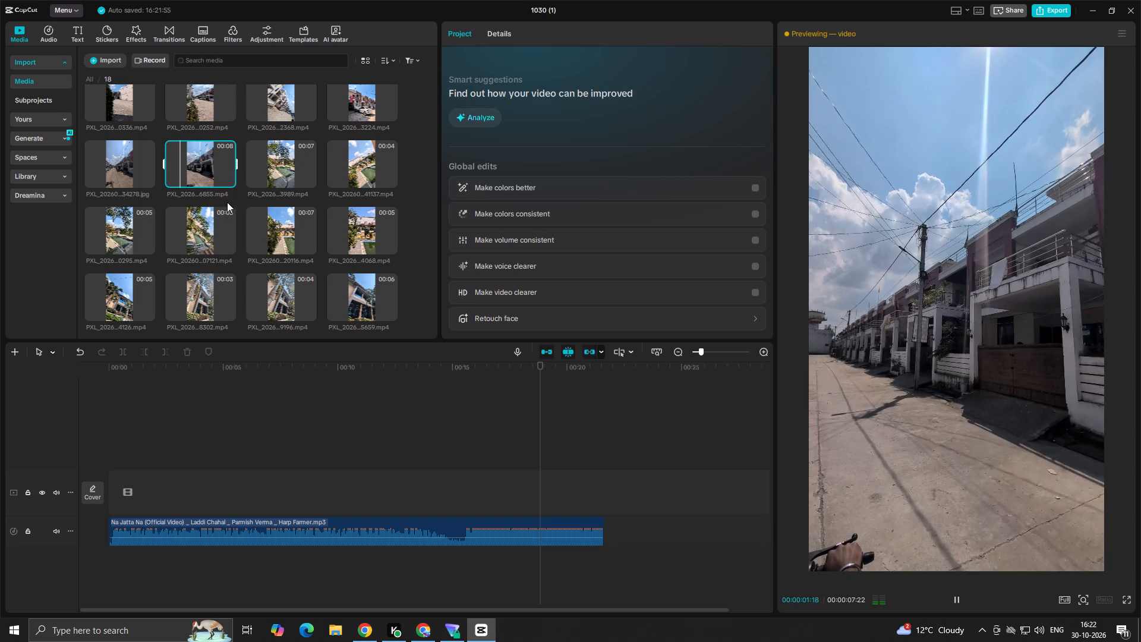
pyautogui.press('space')
# Preview the palm-framed pool clip and the successive Club House exterior clips in folder 18.
pyautogui.click(197, 239)
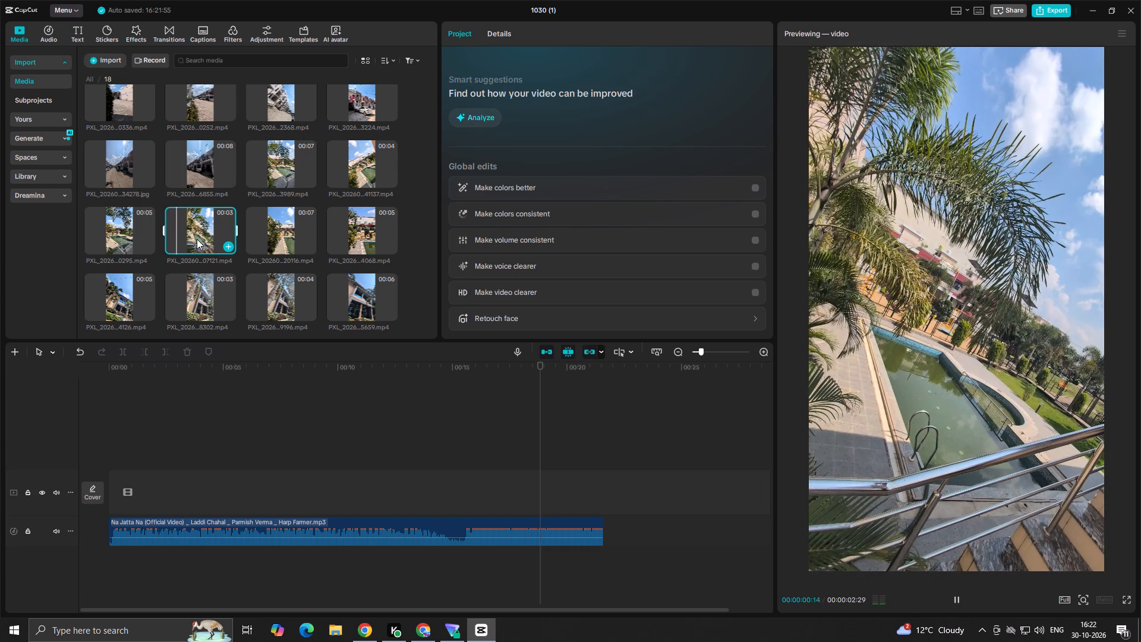
pyautogui.press('space')
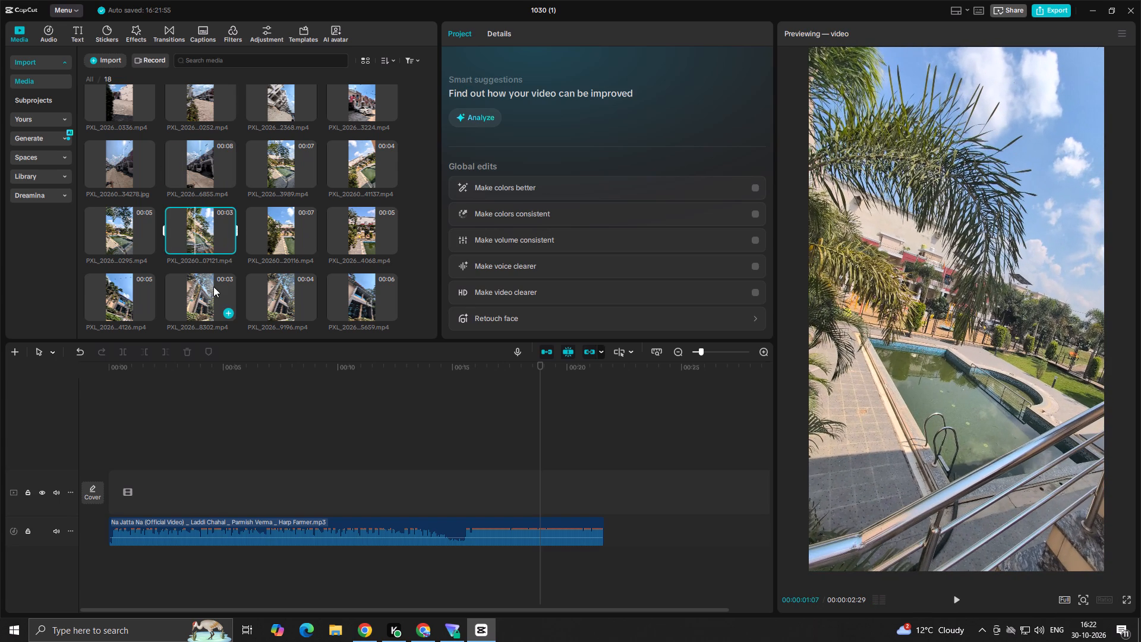
pyautogui.click(212, 288)
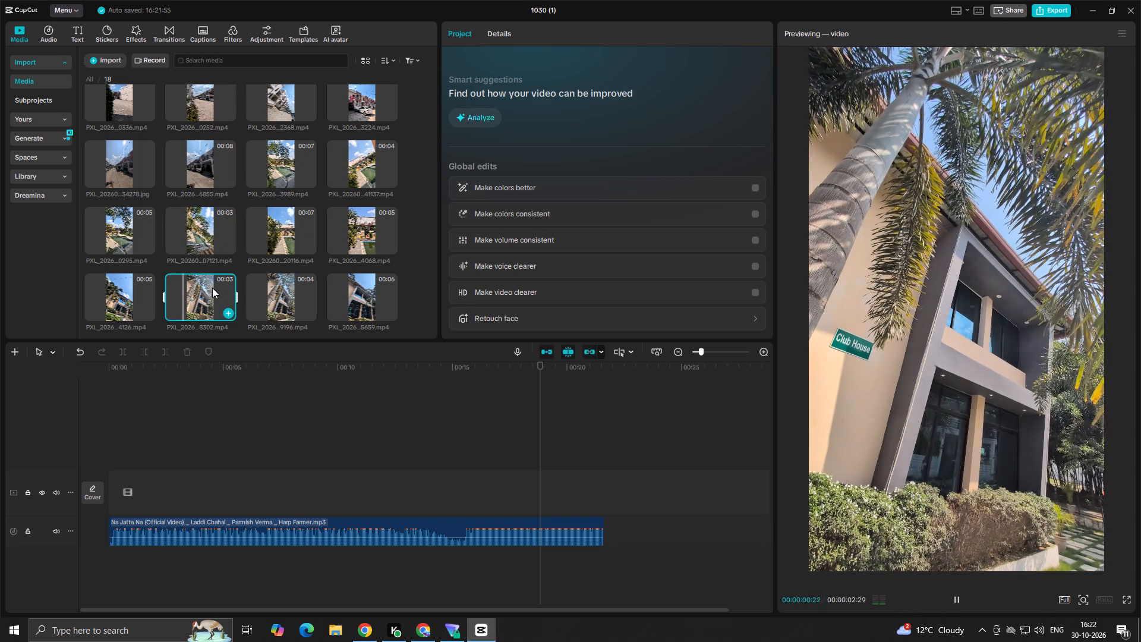
pyautogui.press('space')
pyautogui.click(267, 293)
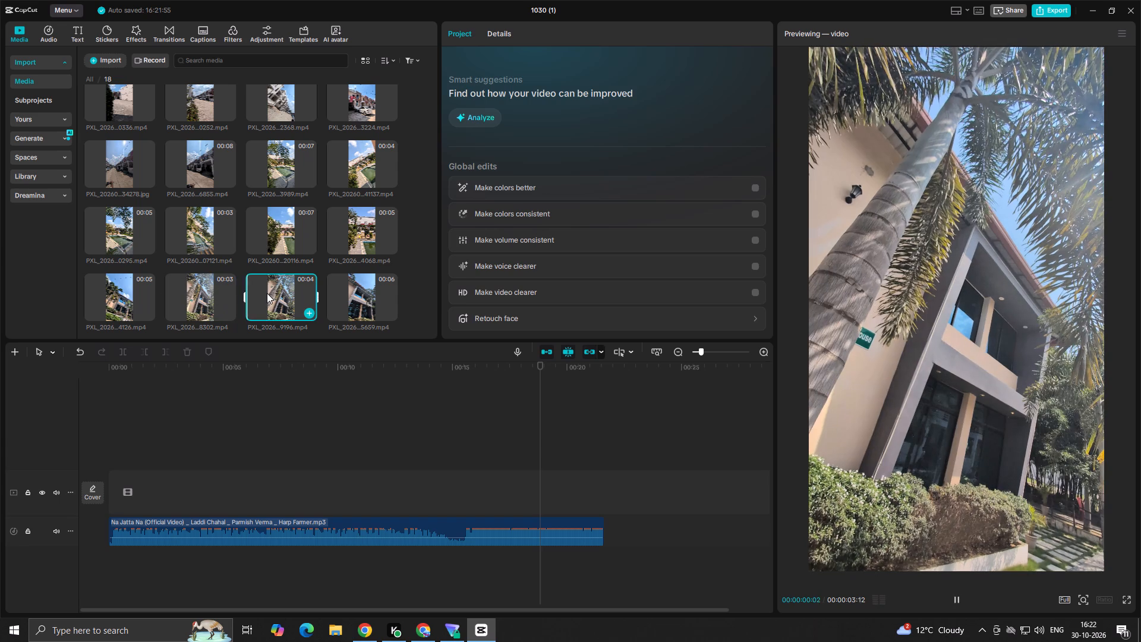
pyautogui.press('space')
pyautogui.click(369, 294)
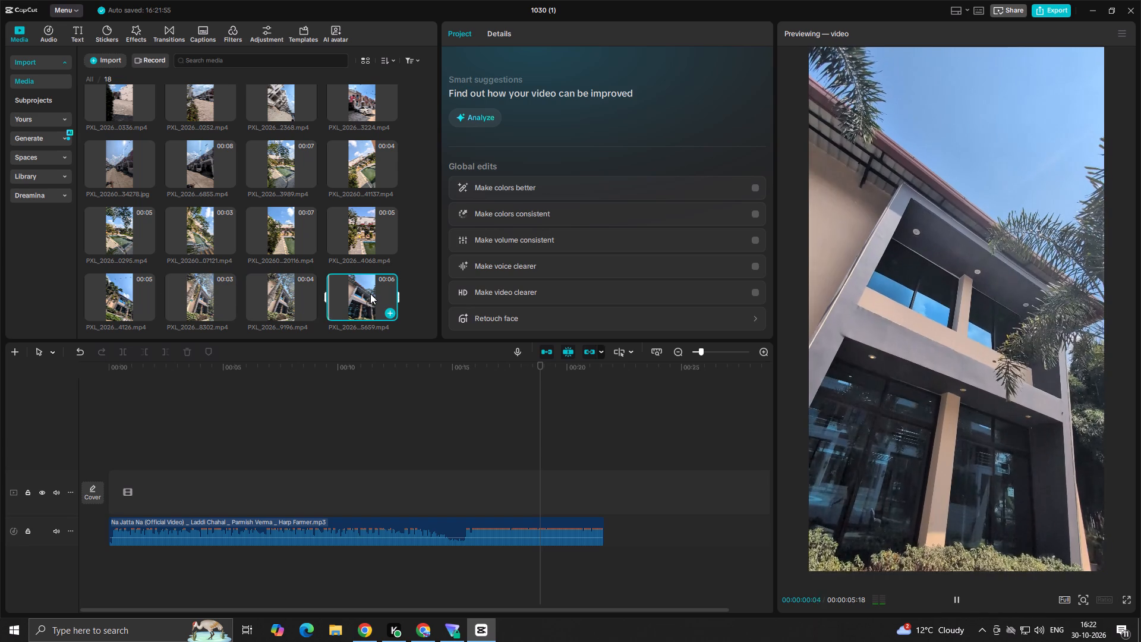
pyautogui.press('space')
pyautogui.scroll(-3, 333, 269)
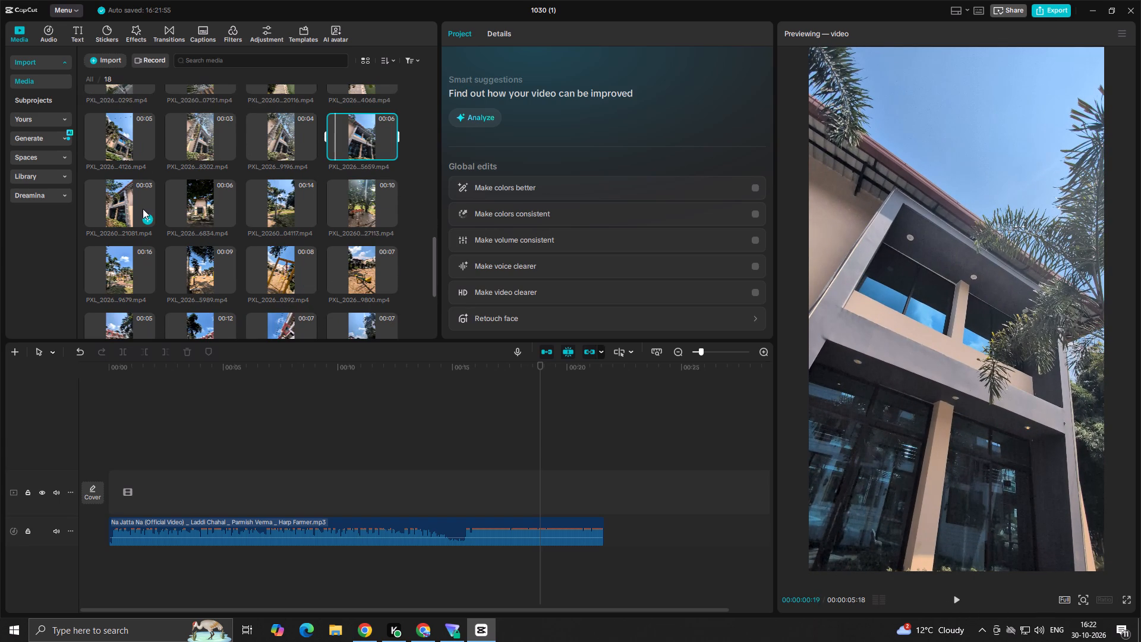
pyautogui.click(118, 209)
pyautogui.press('space')
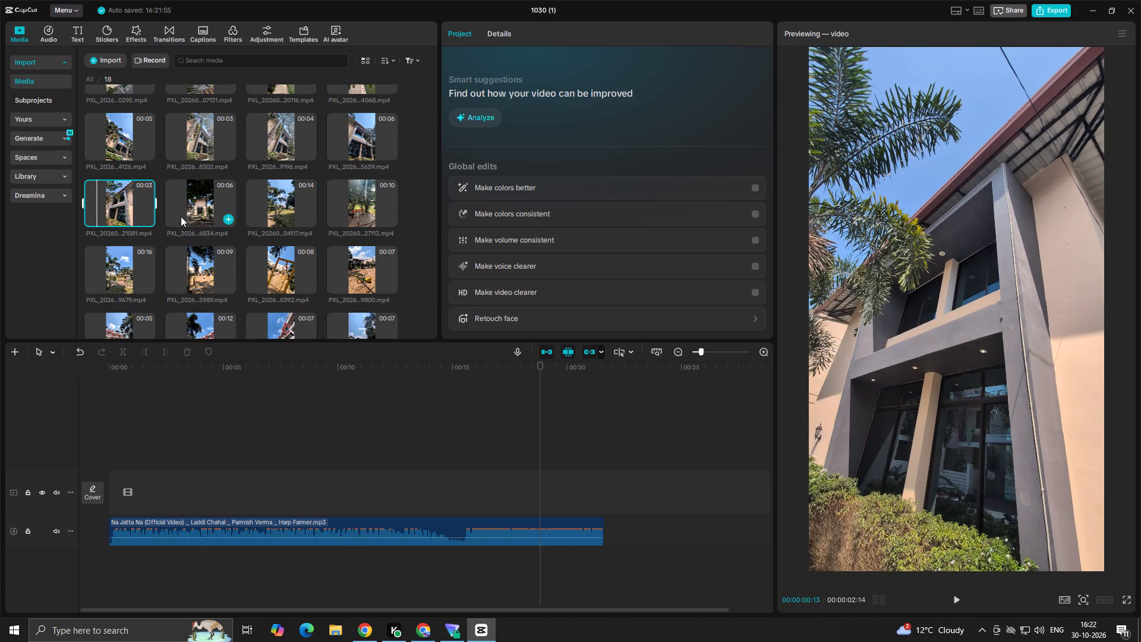
# Add the Club House entrance clip PXL_20260918_075046834.mp4 to the start of the main video track.
pyautogui.click(223, 214)
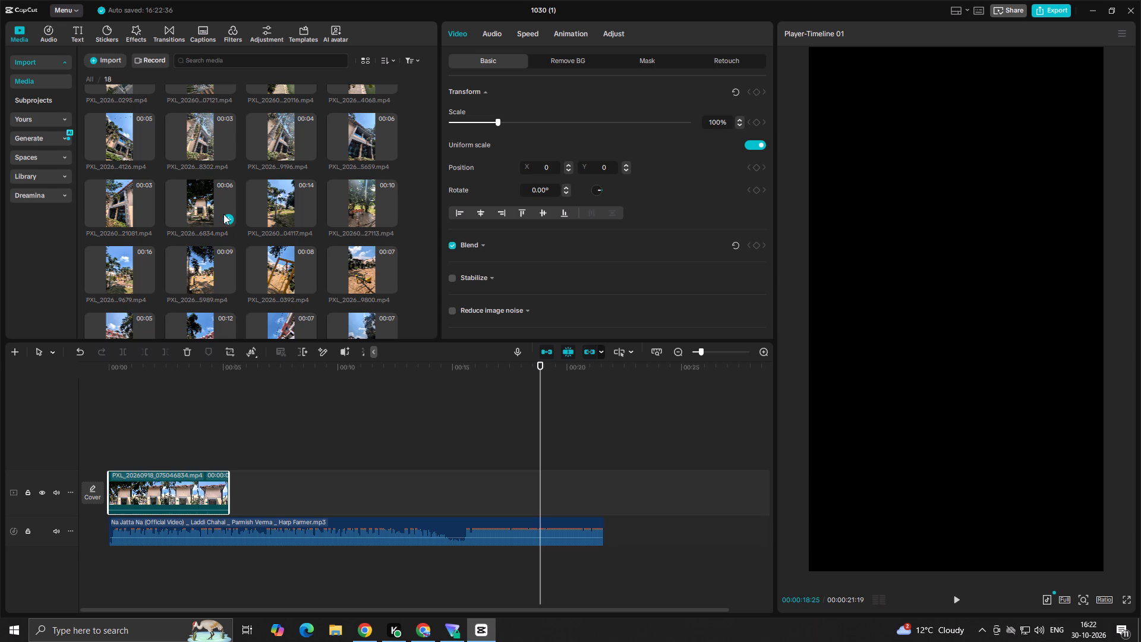
# Preview the Club House entrance, shaded garden bench and playground seesaw clips in folder 18.
pyautogui.click(201, 207)
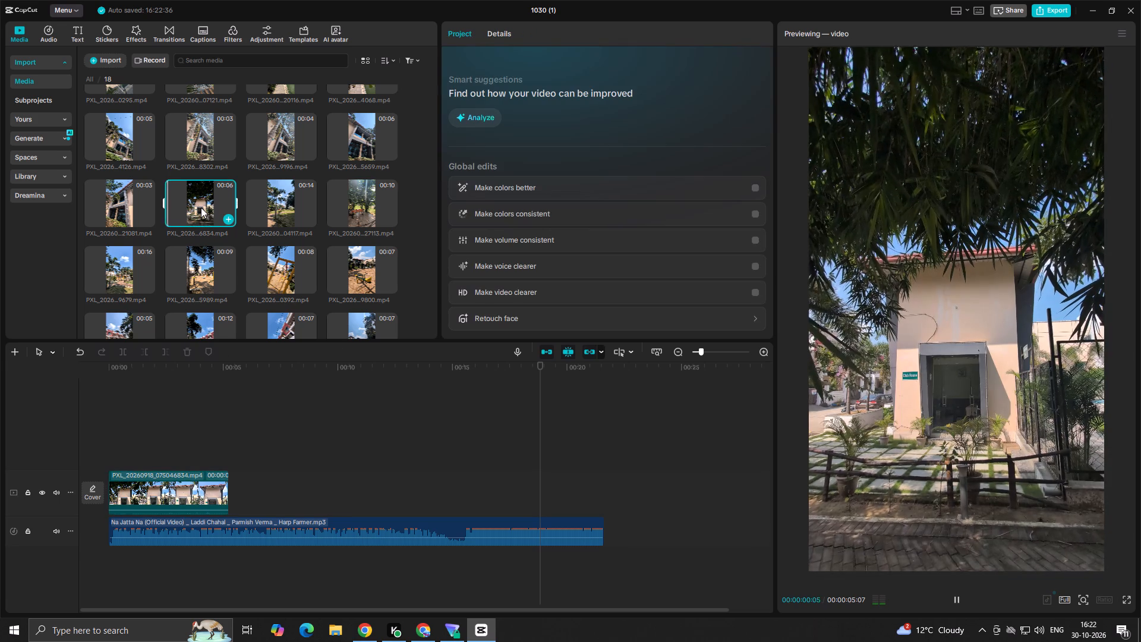
pyautogui.press('space')
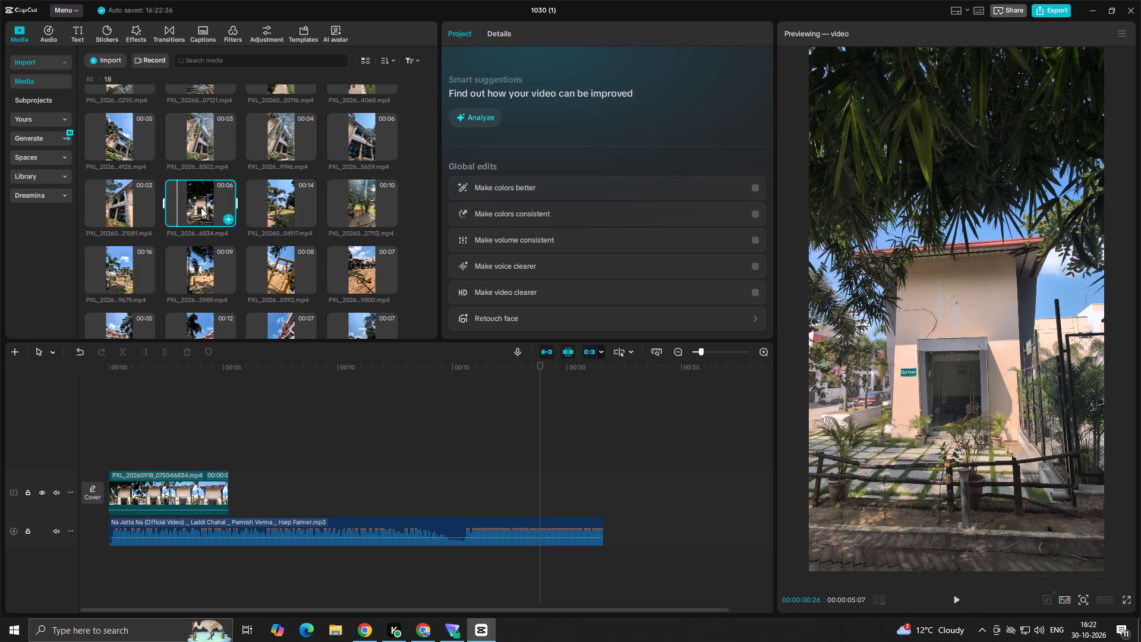
pyautogui.click(275, 206)
pyautogui.press('space')
pyautogui.click(359, 201)
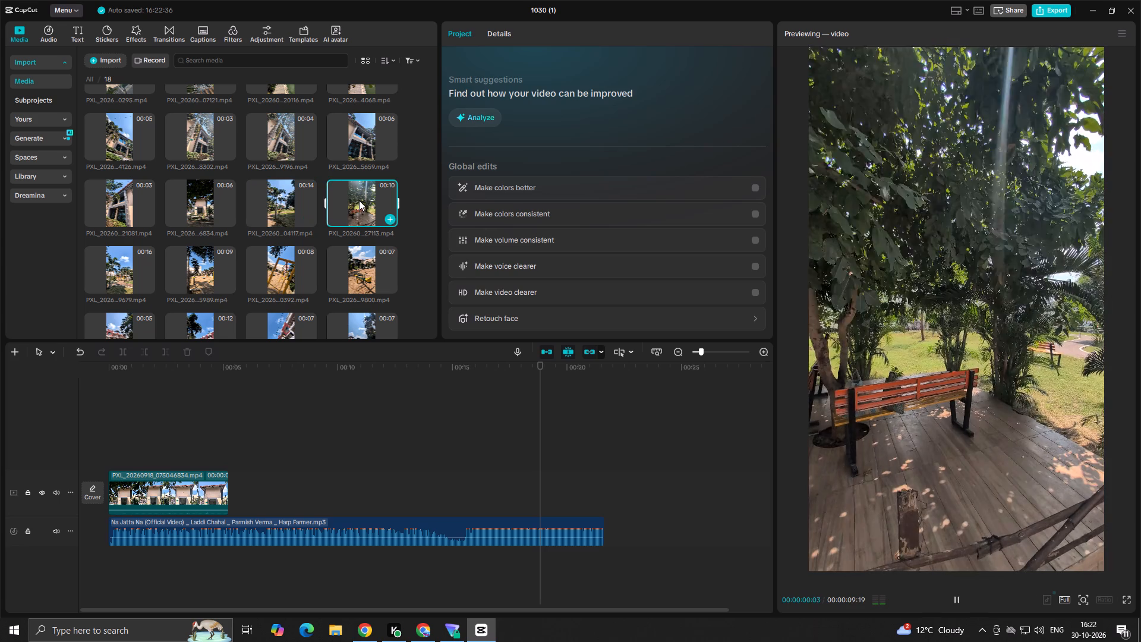
pyautogui.press('space')
pyautogui.click(359, 270)
pyautogui.press('space')
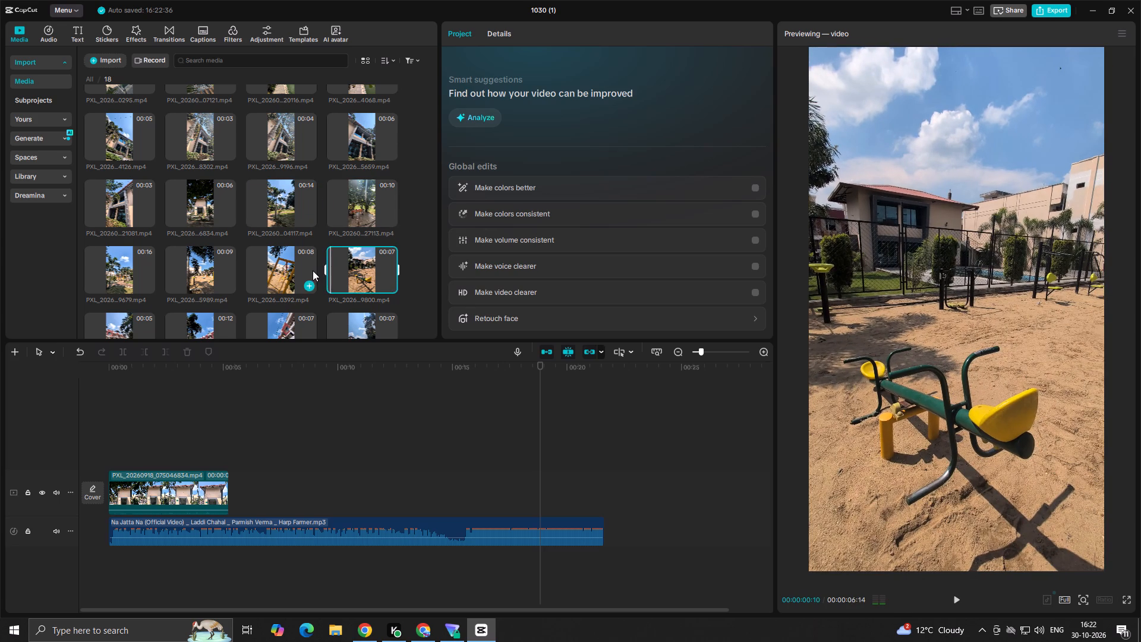
# Preview the row-house street clips and the 8-second clip ending in 1569 near the end of folder 18.
pyautogui.scroll(-2, 313, 270)
pyautogui.click(280, 237)
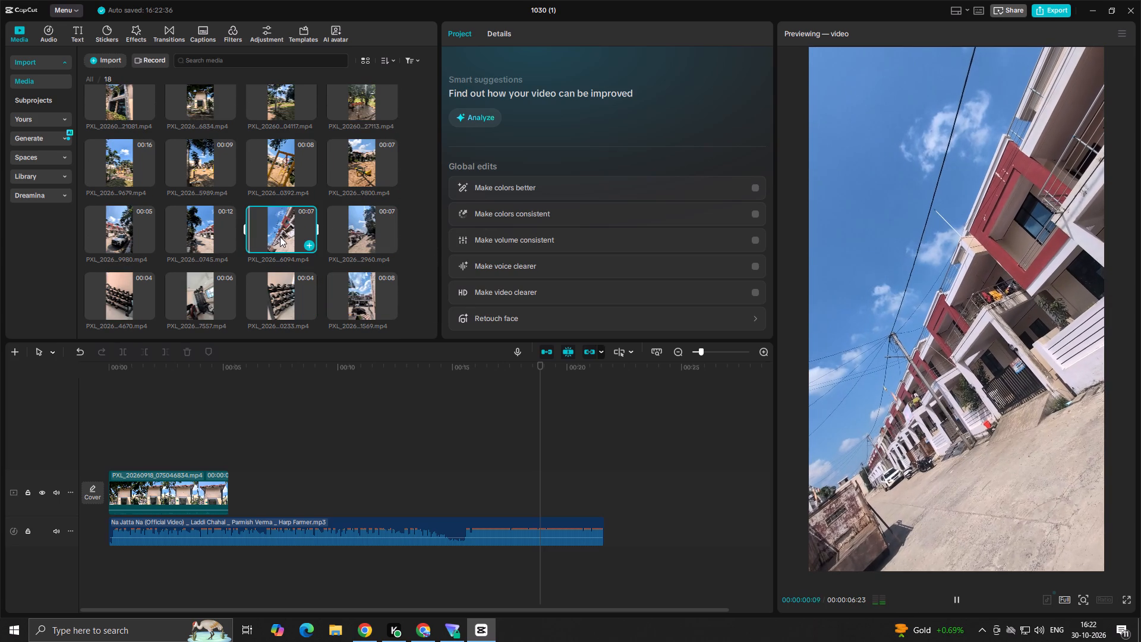
pyautogui.press('space')
pyautogui.click(352, 237)
pyautogui.press('space')
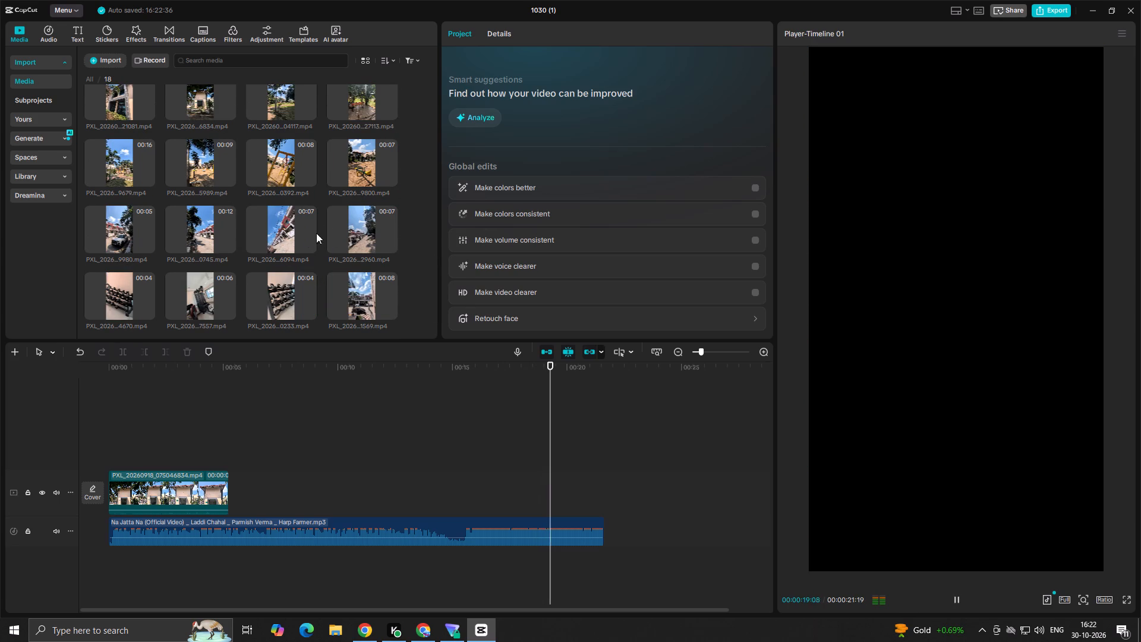
pyautogui.press('space')
pyautogui.click(354, 232)
pyautogui.doubleClick(355, 232)
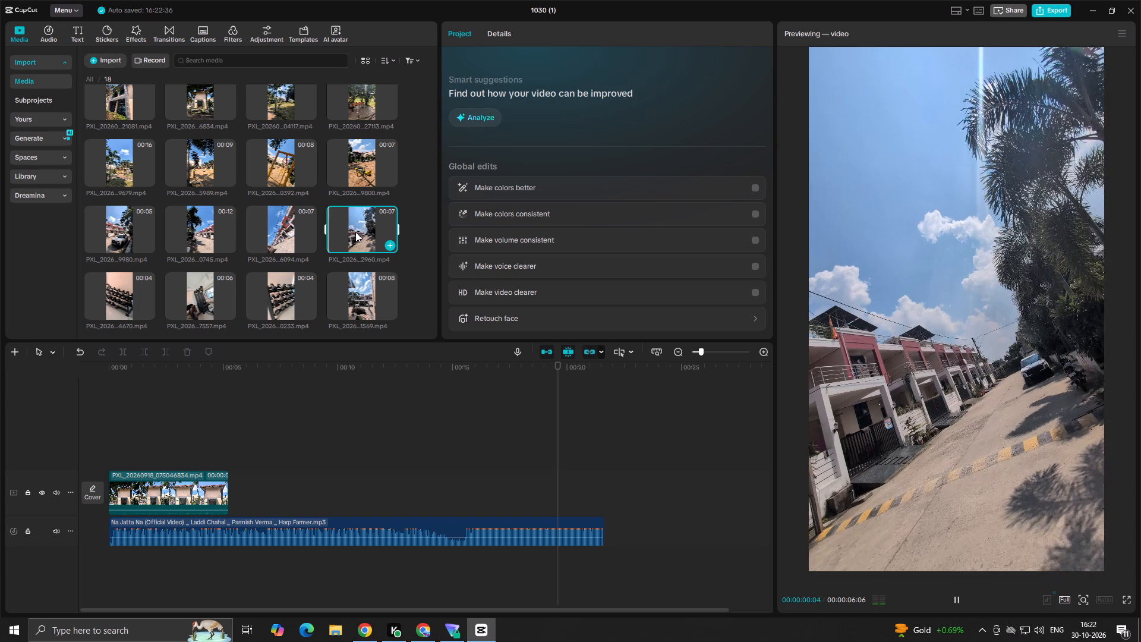
pyautogui.press('space')
pyautogui.scroll(-2, 355, 232)
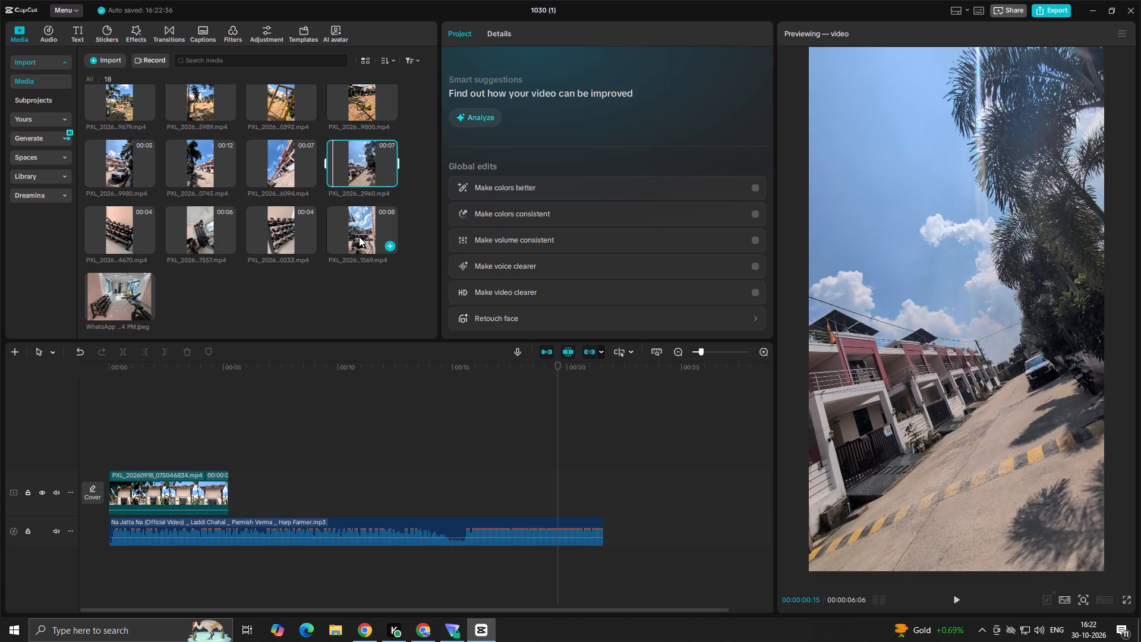
pyautogui.click(354, 237)
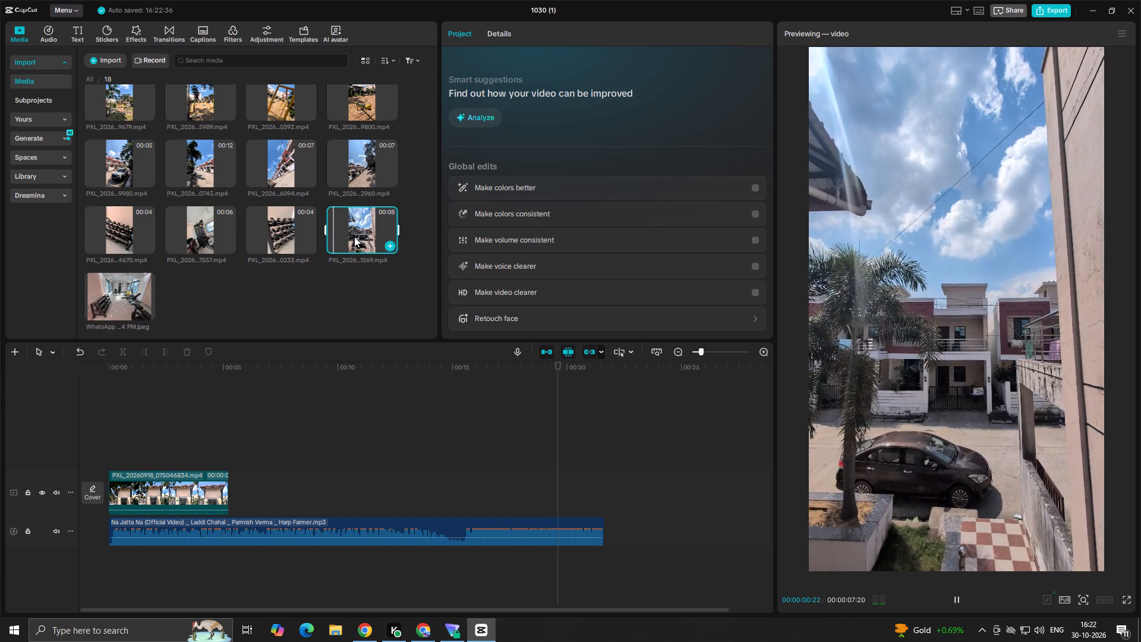
# Preview the gym interior photo and the 4-second dumbbell rack clip ending in 4670 in the media bin.
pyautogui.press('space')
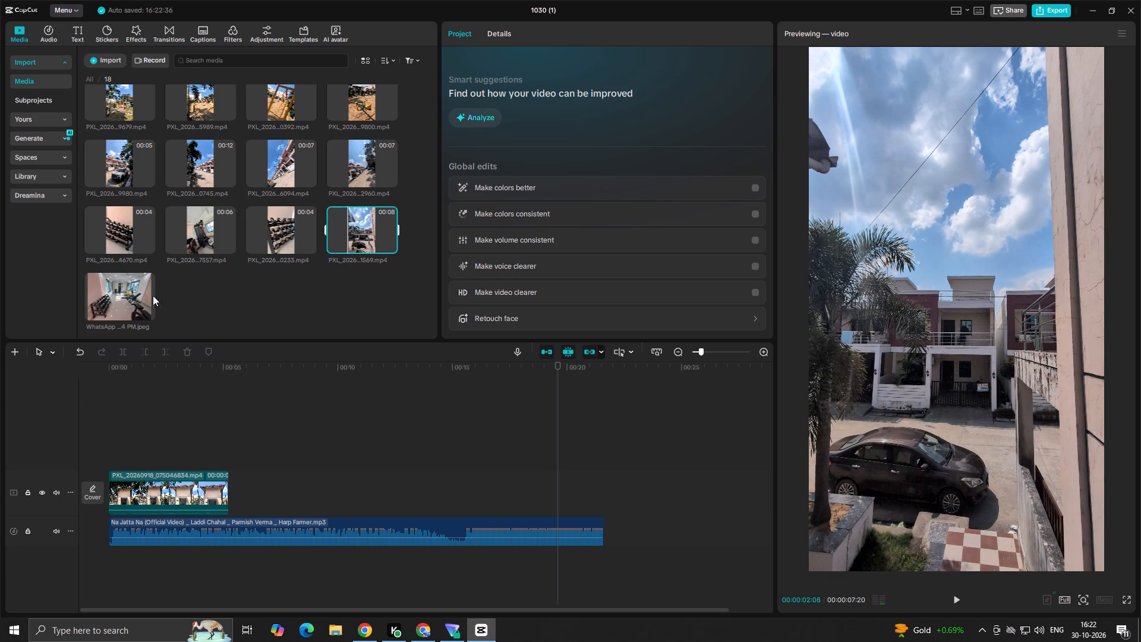
pyautogui.click(138, 298)
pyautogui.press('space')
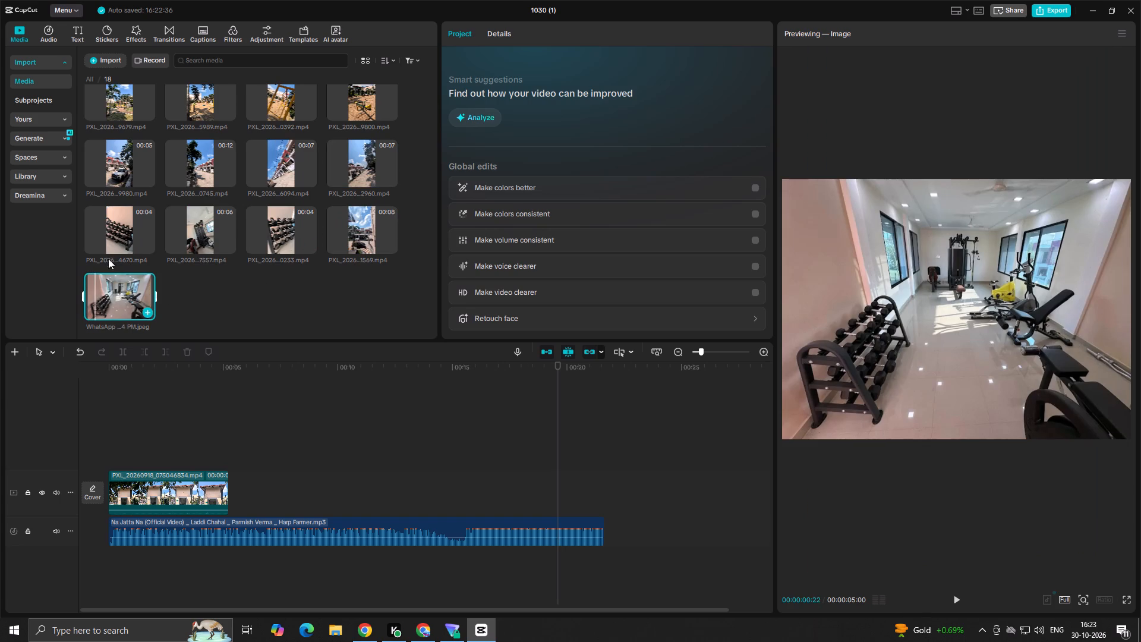
pyautogui.click(104, 235)
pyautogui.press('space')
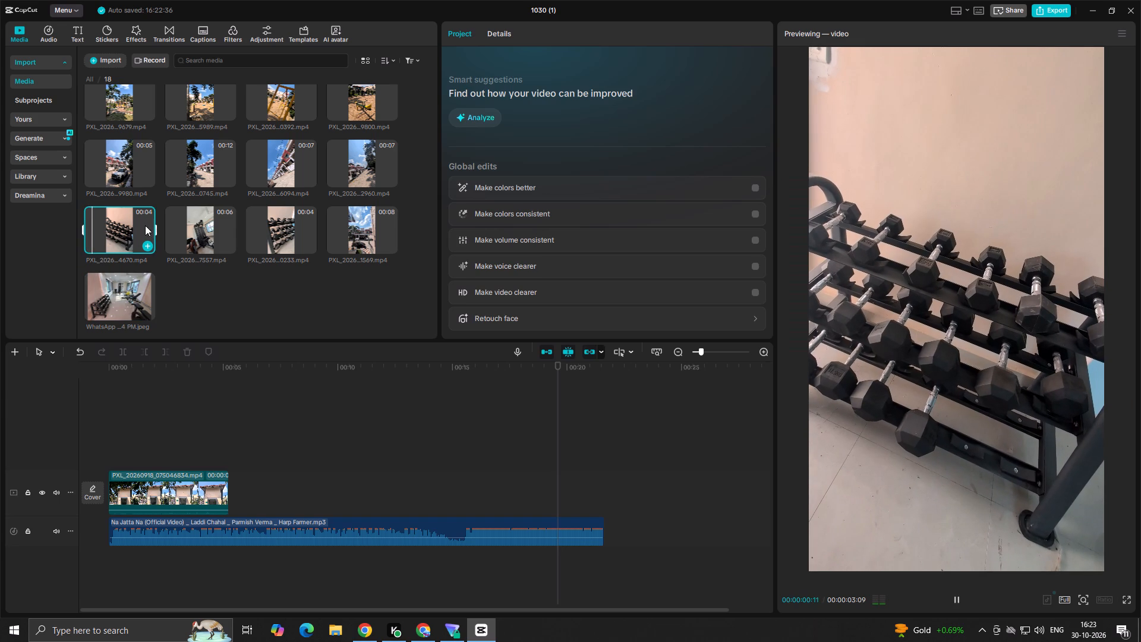
# Preview interior clips in the media bin, including the kitchen clip ending in 01715 and the bedroom clip ending in 0726.
pyautogui.scroll(20, 164, 217)
pyautogui.scroll(3, 164, 217)
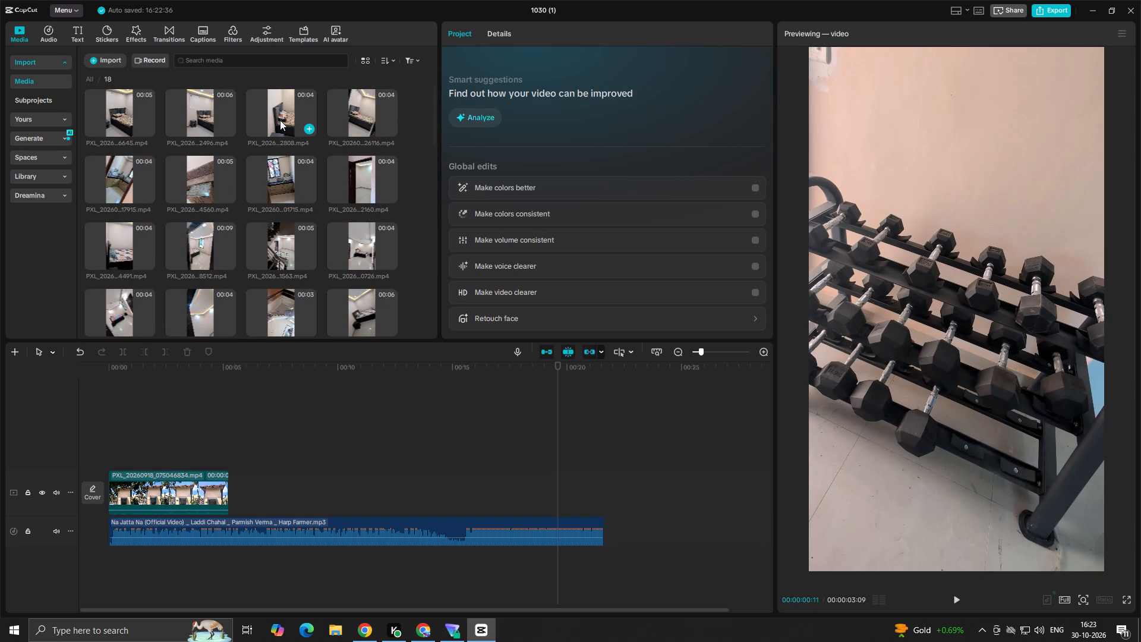
pyautogui.click(280, 120)
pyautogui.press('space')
pyautogui.click(291, 184)
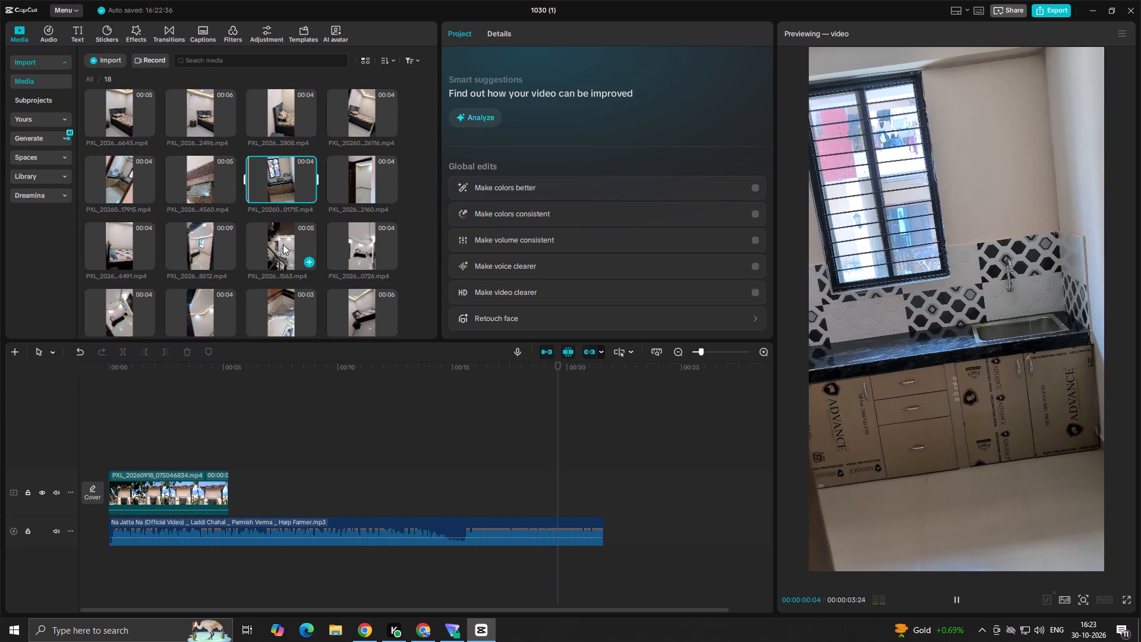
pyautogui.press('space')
pyautogui.click(354, 242)
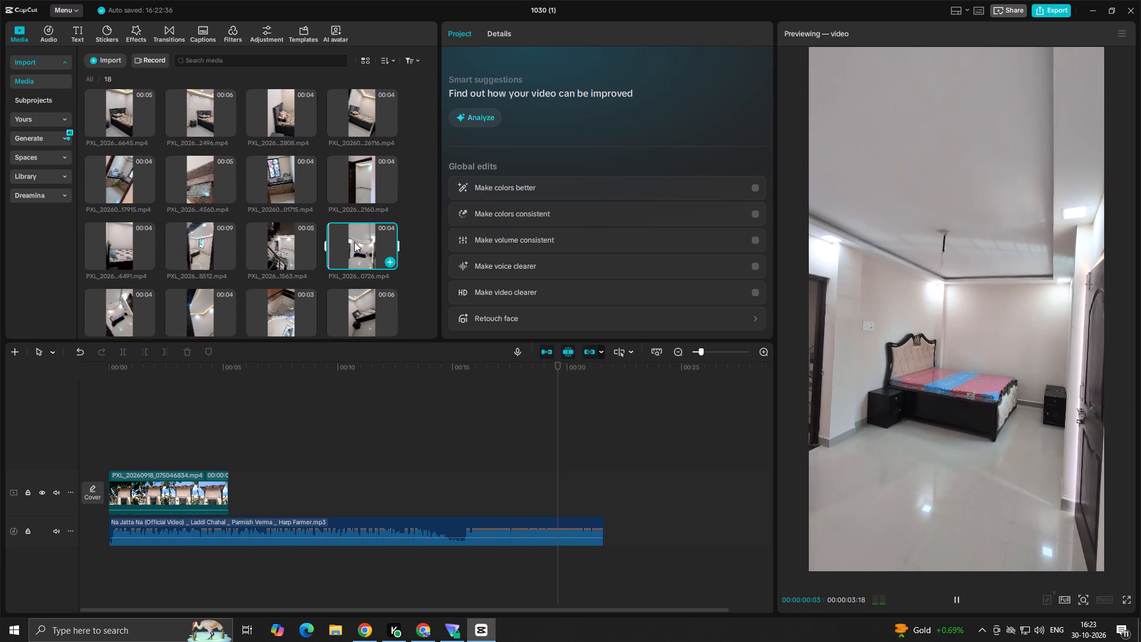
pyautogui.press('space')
pyautogui.click(357, 307)
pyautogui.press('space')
# Preview the row-house clips ending in 8901 and 5074 and the balcony clip ending in 9400.
pyautogui.scroll(-4, 319, 278)
pyautogui.click(287, 233)
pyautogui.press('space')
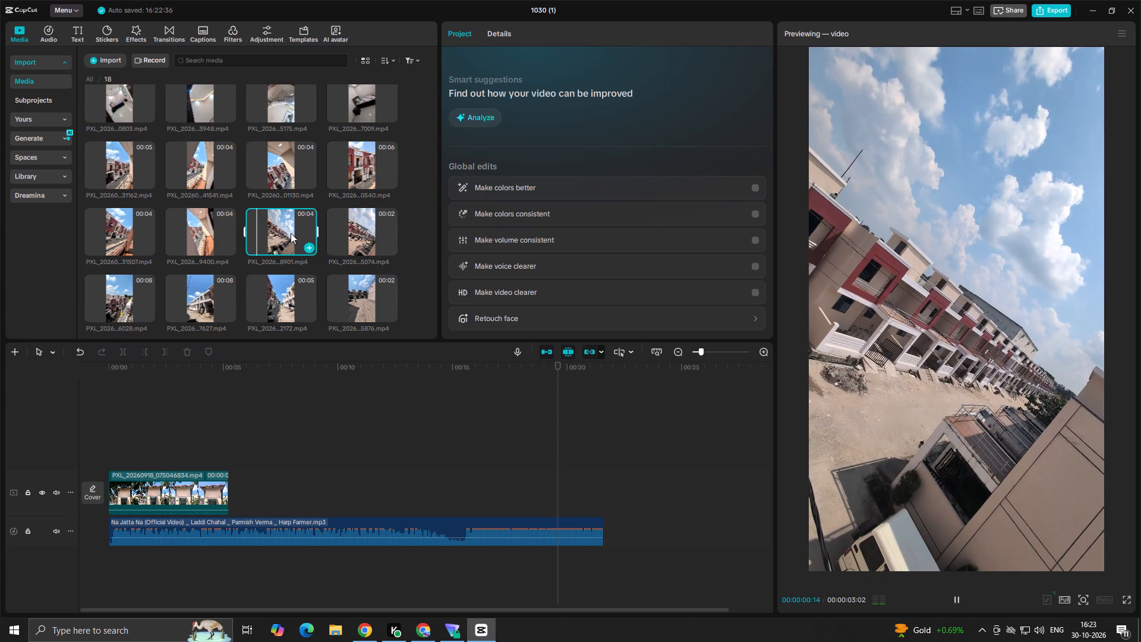
pyautogui.click(348, 234)
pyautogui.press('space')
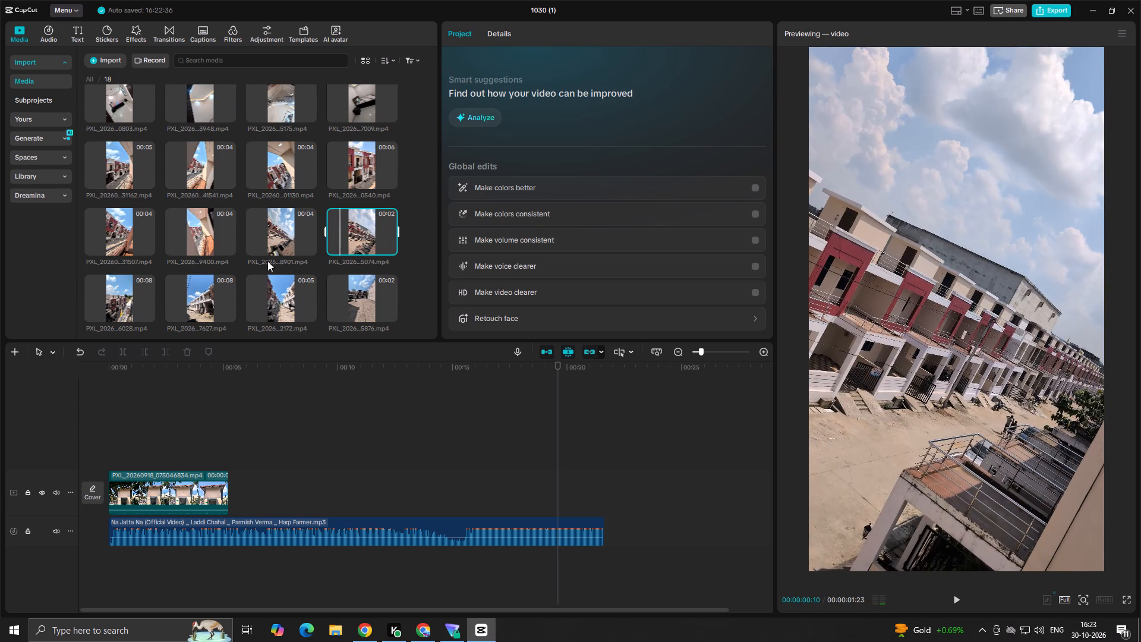
pyautogui.click(197, 241)
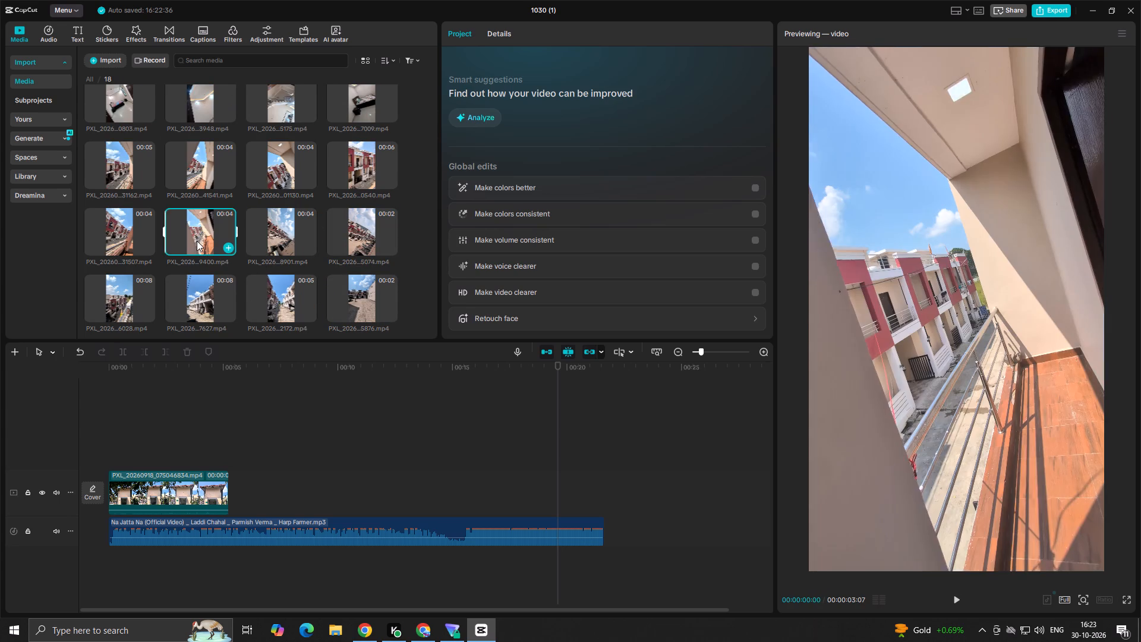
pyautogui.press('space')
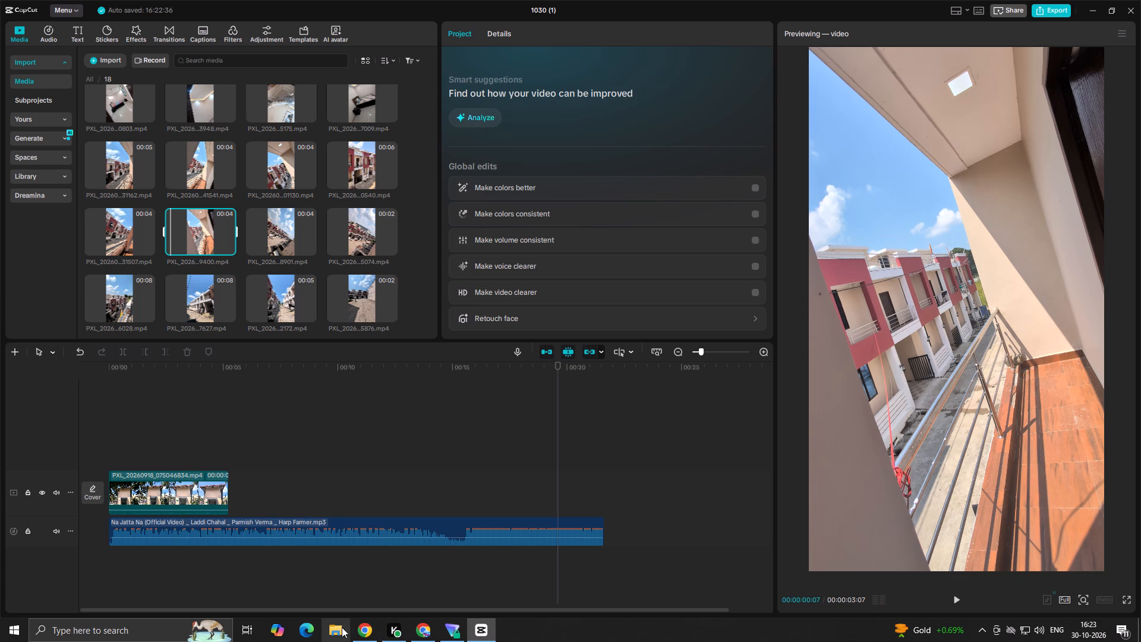
# Switch to Chrome and check the indoreshorts Suzuki Gixxer SF reel on Instagram.
pyautogui.click(368, 627)
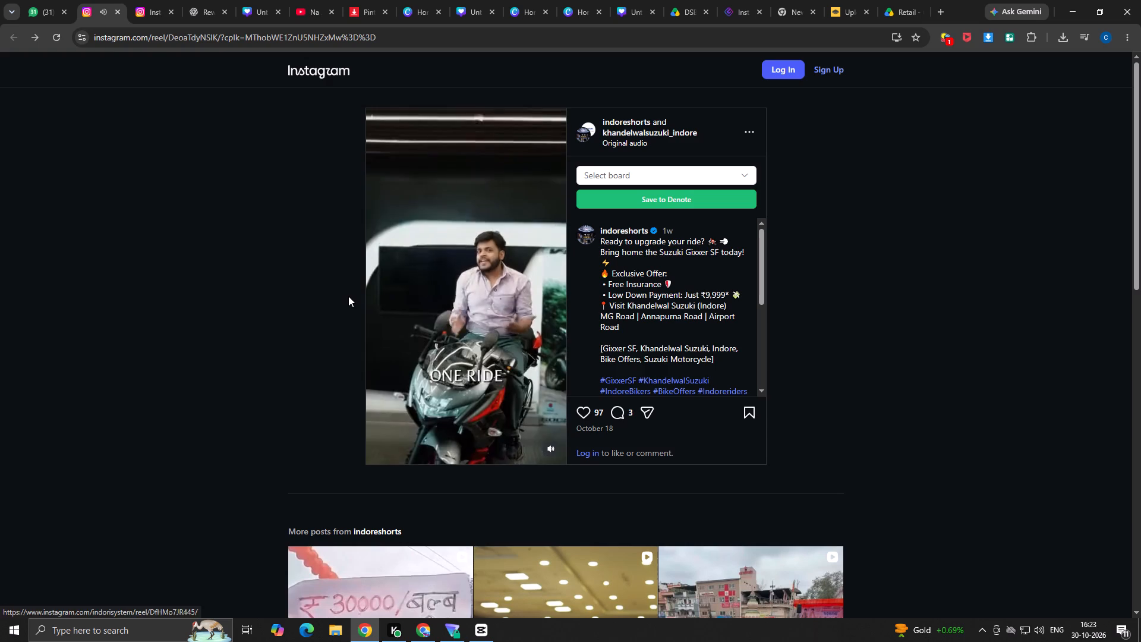
pyautogui.click(493, 332)
# Switch to the Google Drive window and look through the footage in the KONARK CITY 18 SEPT folder.
pyautogui.click(425, 622)
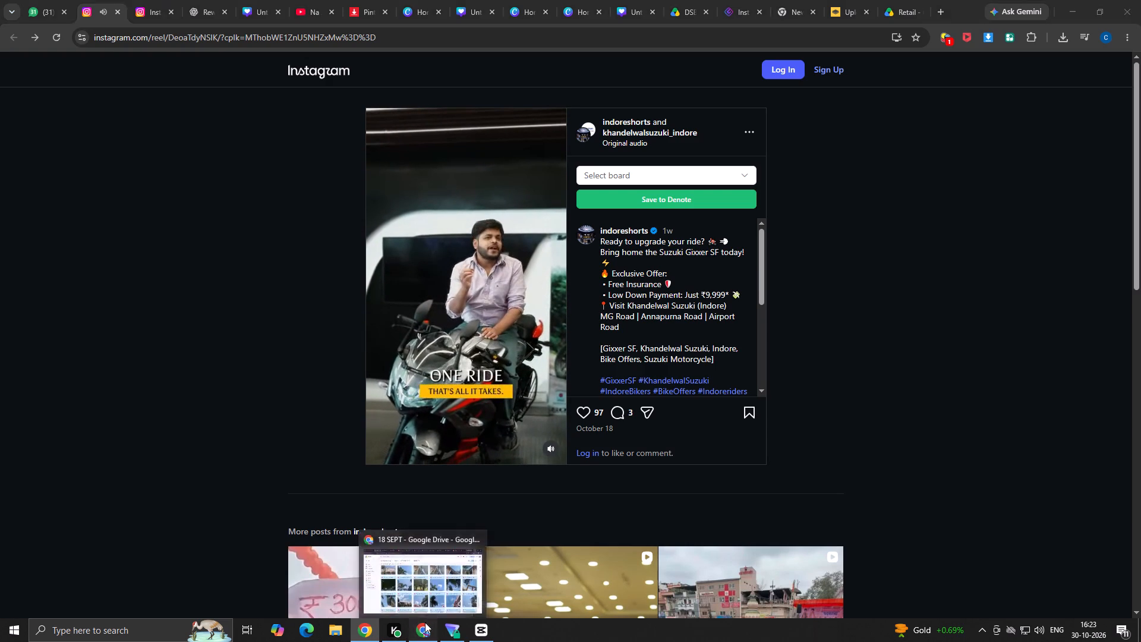
pyautogui.scroll(16, 234, 229)
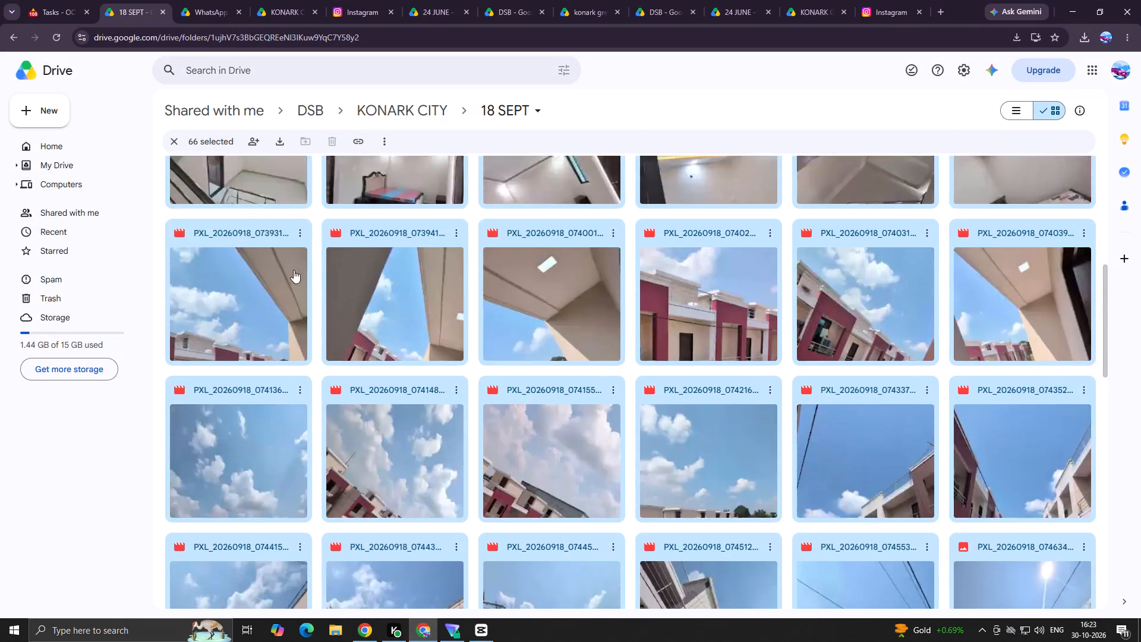
pyautogui.scroll(6, 294, 270)
pyautogui.click(299, 316)
pyautogui.scroll(7, 290, 310)
pyautogui.scroll(-11, 294, 305)
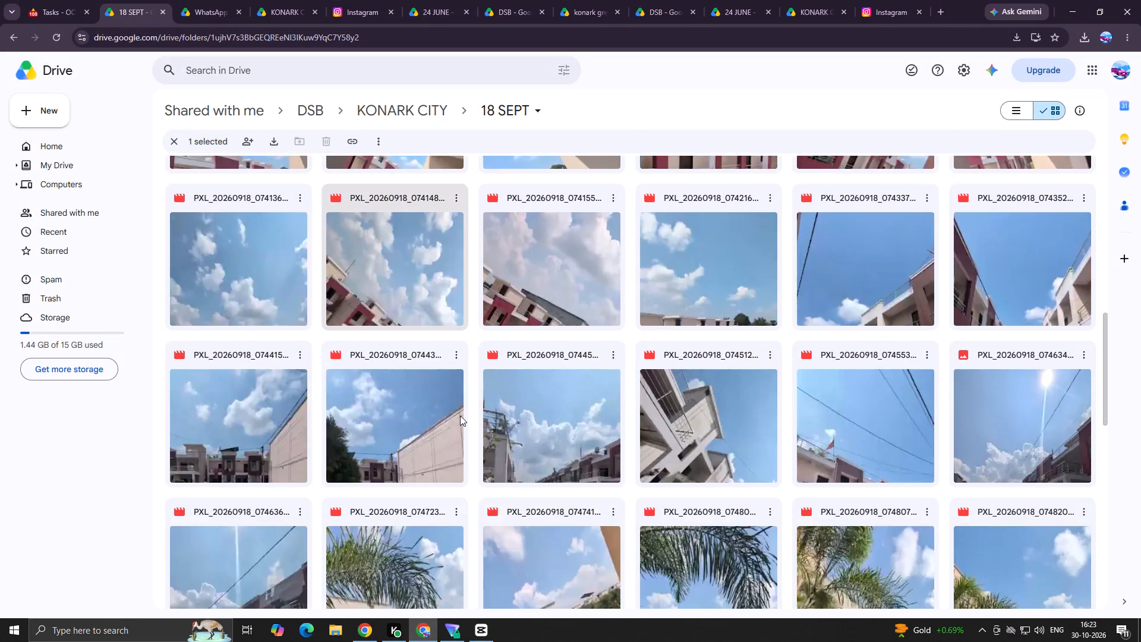
pyautogui.scroll(-16, 464, 423)
pyautogui.scroll(-4, 701, 479)
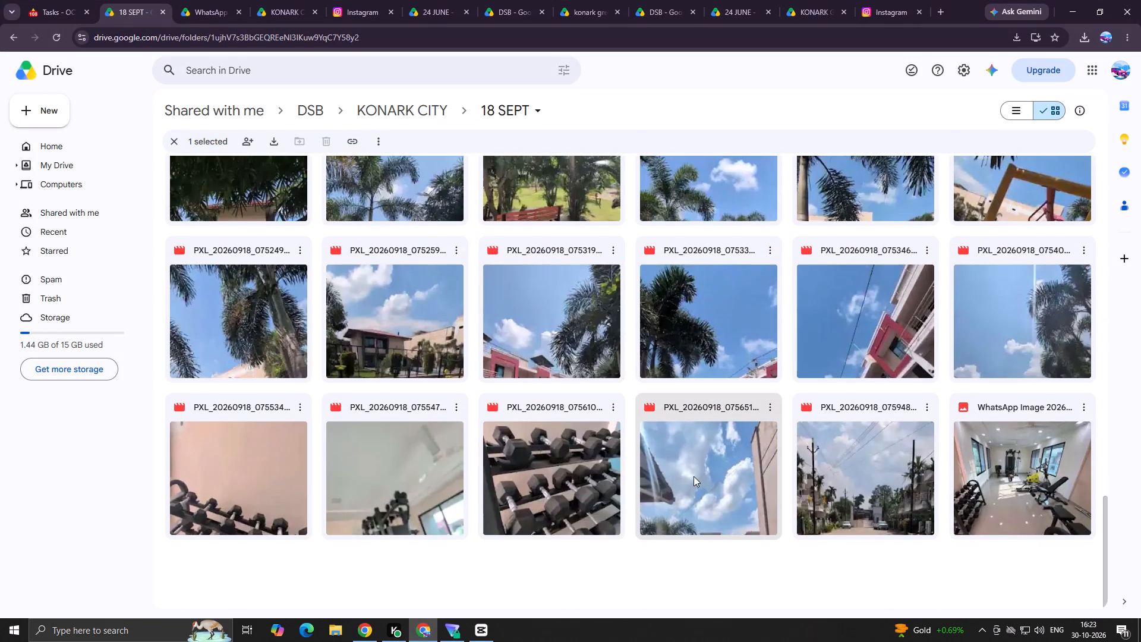
pyautogui.scroll(20, 507, 452)
pyautogui.scroll(15, 507, 452)
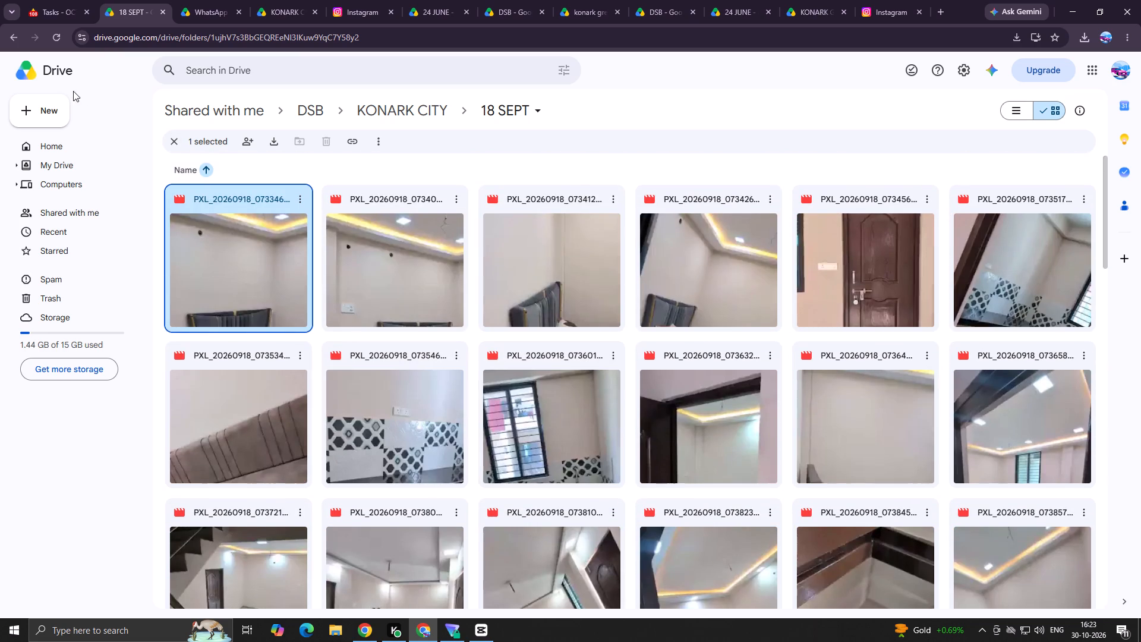
# Return from the 18 SEPT folder to its parent KONARK CITY folder in Drive.
pyautogui.click(12, 36)
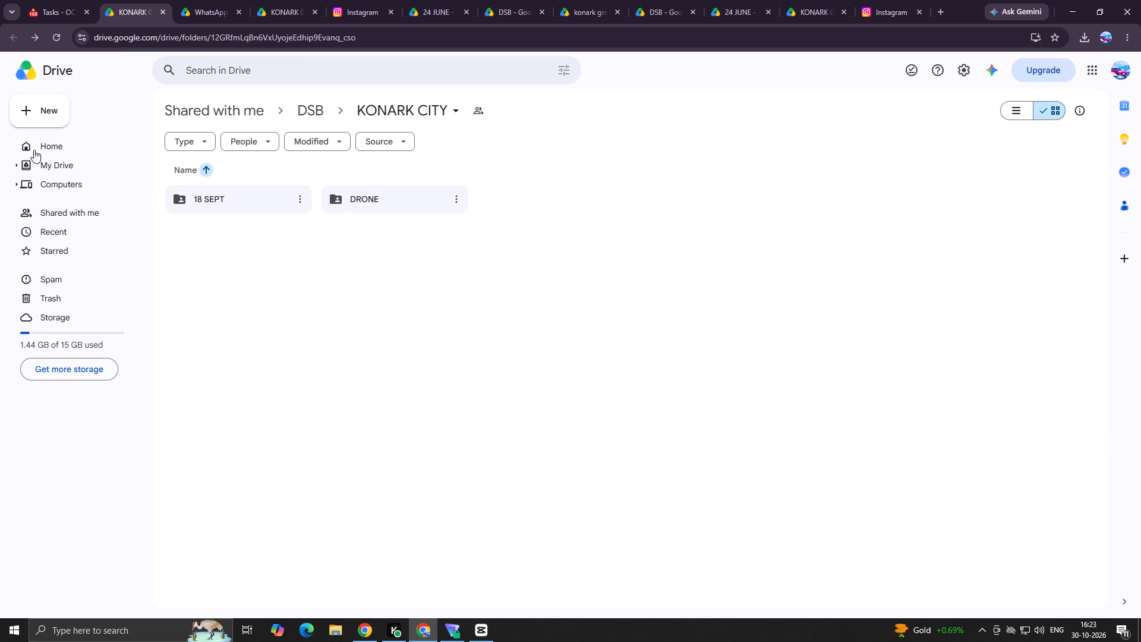
# In Google Drive, open Konark City's DRONE folder and review the aerial clips from DJI_0502.MP4 through DJI_0508.MP4.
pyautogui.doubleClick(338, 203)
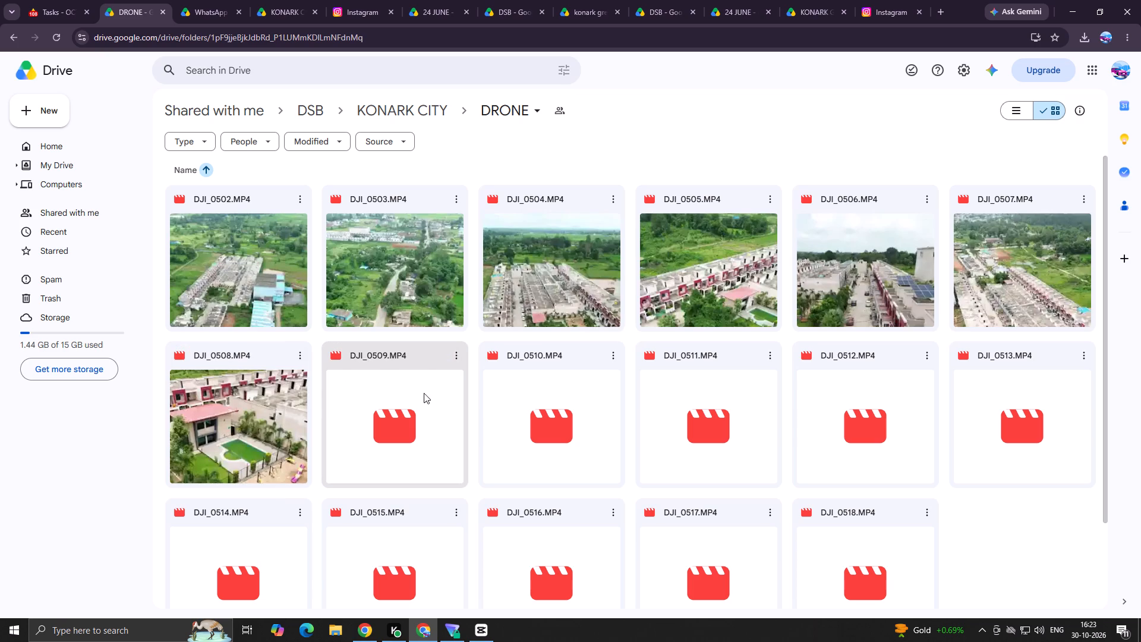
pyautogui.scroll(-20, 414, 426)
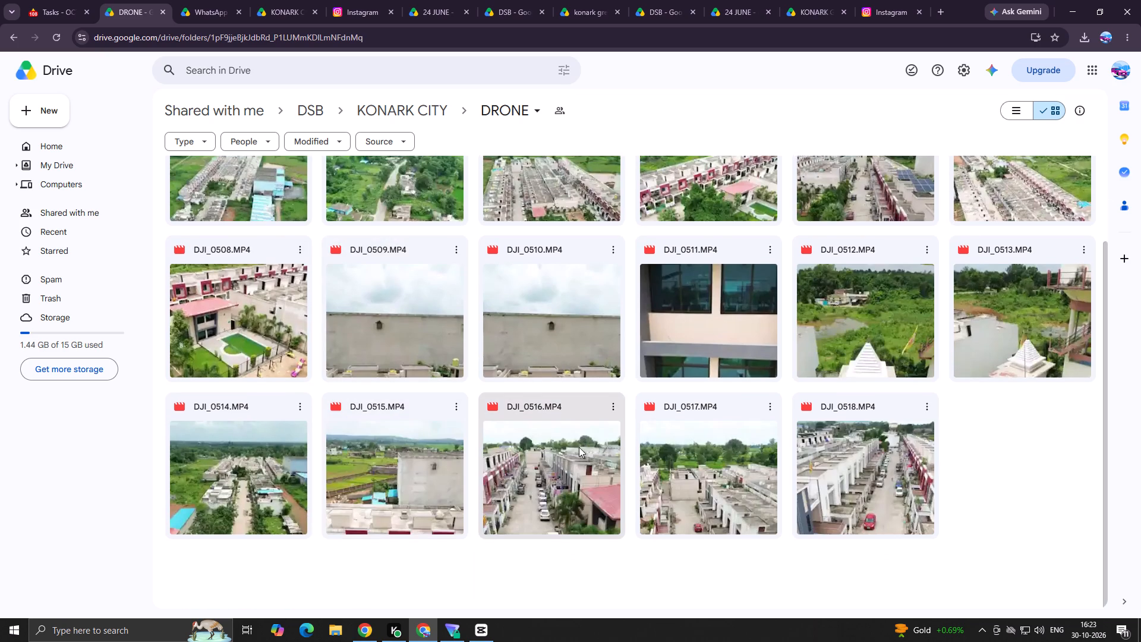
pyautogui.scroll(5, 590, 448)
pyautogui.doubleClick(204, 282)
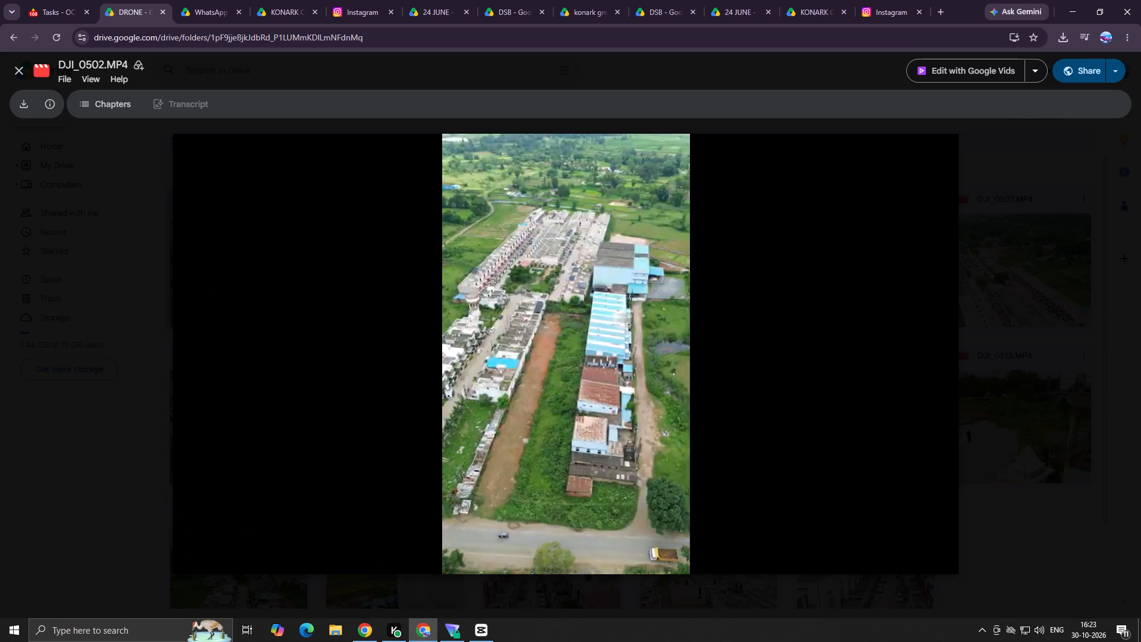
pyautogui.press('Right')
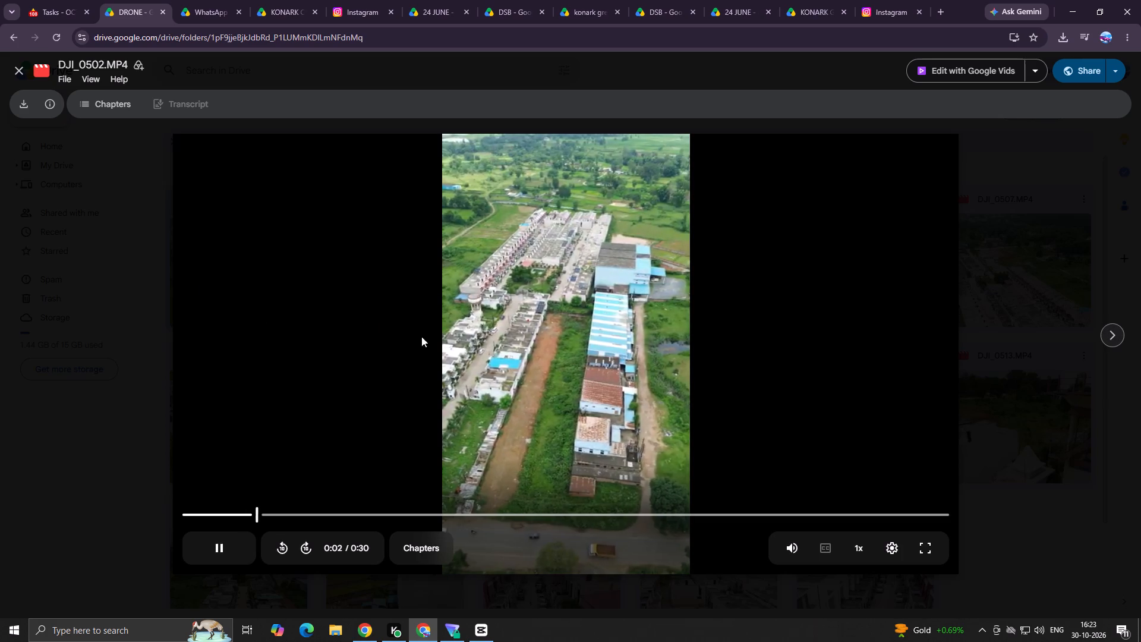
pyautogui.click(514, 364)
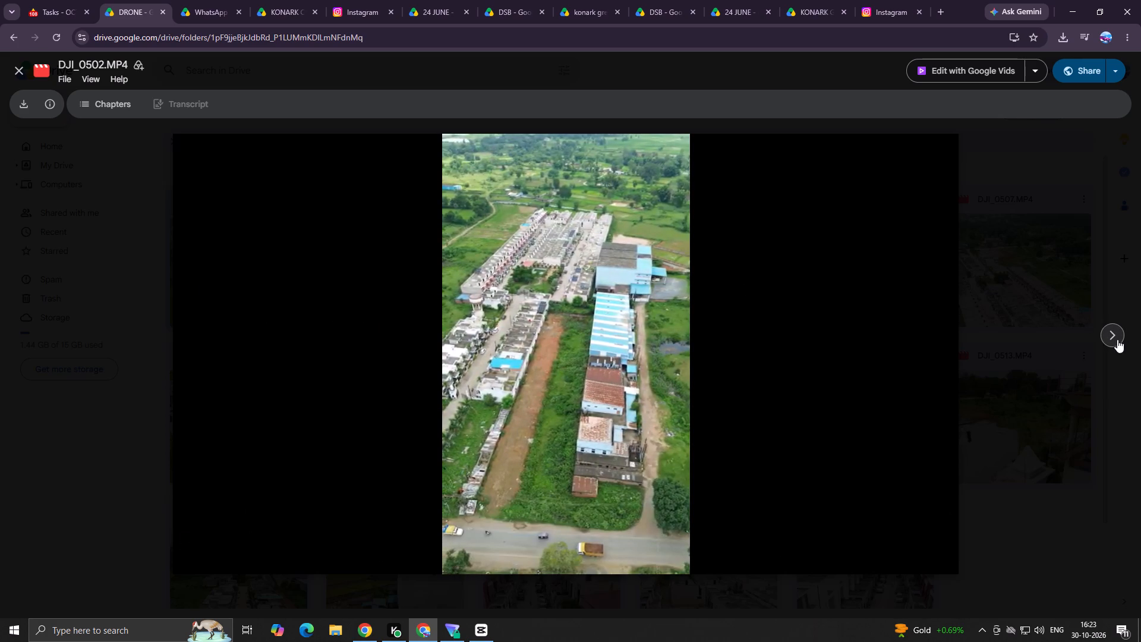
pyautogui.click(1116, 338)
pyautogui.click(1116, 338)
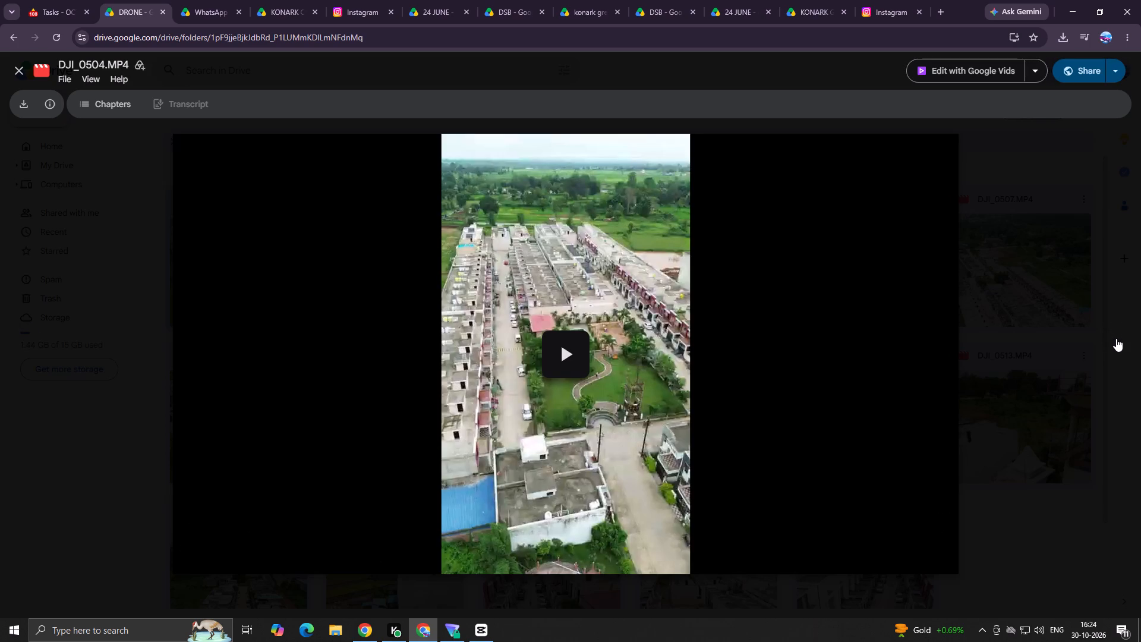
pyautogui.click(1116, 338)
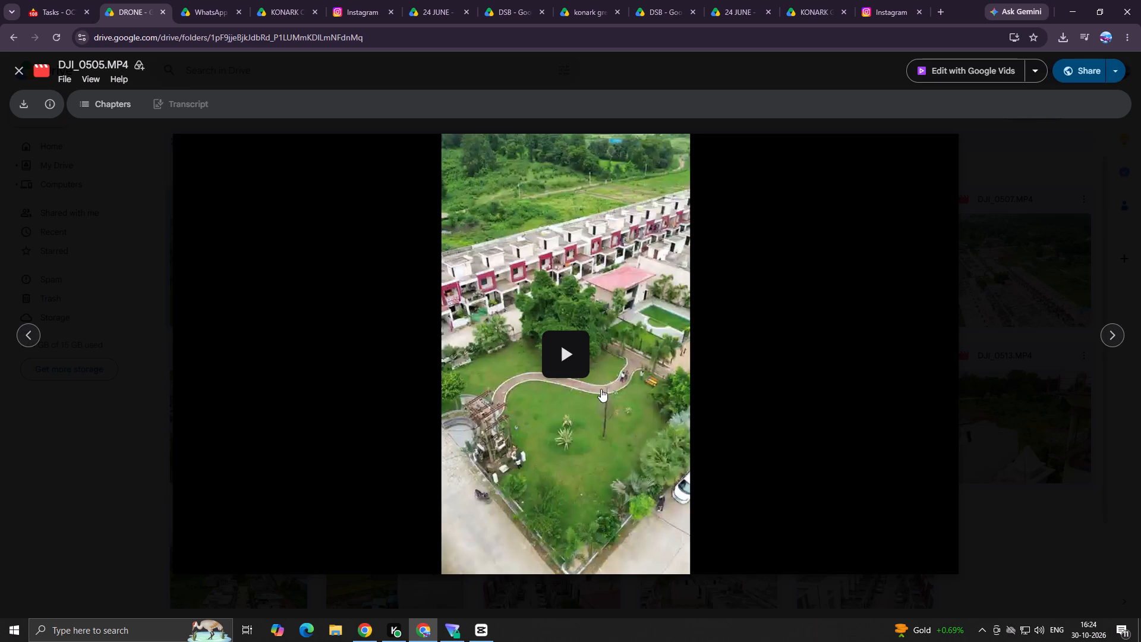
pyautogui.click(581, 362)
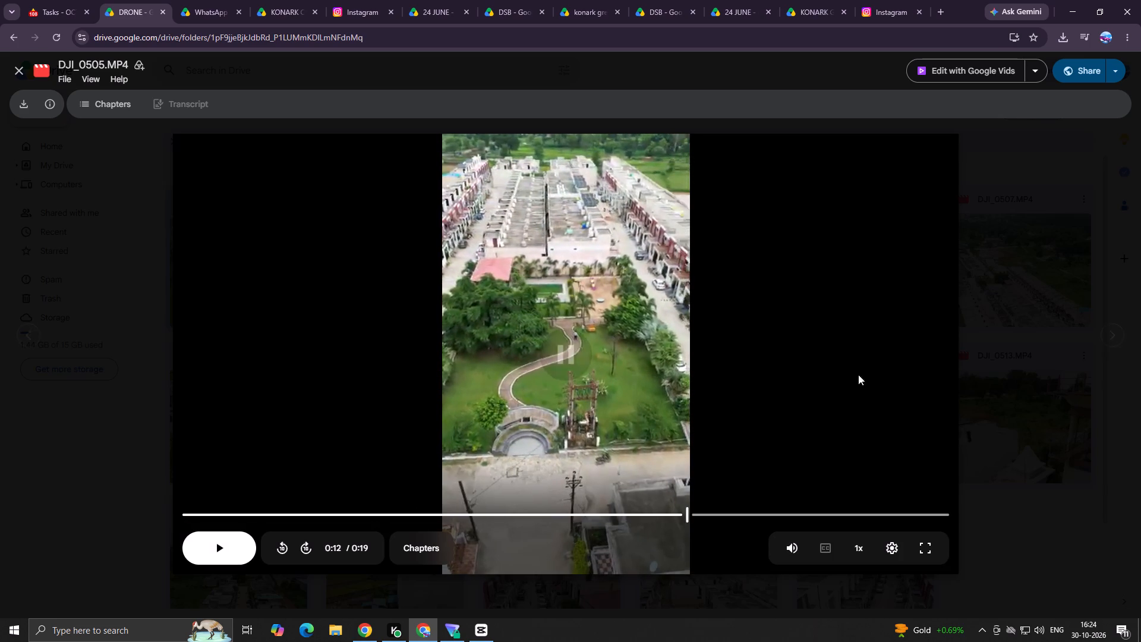
pyautogui.click(1114, 331)
pyautogui.doubleClick(1114, 331)
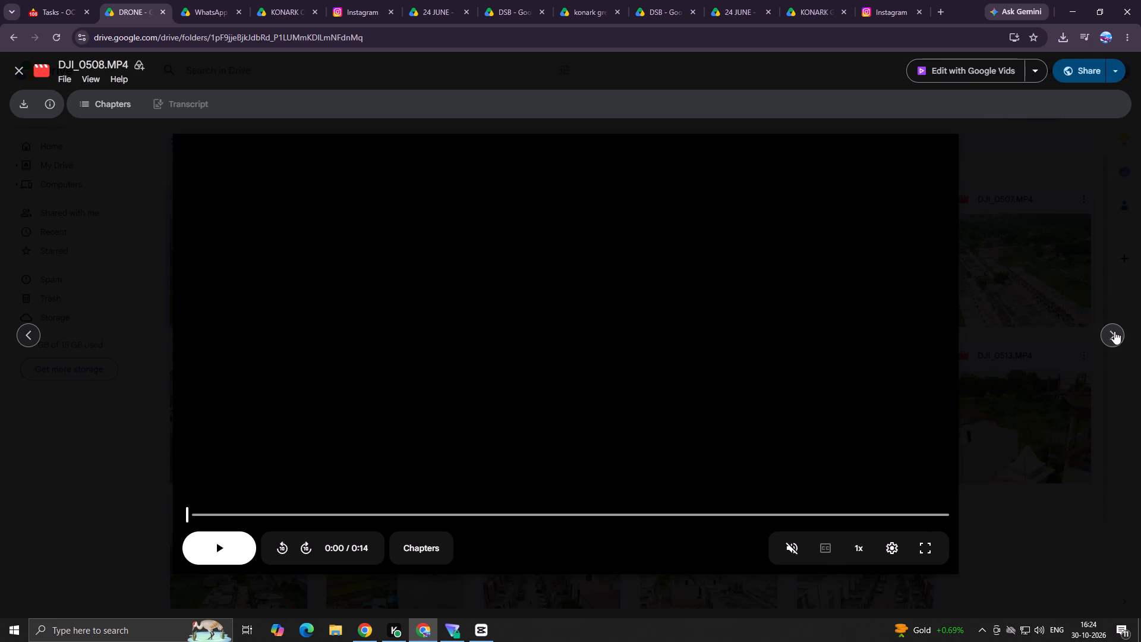
pyautogui.click(15, 74)
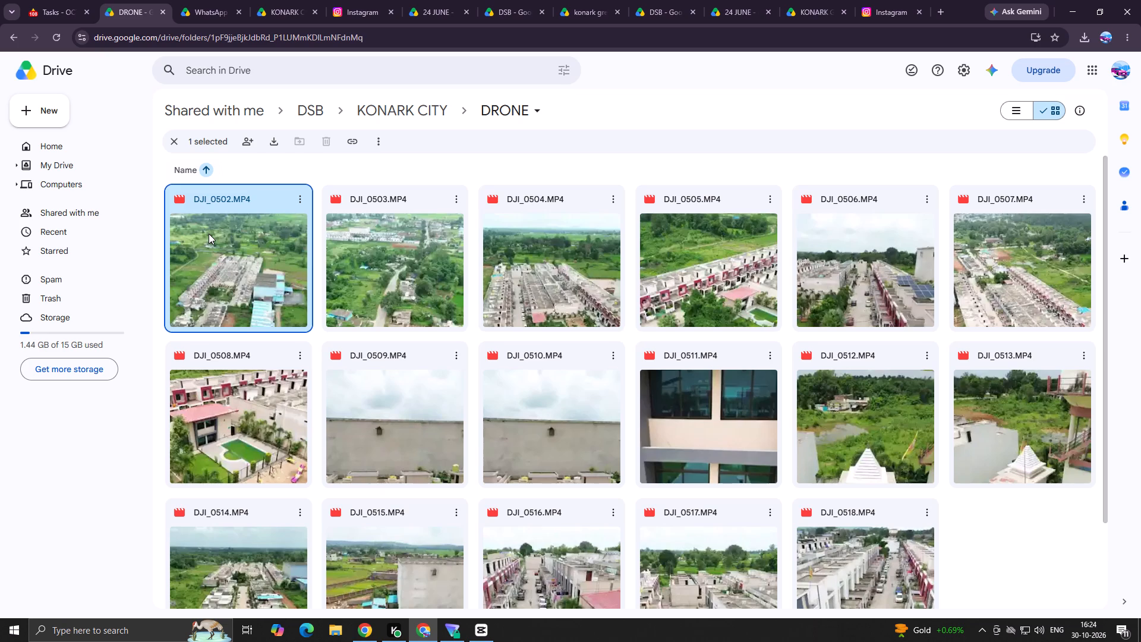
# Go to the 18 SEPT folder in Drive, look through its footage and play PXL_20260918_075319980.mp4.
pyautogui.click(13, 34)
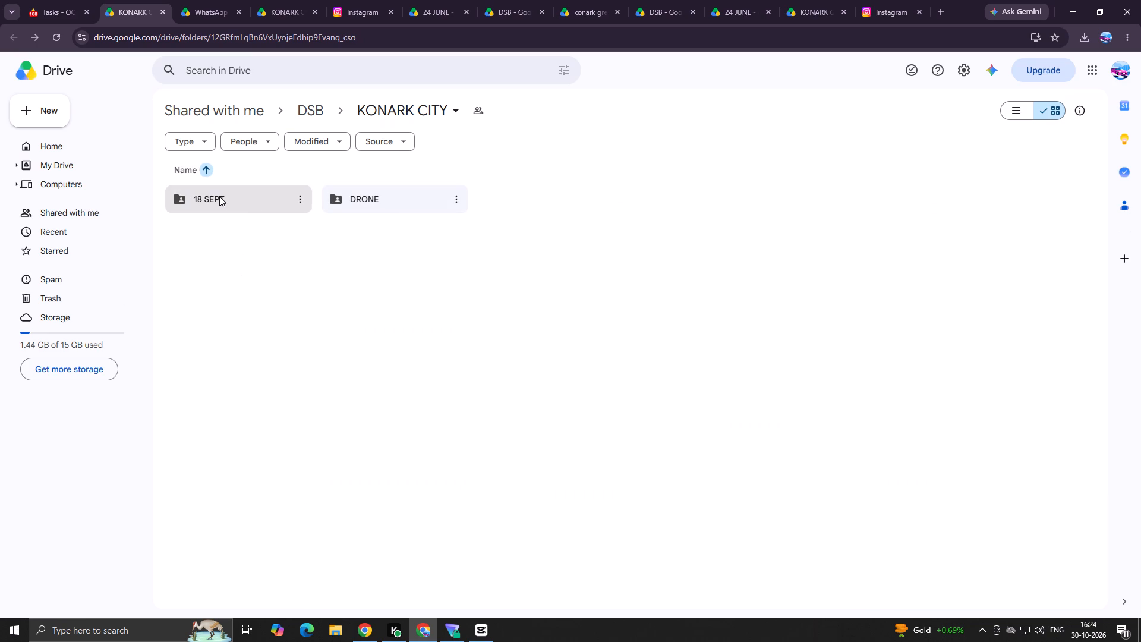
pyautogui.doubleClick(219, 196)
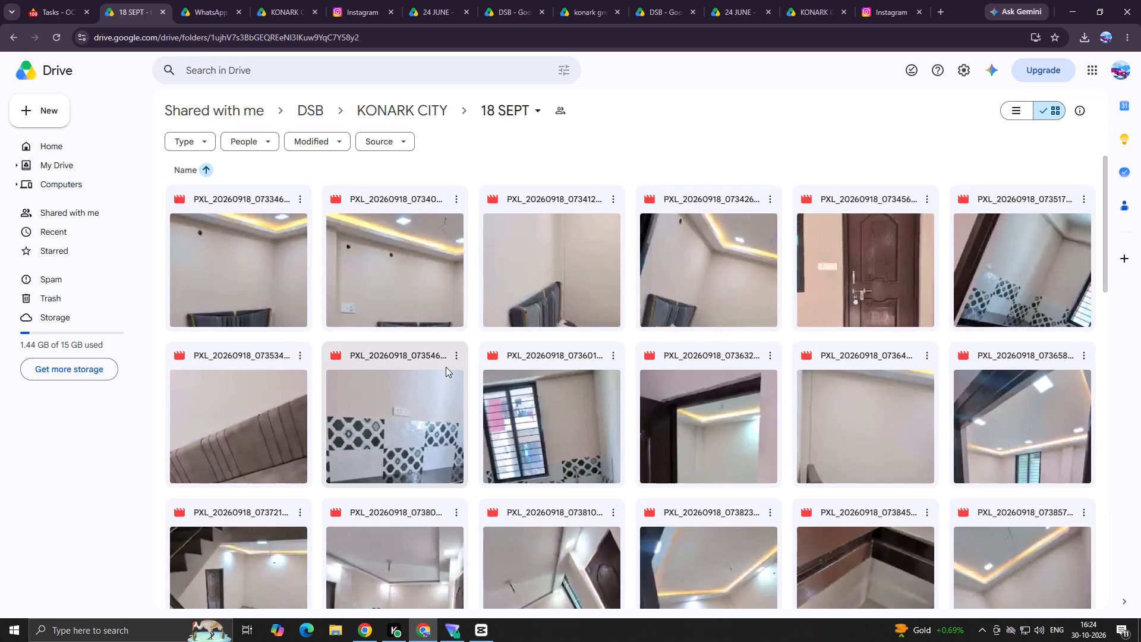
pyautogui.scroll(-5, 598, 213)
pyautogui.scroll(-4, 439, 241)
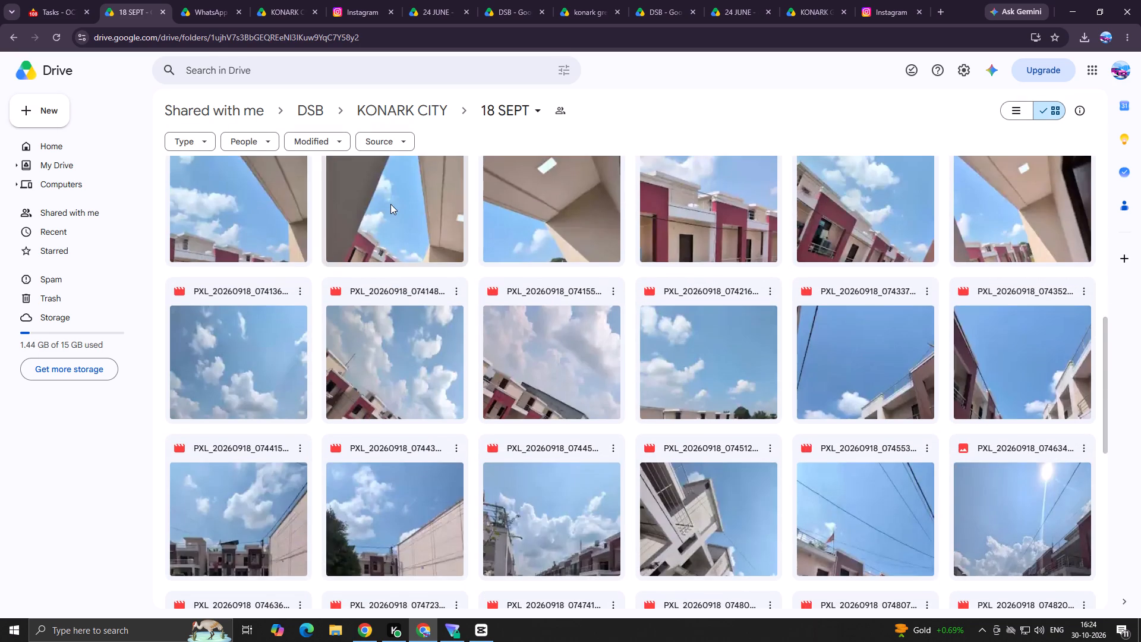
pyautogui.scroll(-8, 388, 204)
pyautogui.scroll(-12, 556, 304)
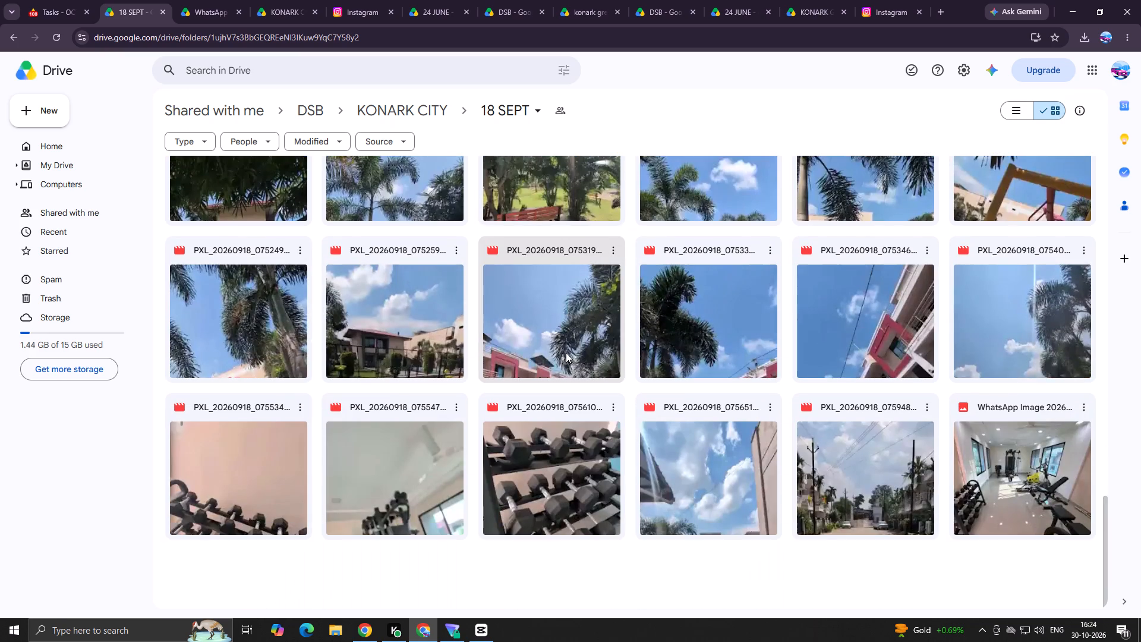
pyautogui.scroll(5, 563, 354)
pyautogui.scroll(-5, 522, 414)
pyautogui.doubleClick(554, 328)
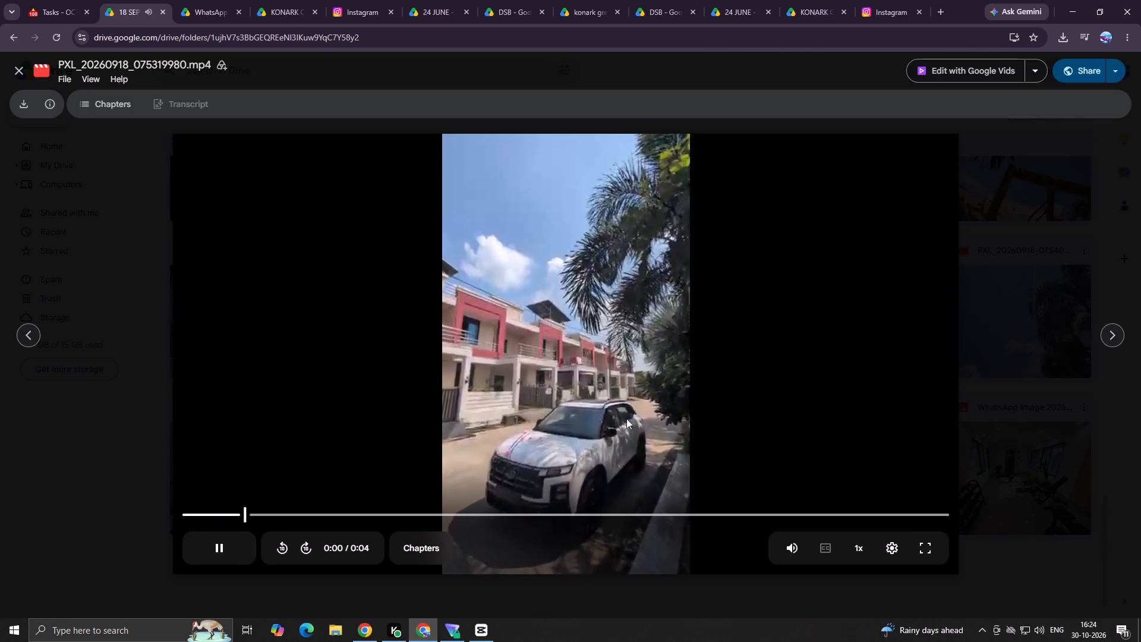
pyautogui.click(612, 381)
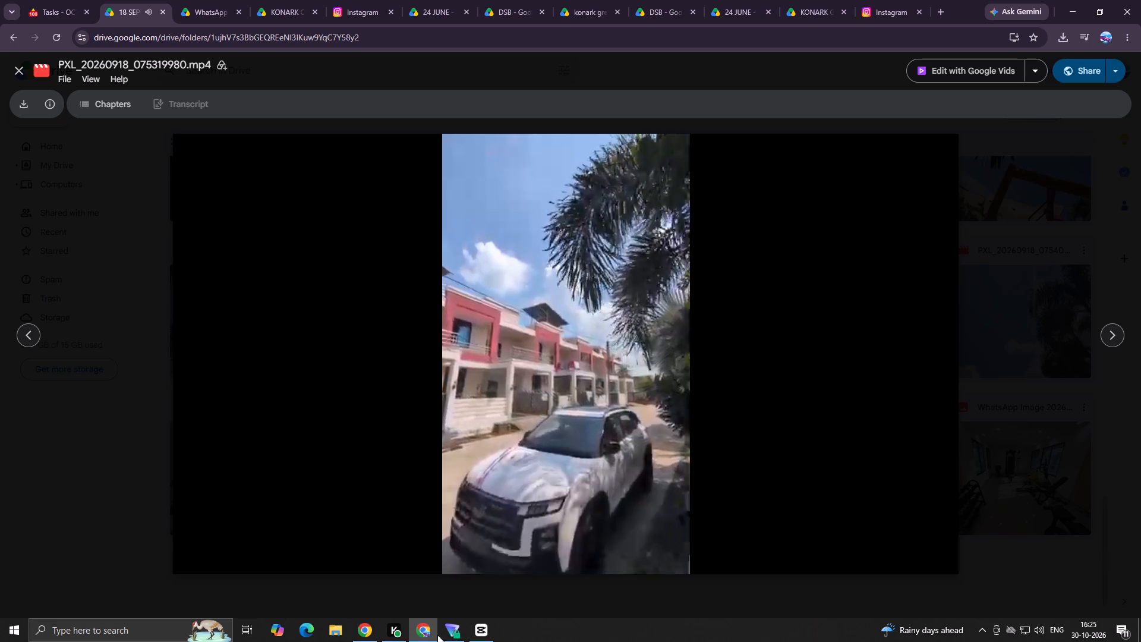
# Switch back to CapCut and play the opening of the timeline from 00:00.
pyautogui.click(481, 630)
pyautogui.click(377, 477)
pyautogui.moveTo(377, 477); pyautogui.dragTo(20, 554)
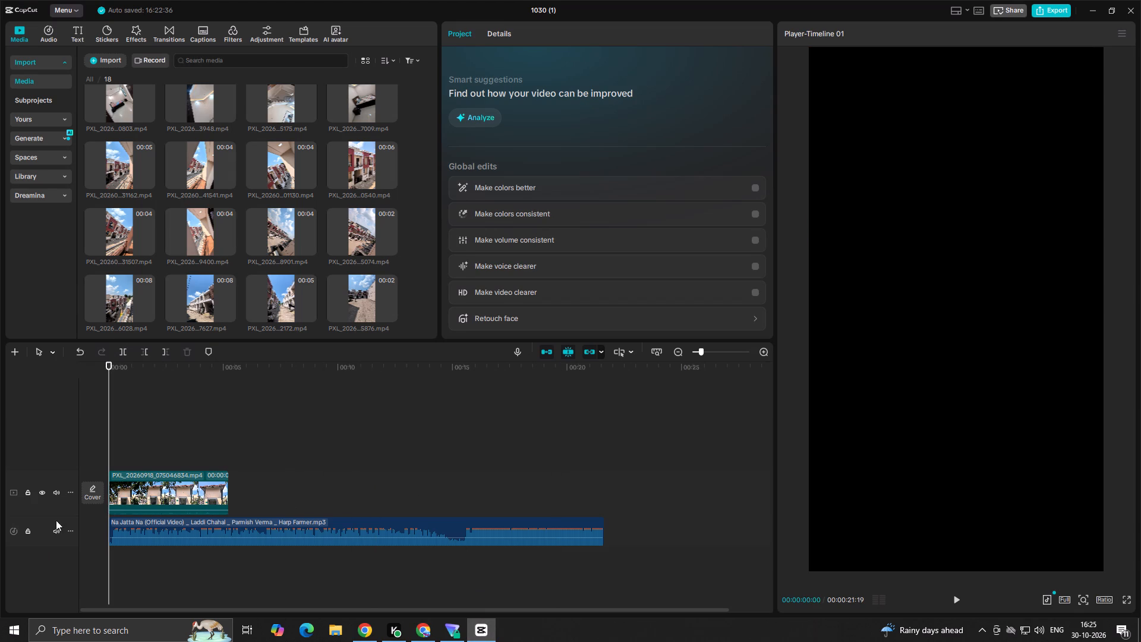
pyautogui.press('space')
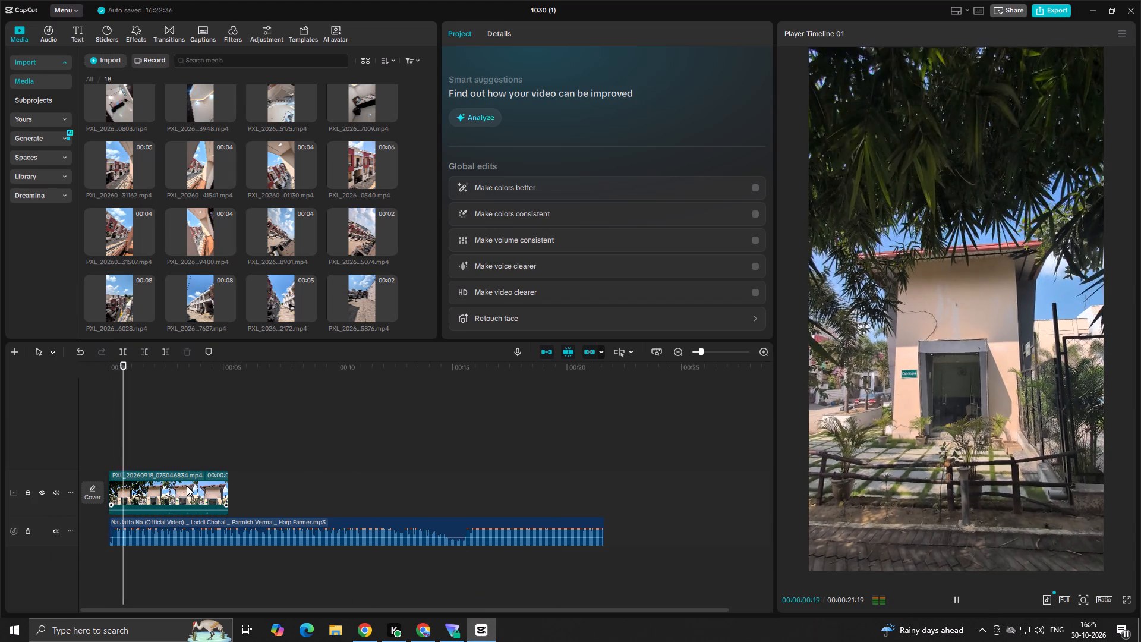
pyautogui.press('space')
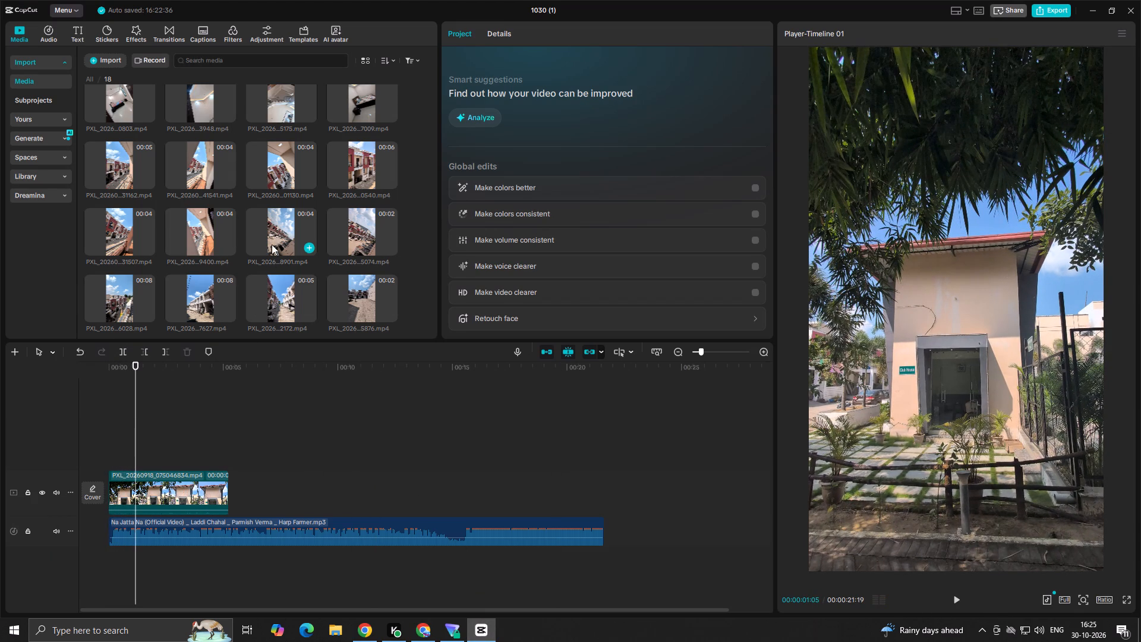
# Preview the kitchen clip, several row-house street clips and the palm-framed pool clip in folder 18.
pyautogui.scroll(8, 198, 173)
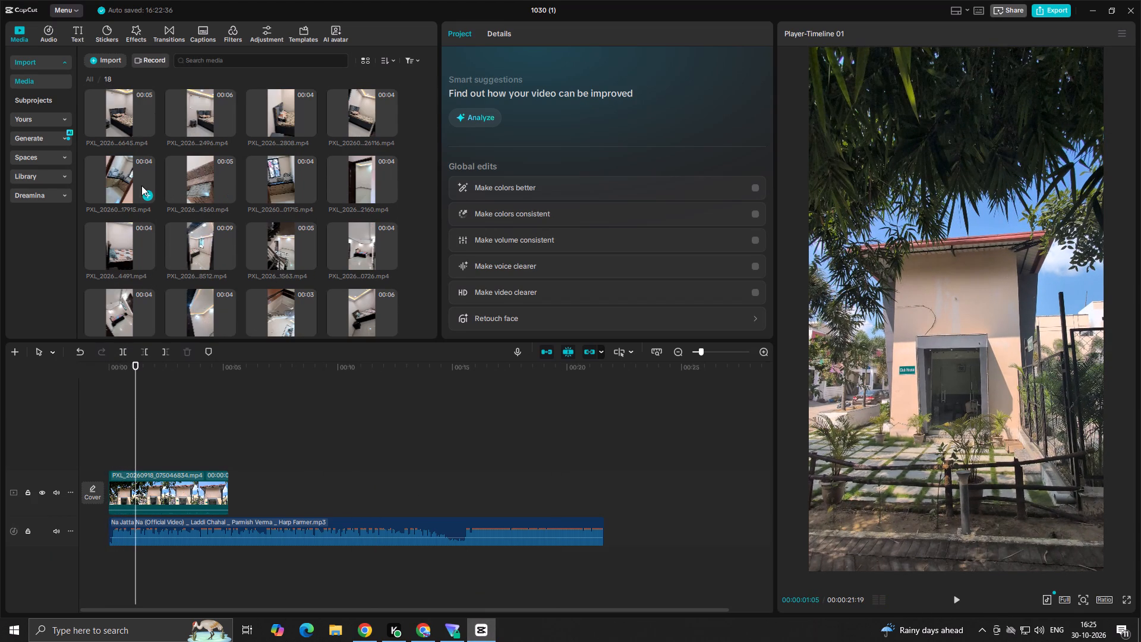
pyautogui.click(118, 185)
pyautogui.scroll(-5, 194, 205)
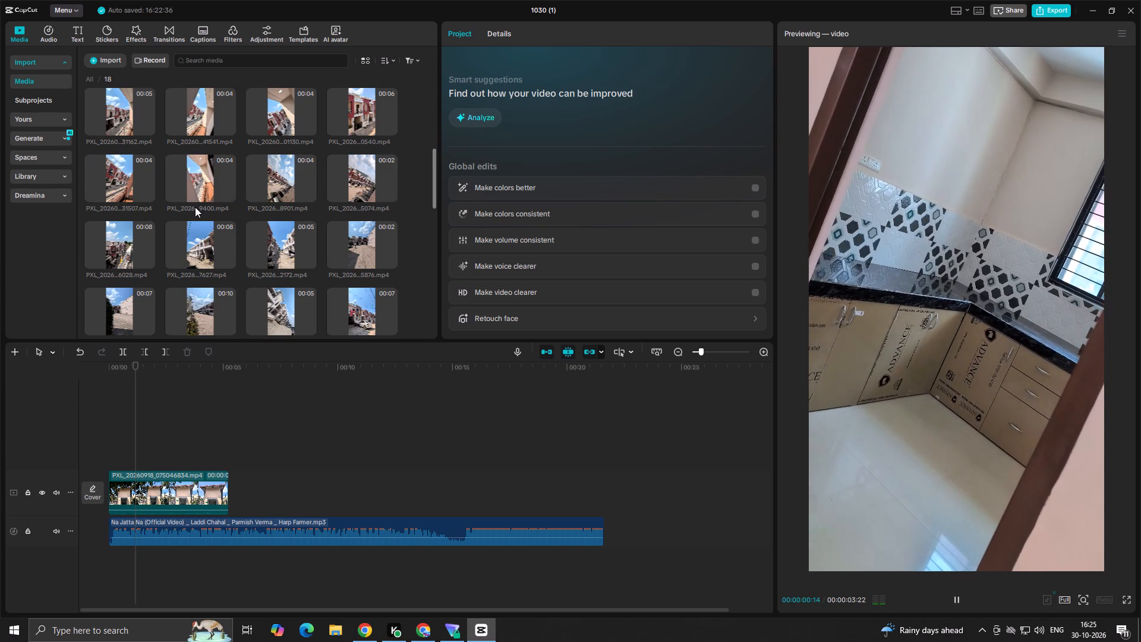
pyautogui.click(197, 234)
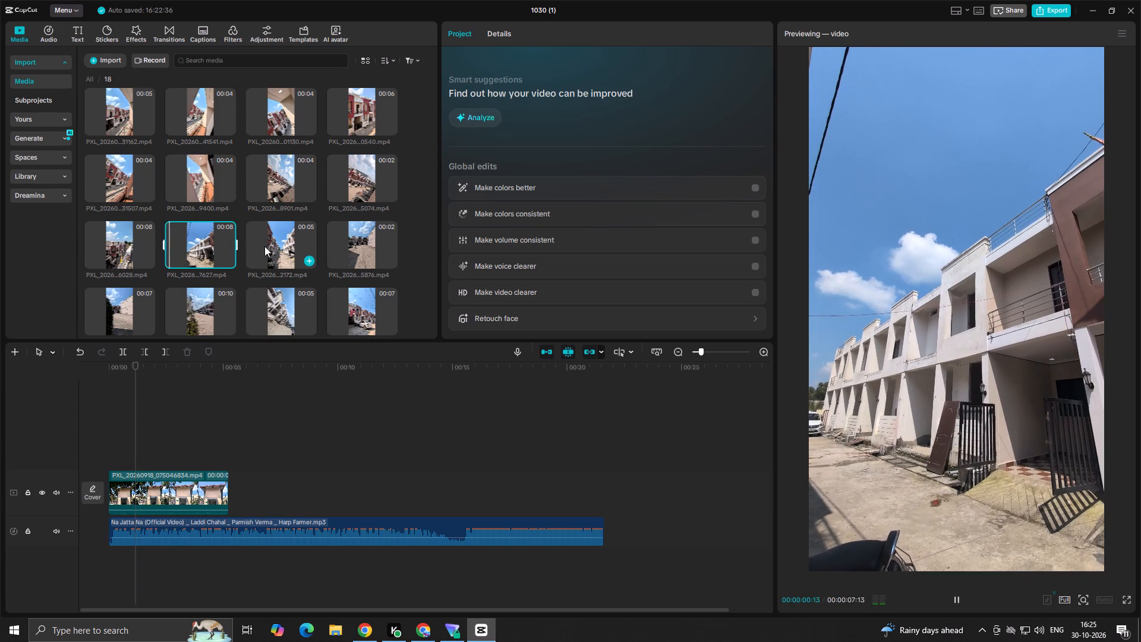
pyautogui.click(266, 246)
pyautogui.scroll(-1, 320, 252)
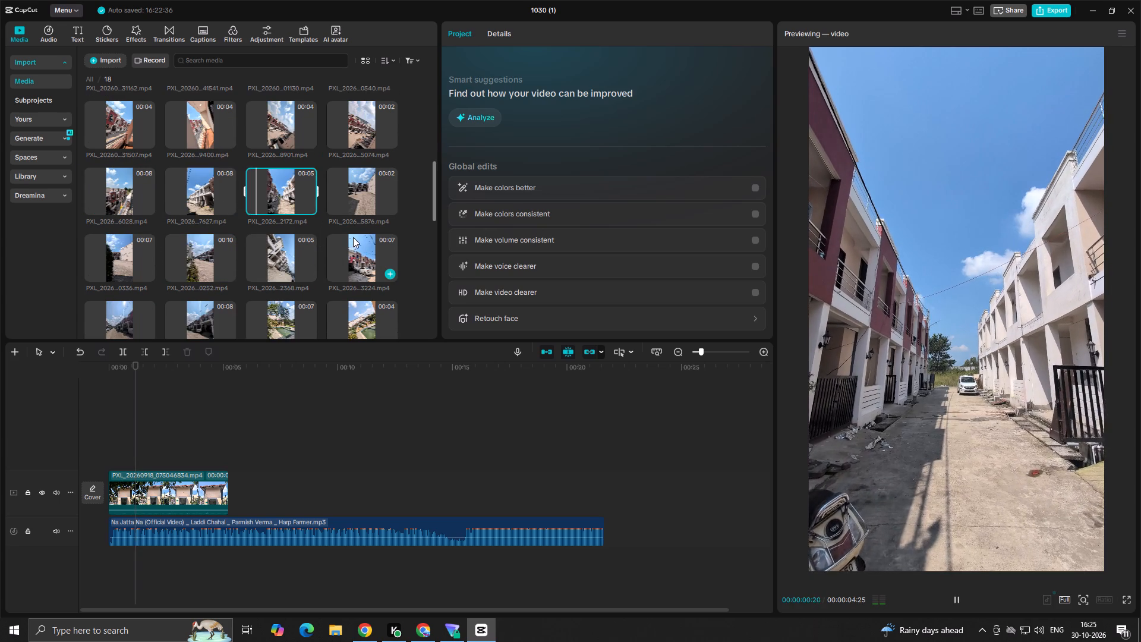
pyautogui.click(353, 257)
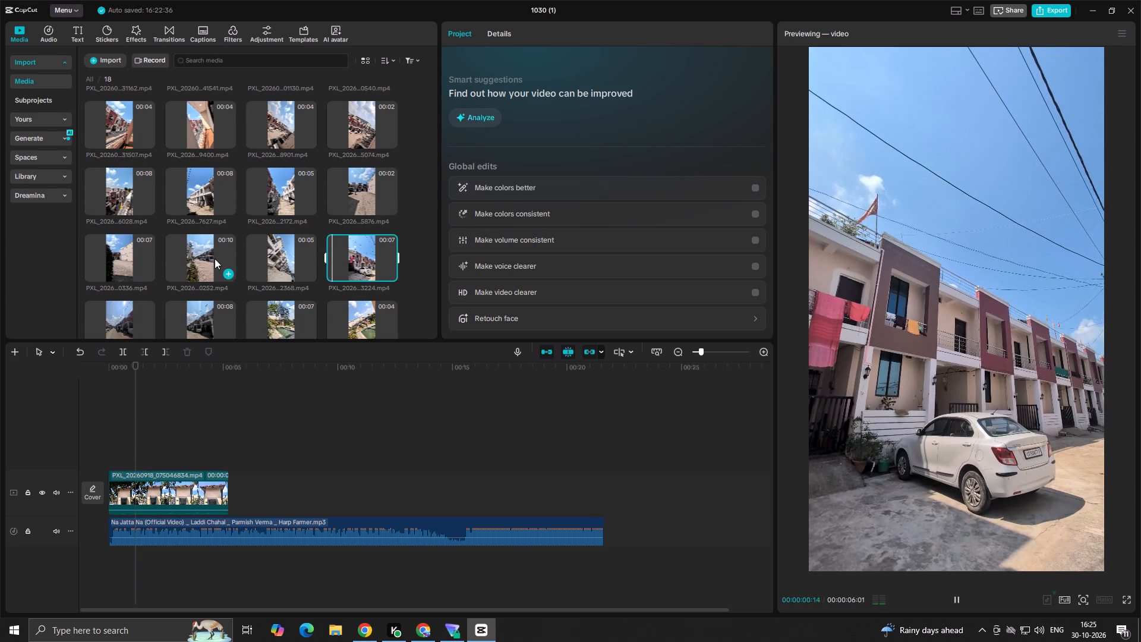
pyautogui.scroll(-2, 225, 276)
pyautogui.click(282, 215)
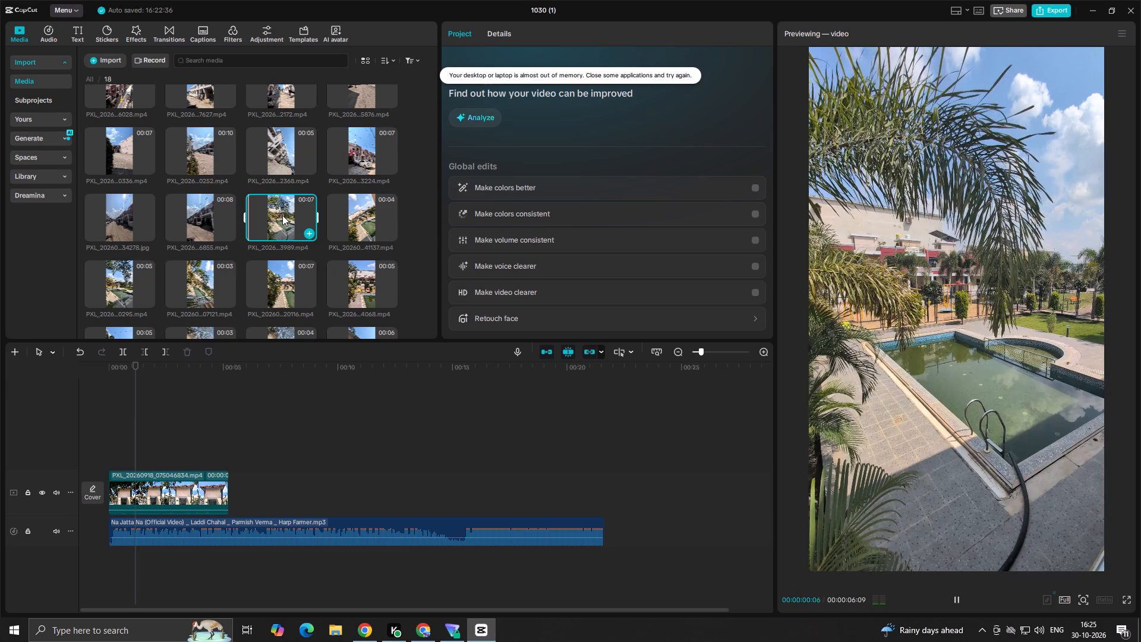
# Preview the remaining pool clips in folder 18: the tilted poolside view, the palm-lined walkway and the railing view.
pyautogui.press('space')
pyautogui.click(355, 219)
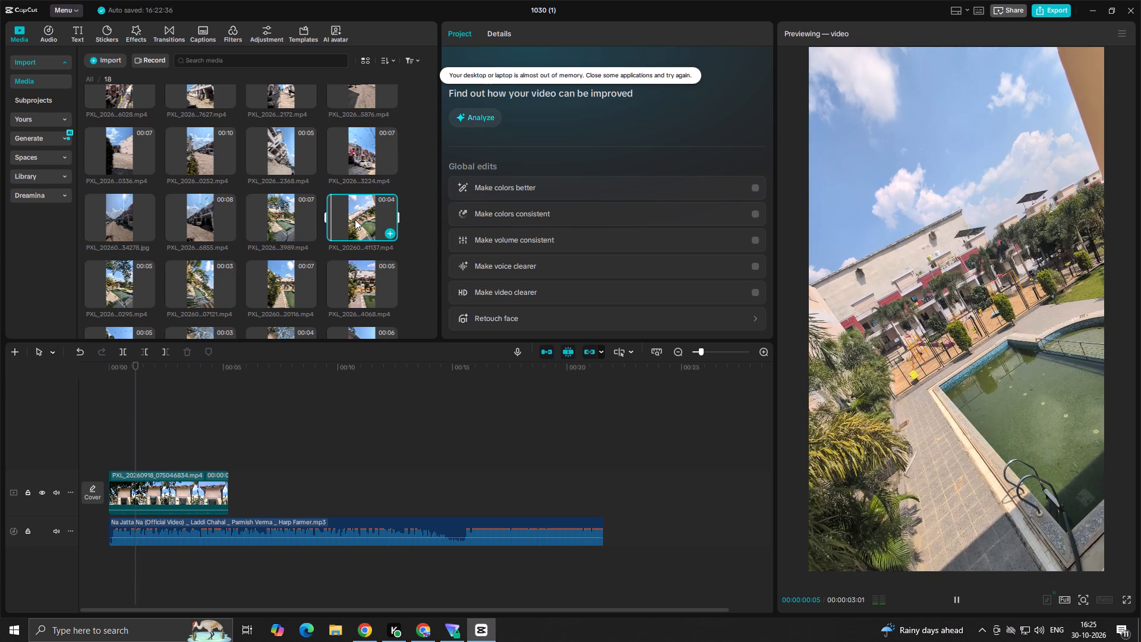
pyautogui.press('space')
pyautogui.click(276, 282)
pyautogui.press('space')
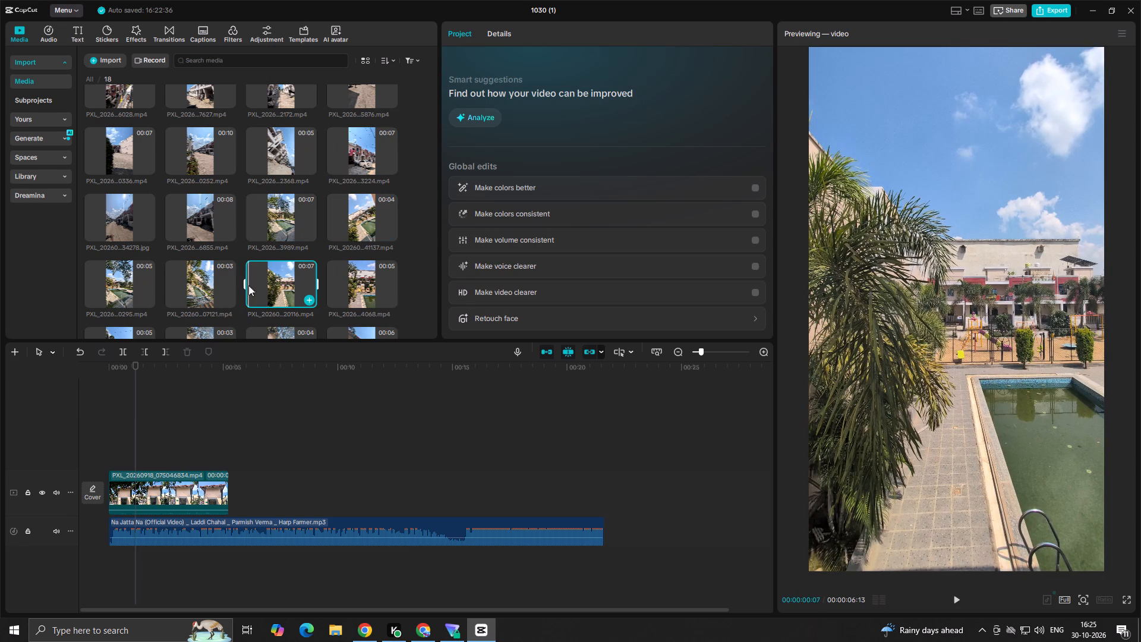
pyautogui.click(184, 288)
pyautogui.press('space')
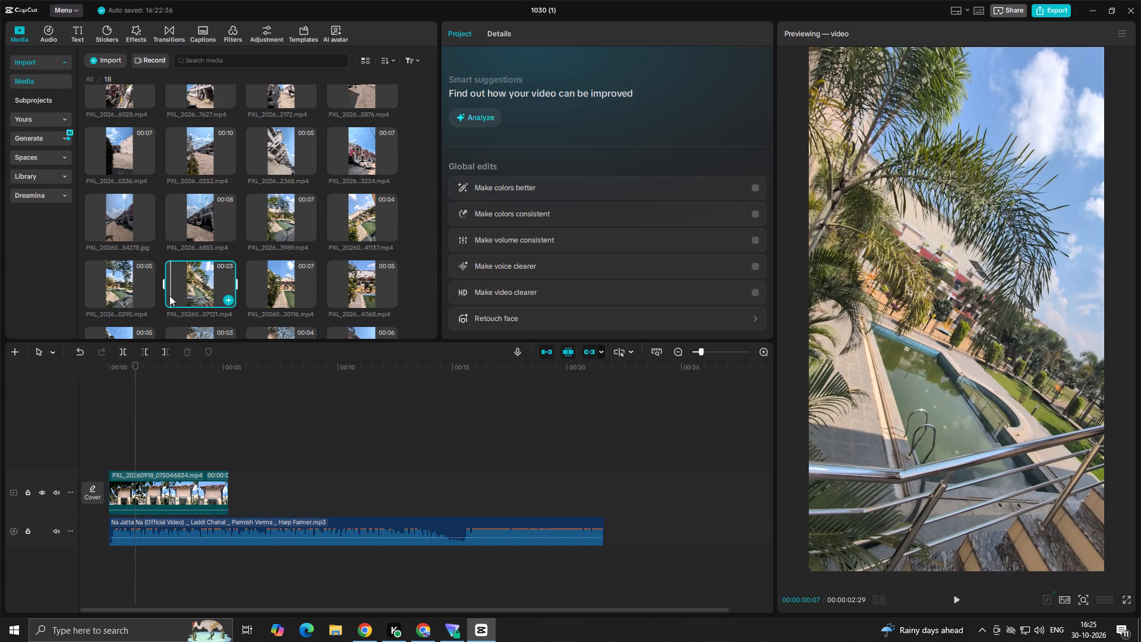
# Preview the club house exterior clips ending 4126, 8302, 9196 and 5659, and replay the 4126 one for longer.
pyautogui.scroll(-2, 162, 293)
pyautogui.click(126, 255)
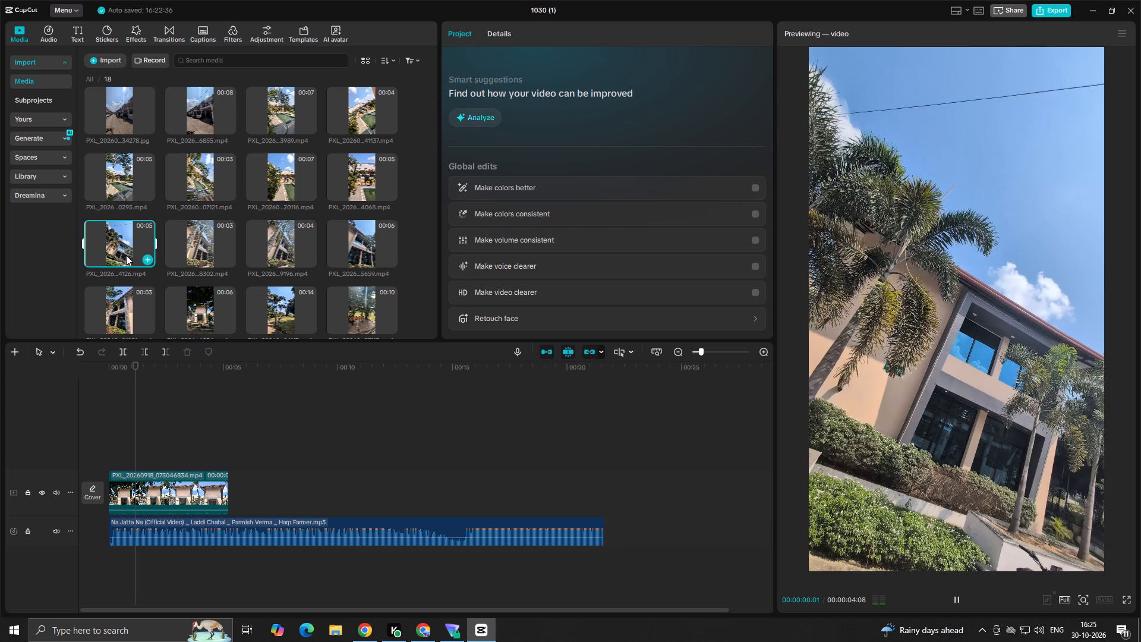
pyautogui.press('space')
pyautogui.click(183, 251)
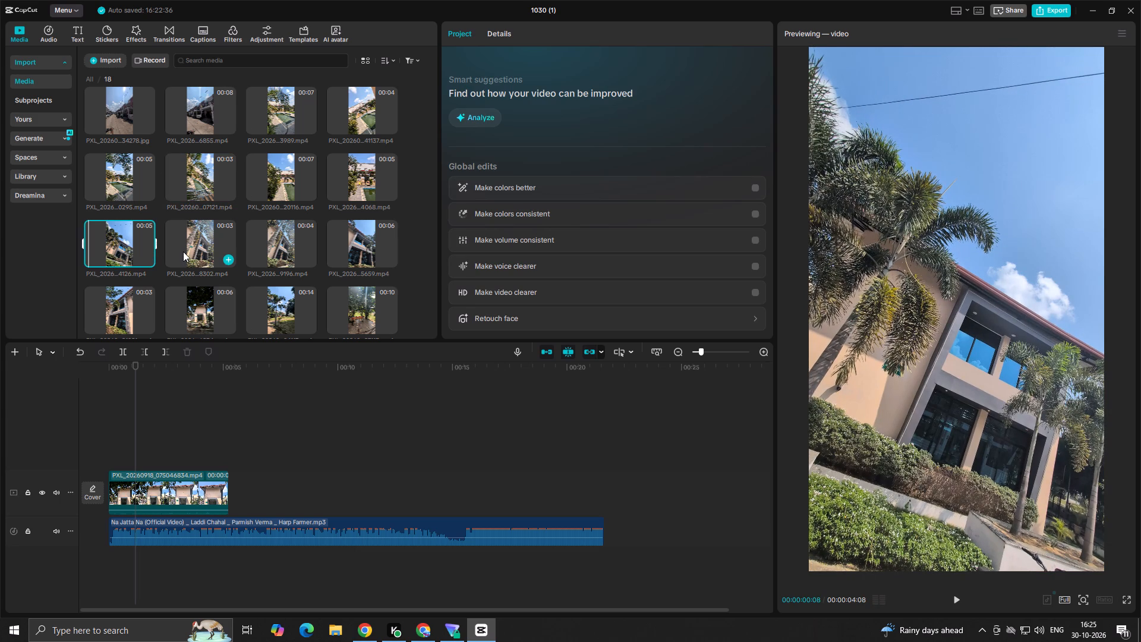
pyautogui.press('space')
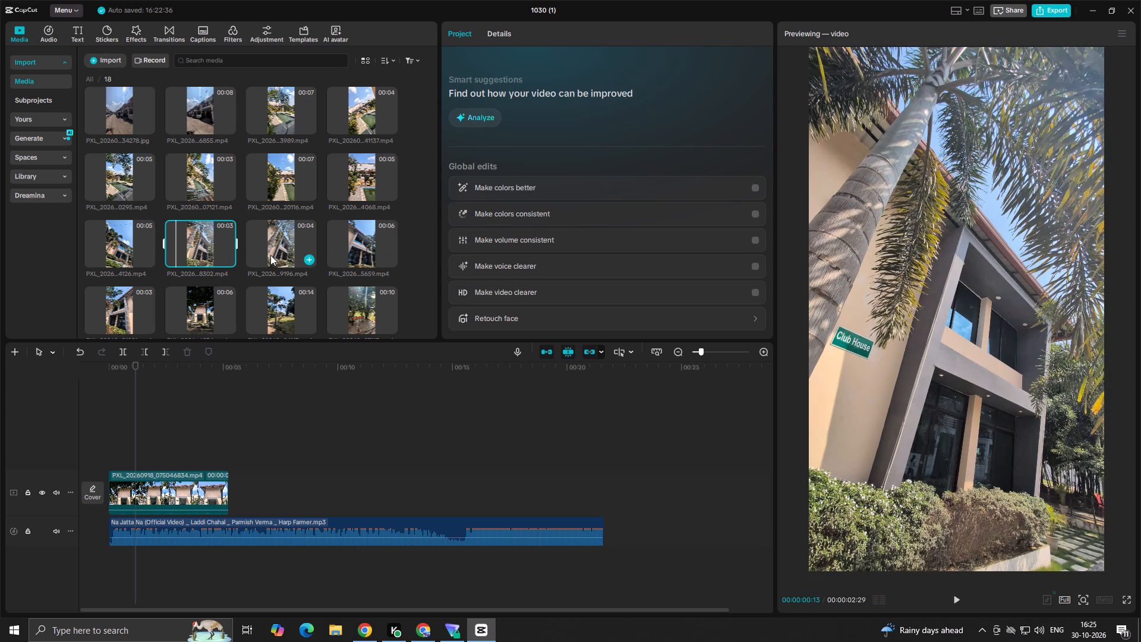
pyautogui.click(257, 244)
pyautogui.press('space')
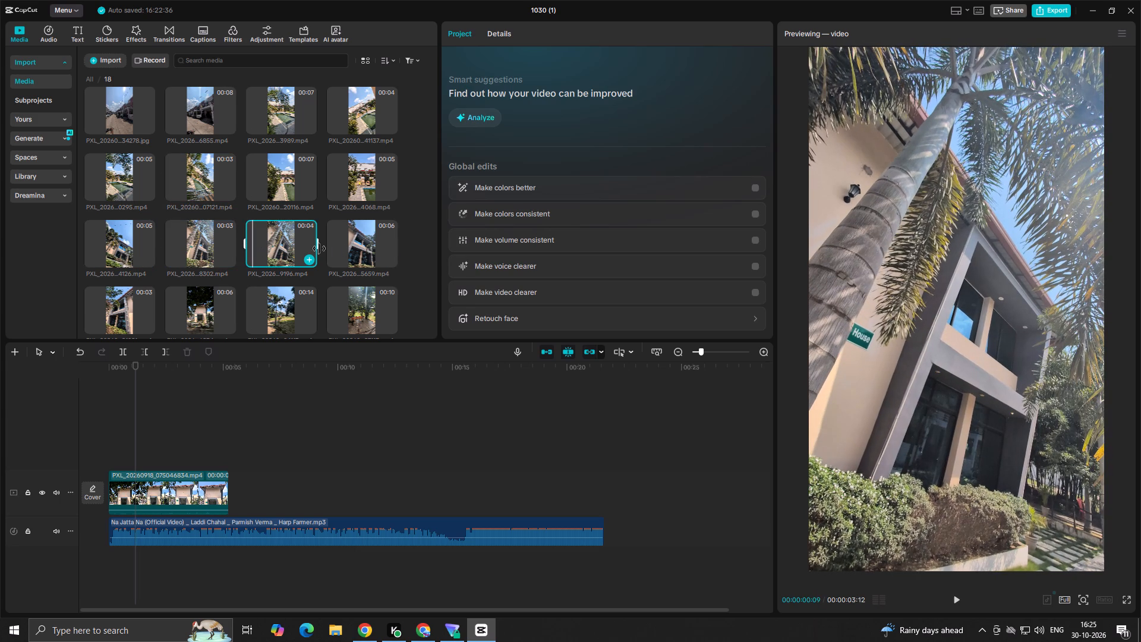
pyautogui.click(374, 244)
pyautogui.press('space')
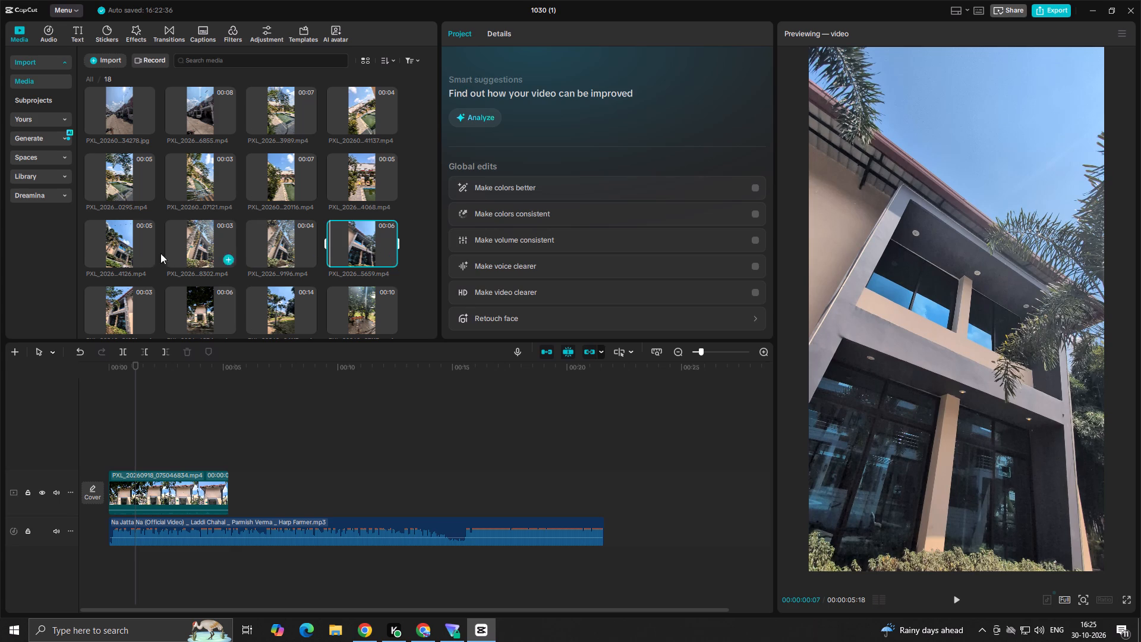
pyautogui.click(103, 249)
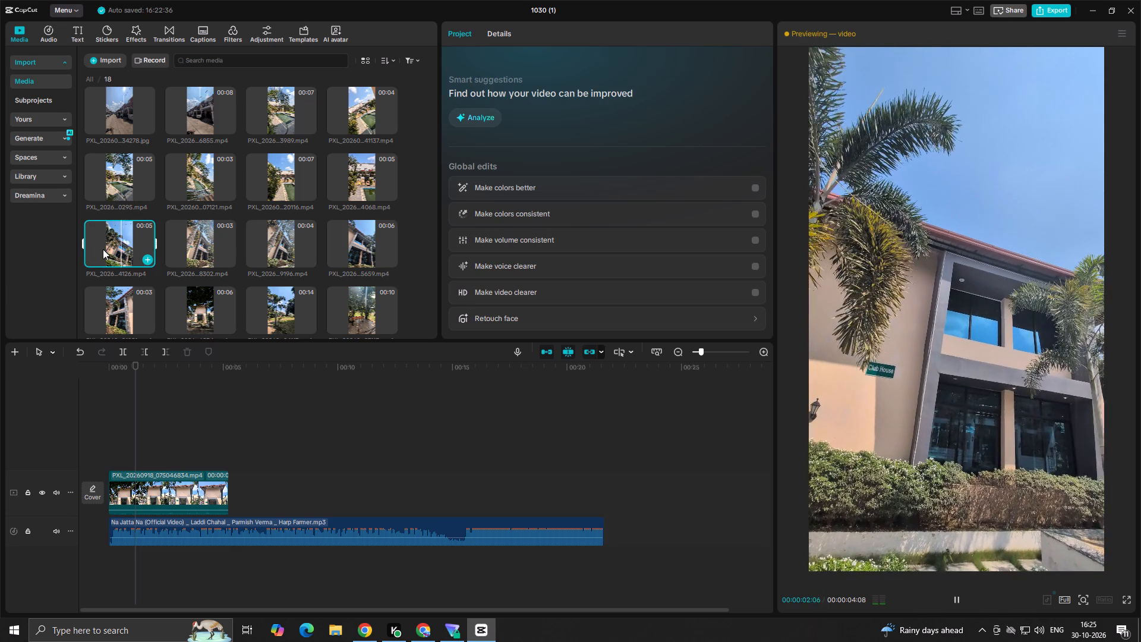
pyautogui.press('space')
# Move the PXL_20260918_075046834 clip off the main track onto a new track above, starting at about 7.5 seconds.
pyautogui.moveTo(153, 487); pyautogui.dragTo(326, 414)
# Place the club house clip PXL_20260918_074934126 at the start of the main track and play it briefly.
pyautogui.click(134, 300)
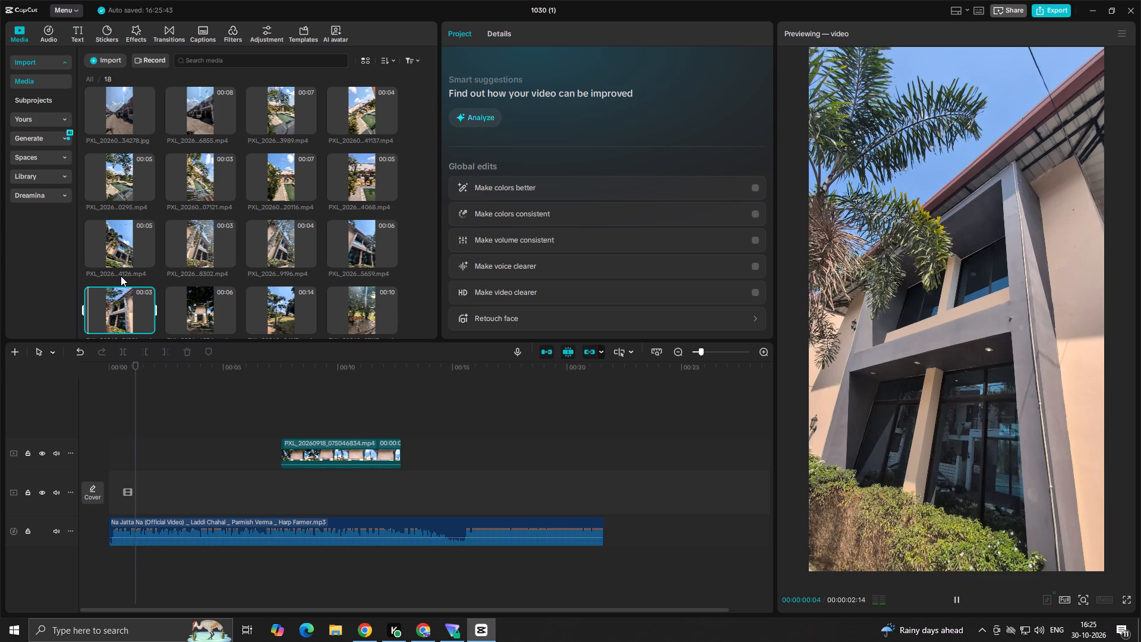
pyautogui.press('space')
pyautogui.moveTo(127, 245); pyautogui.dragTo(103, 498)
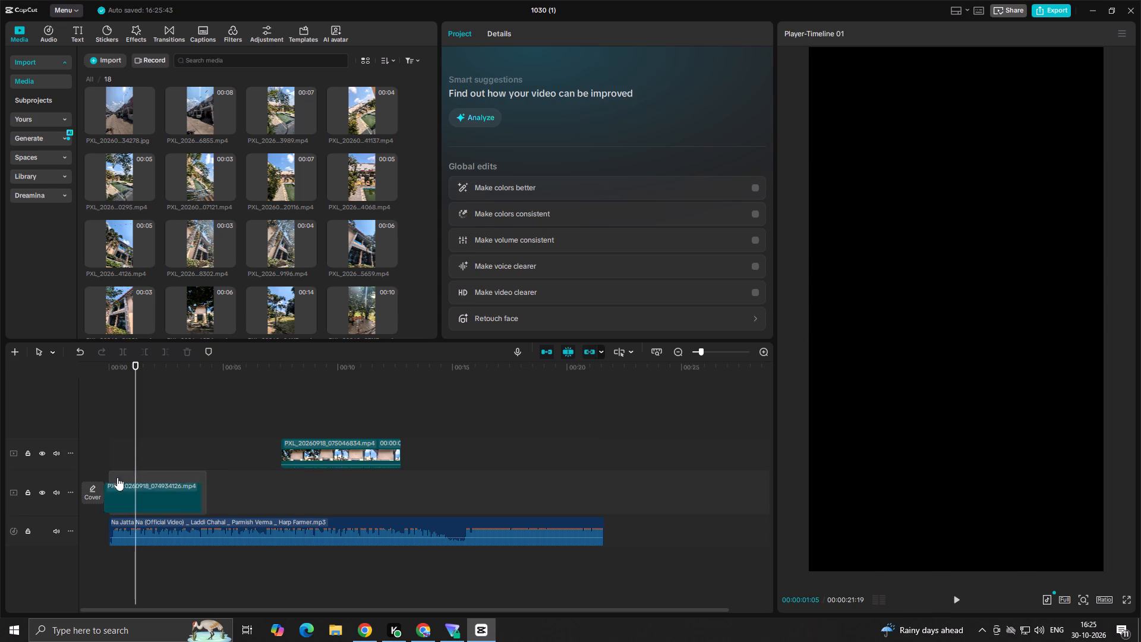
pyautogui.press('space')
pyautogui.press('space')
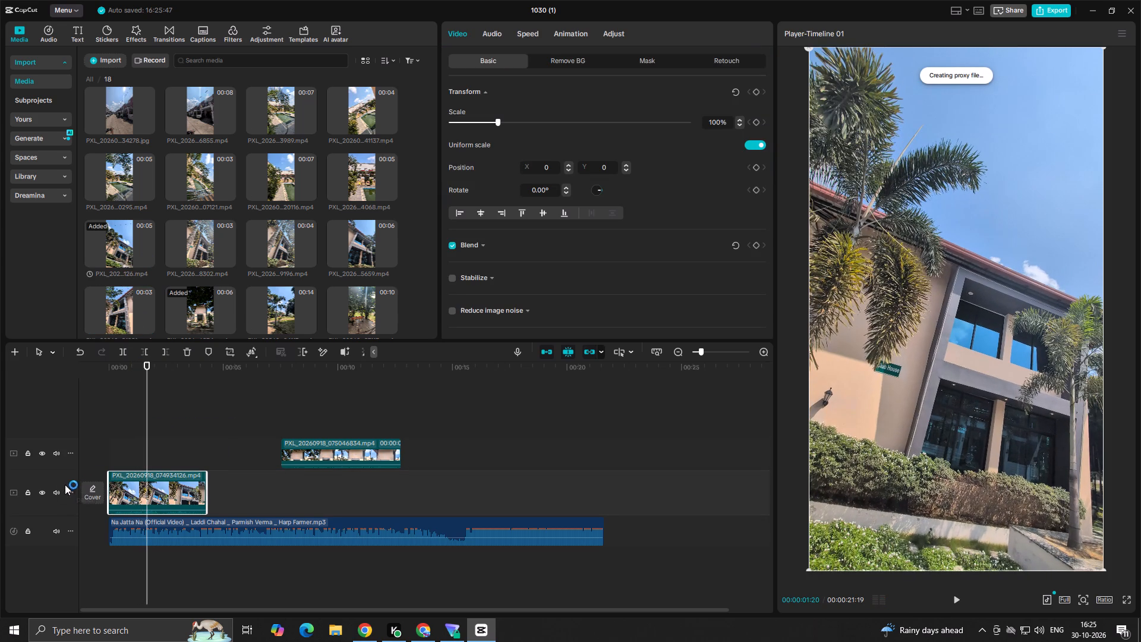
# Mute the main video track so only the song is heard.
pyautogui.click(56, 490)
# Play the timeline from the start and replay the club house clip's last seconds against the song.
pyautogui.click(110, 440)
pyautogui.moveTo(111, 440); pyautogui.dragTo(105, 445)
pyautogui.press('space')
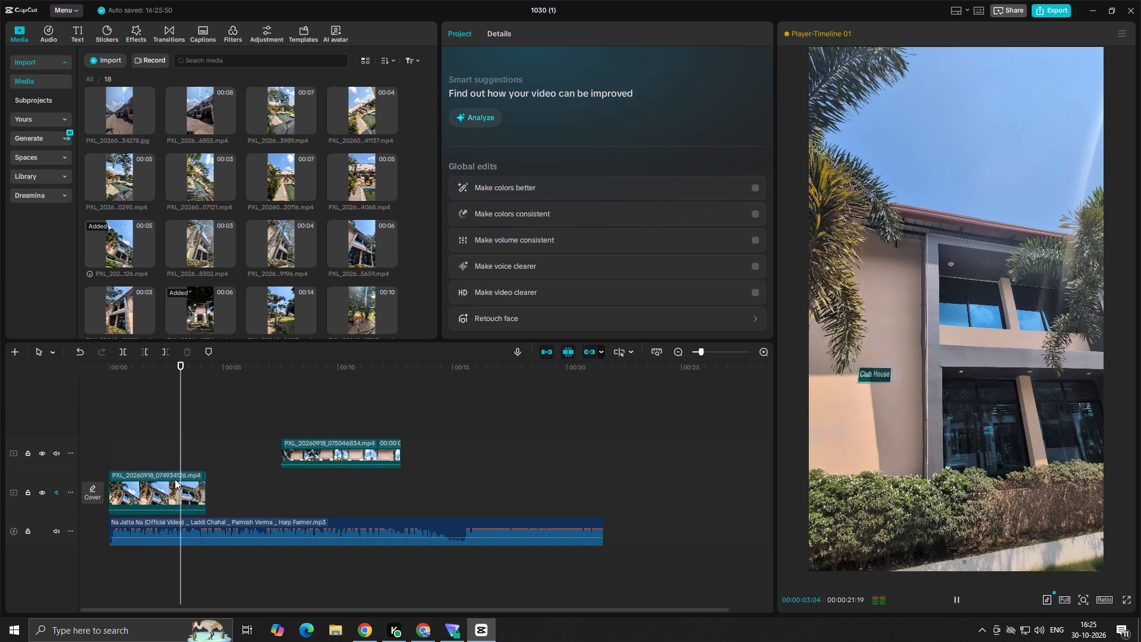
pyautogui.press('space')
pyautogui.click(171, 460)
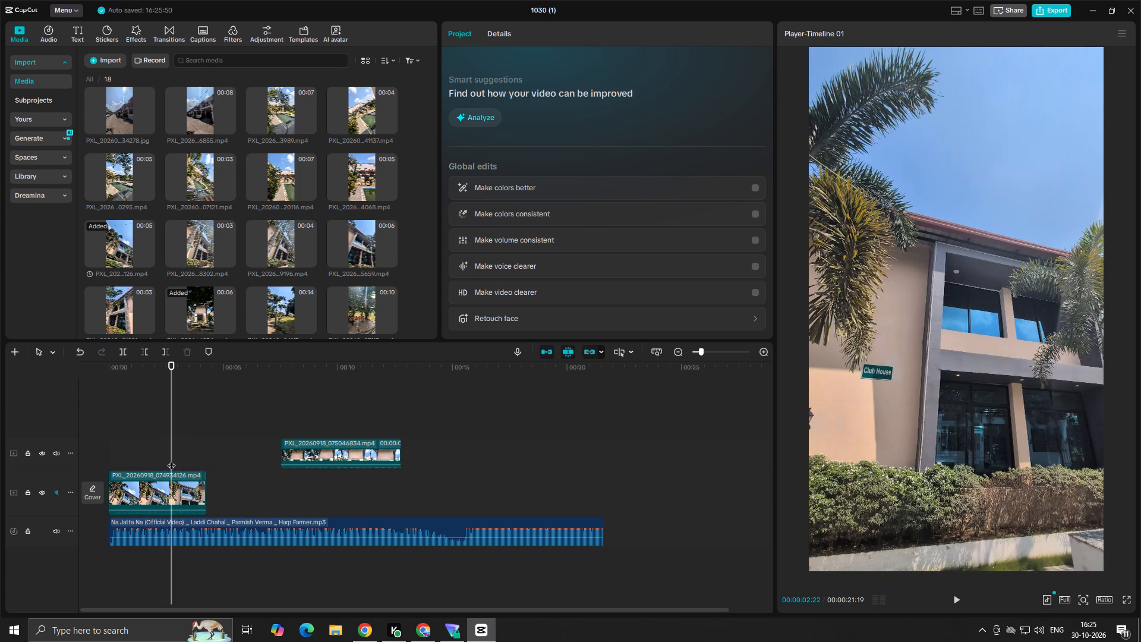
pyautogui.press('space')
pyautogui.press('space')
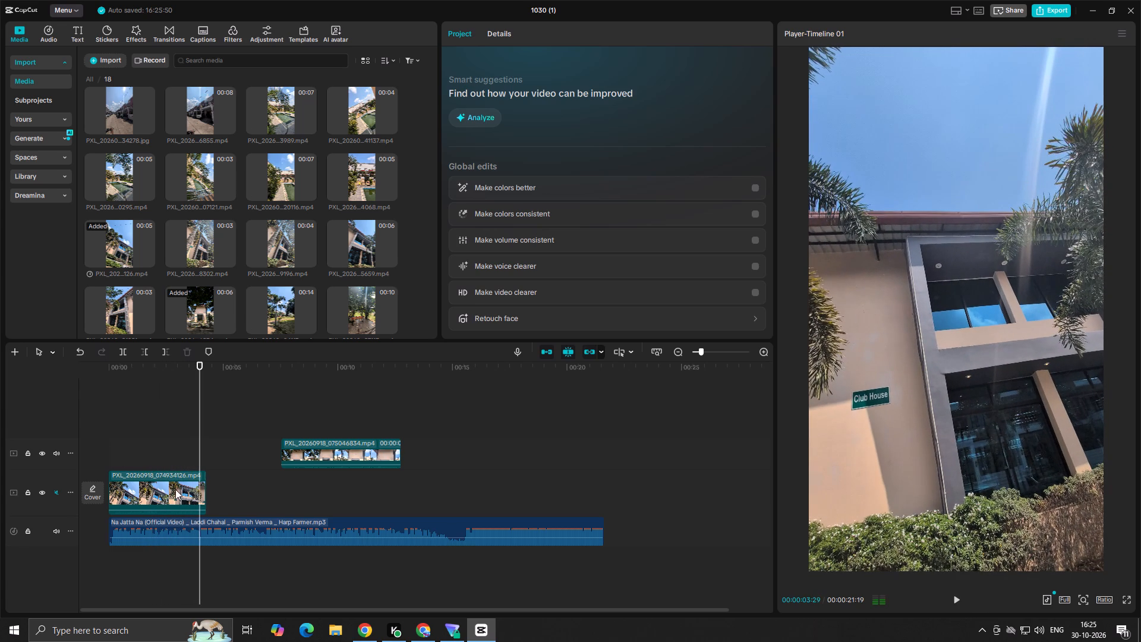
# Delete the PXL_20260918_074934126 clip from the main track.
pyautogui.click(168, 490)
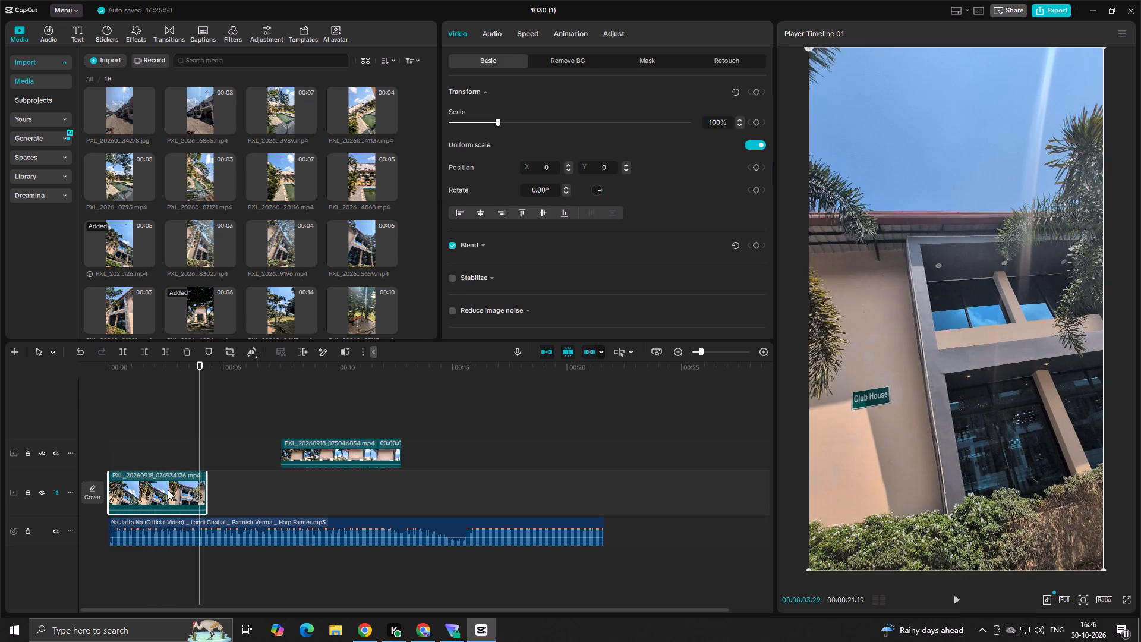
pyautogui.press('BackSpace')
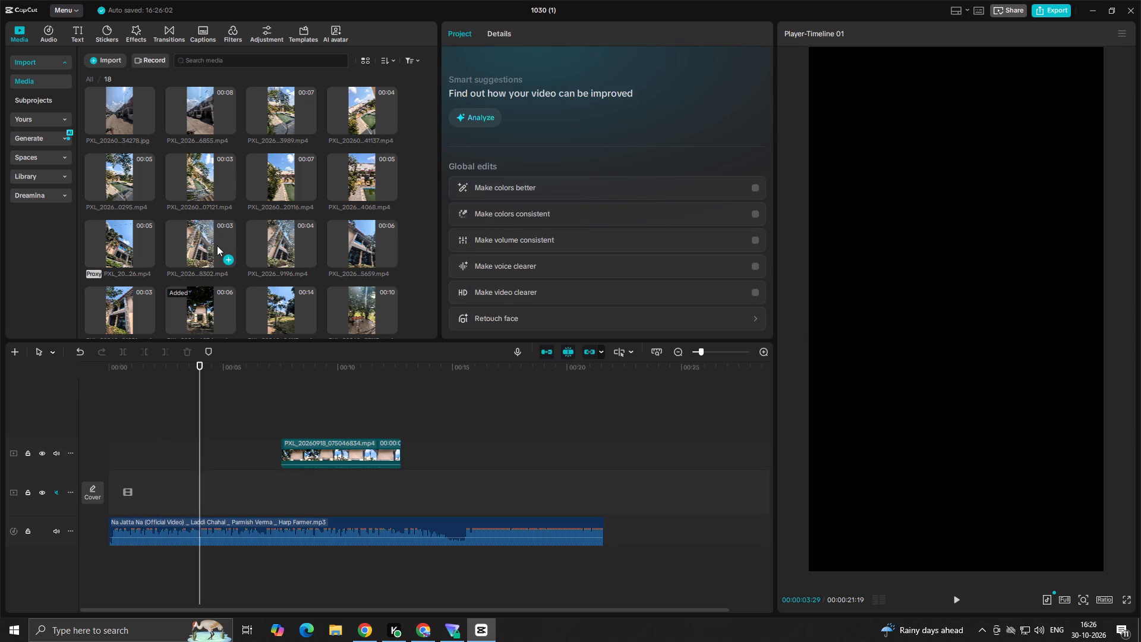
# Compare the club house clips ending 8302, 9196 and 5659 with the pool clips ending 20116, 07121 and 0295 as openers.
pyautogui.click(216, 245)
pyautogui.press('space')
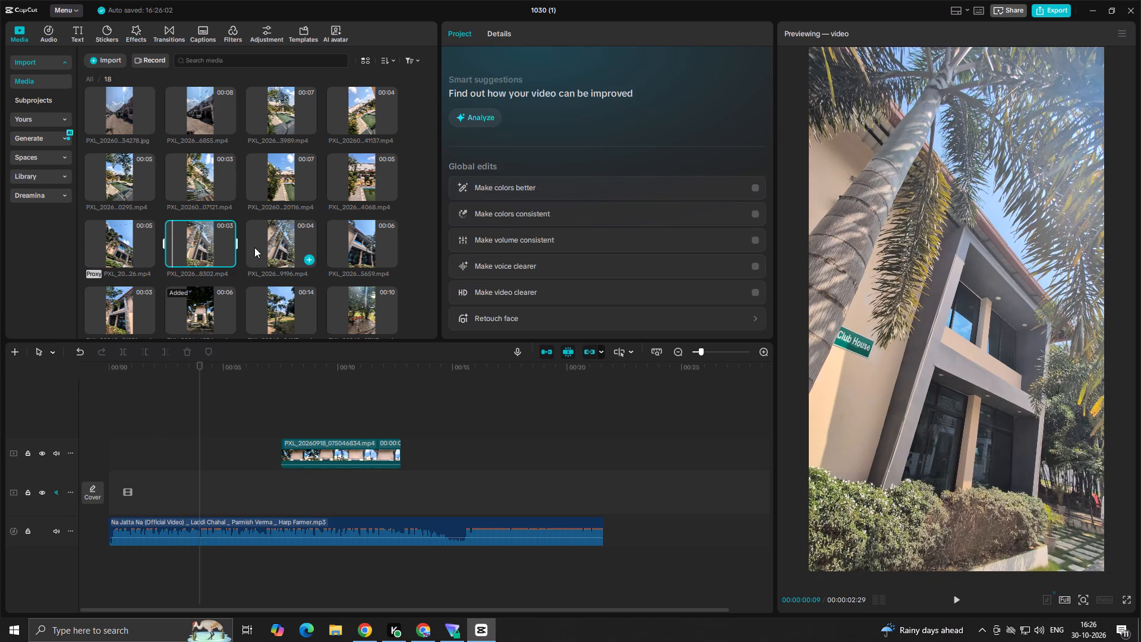
pyautogui.click(264, 249)
pyautogui.press('space')
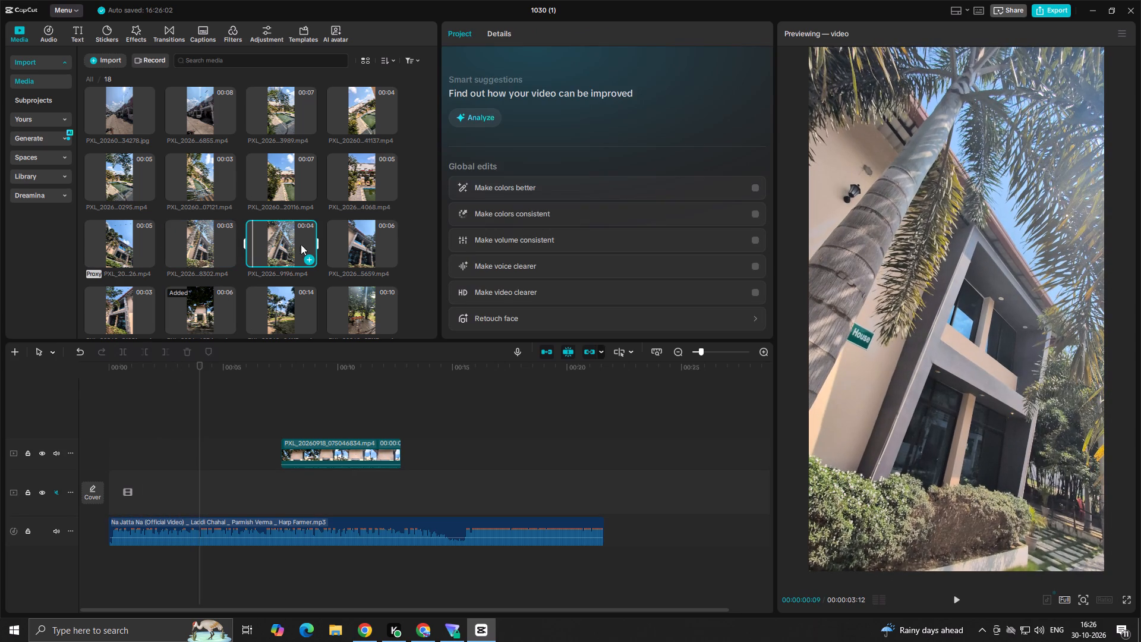
pyautogui.click(358, 246)
pyautogui.press('space')
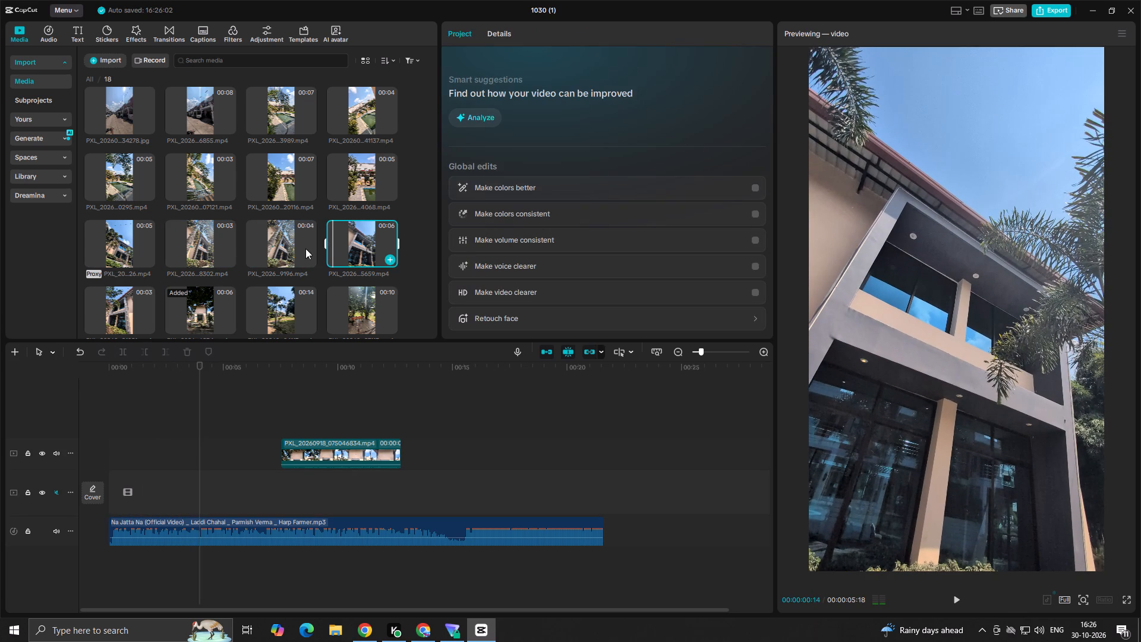
pyautogui.click(294, 250)
pyautogui.click(271, 188)
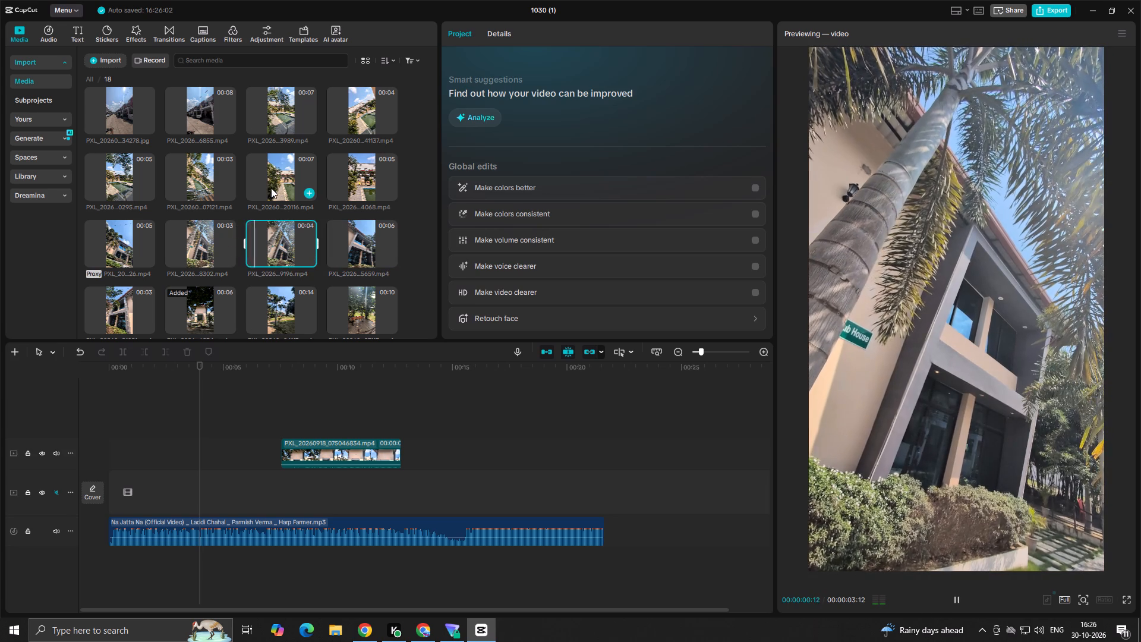
pyautogui.press('space')
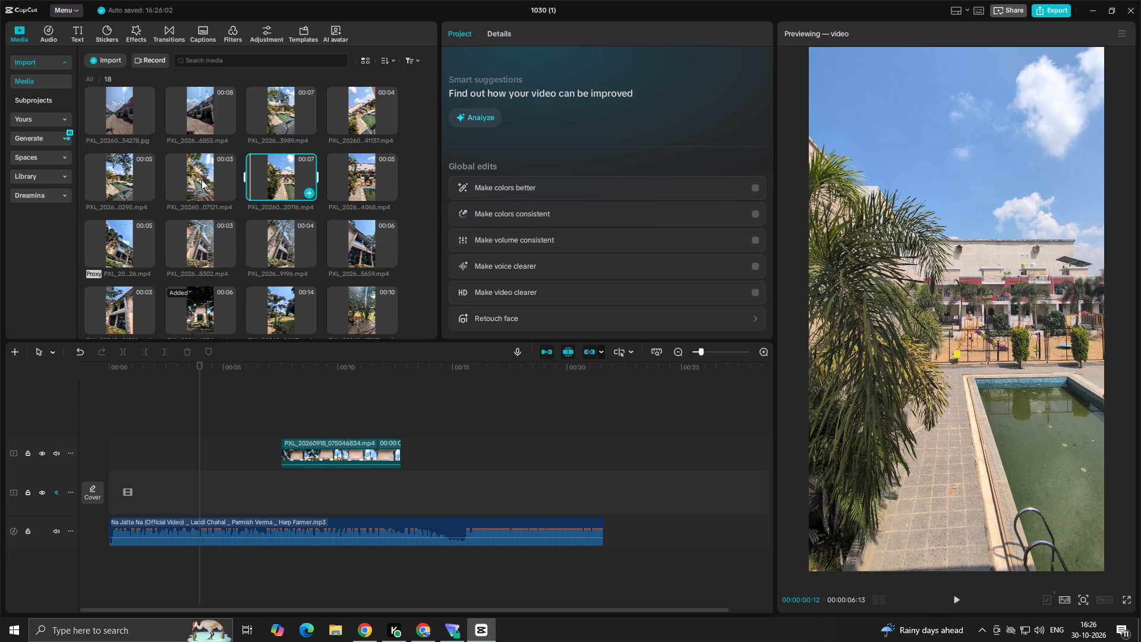
pyautogui.click(213, 174)
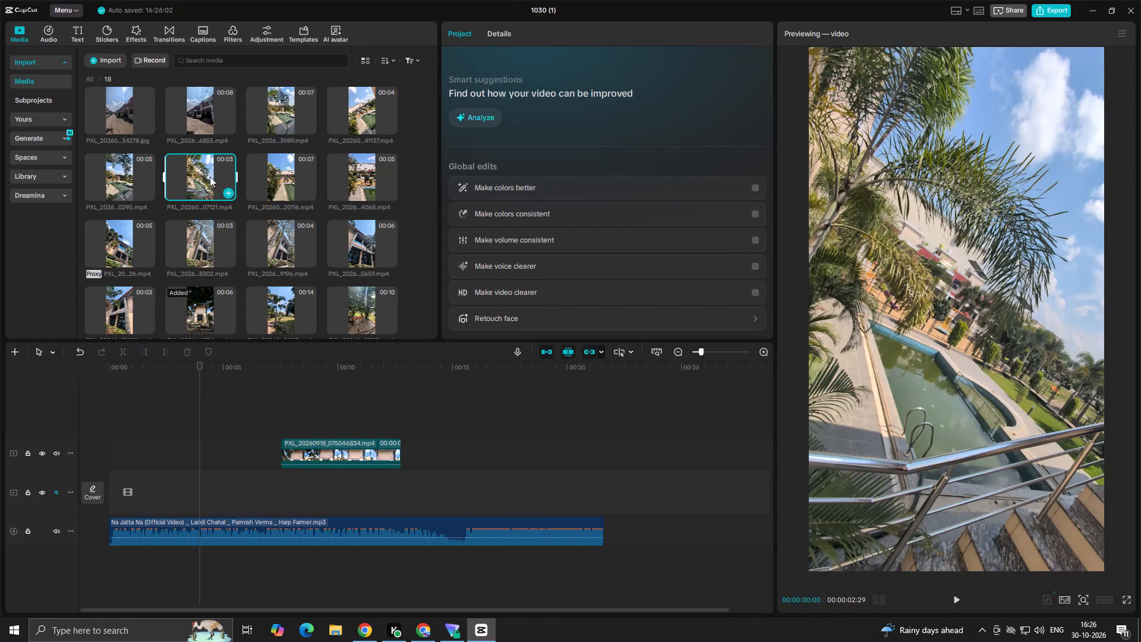
pyautogui.click(125, 187)
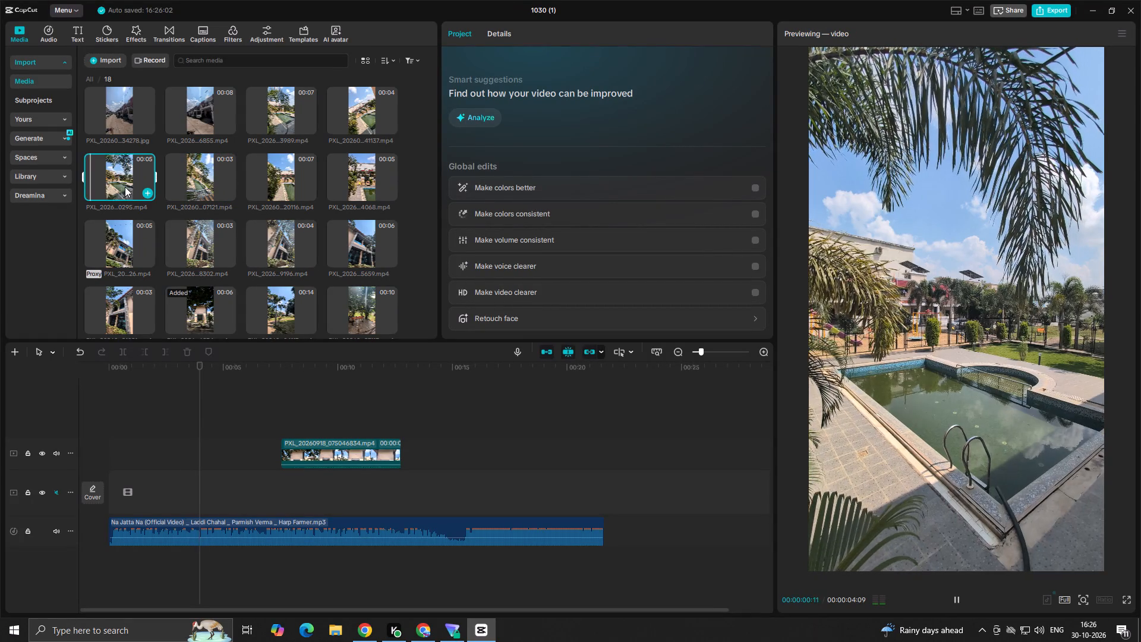
pyautogui.press('space')
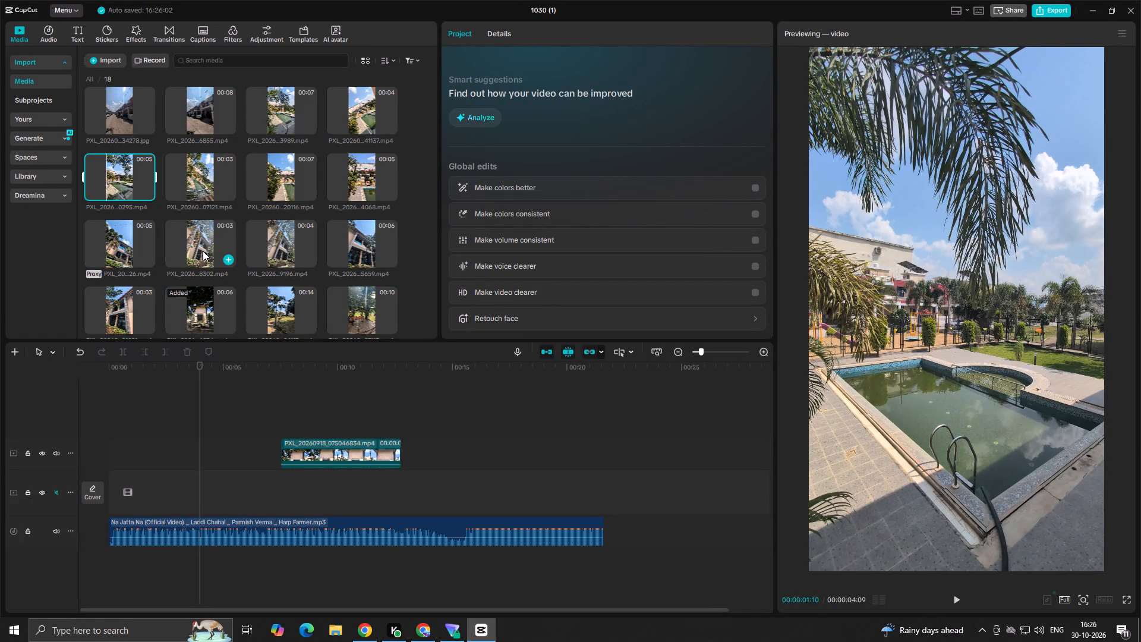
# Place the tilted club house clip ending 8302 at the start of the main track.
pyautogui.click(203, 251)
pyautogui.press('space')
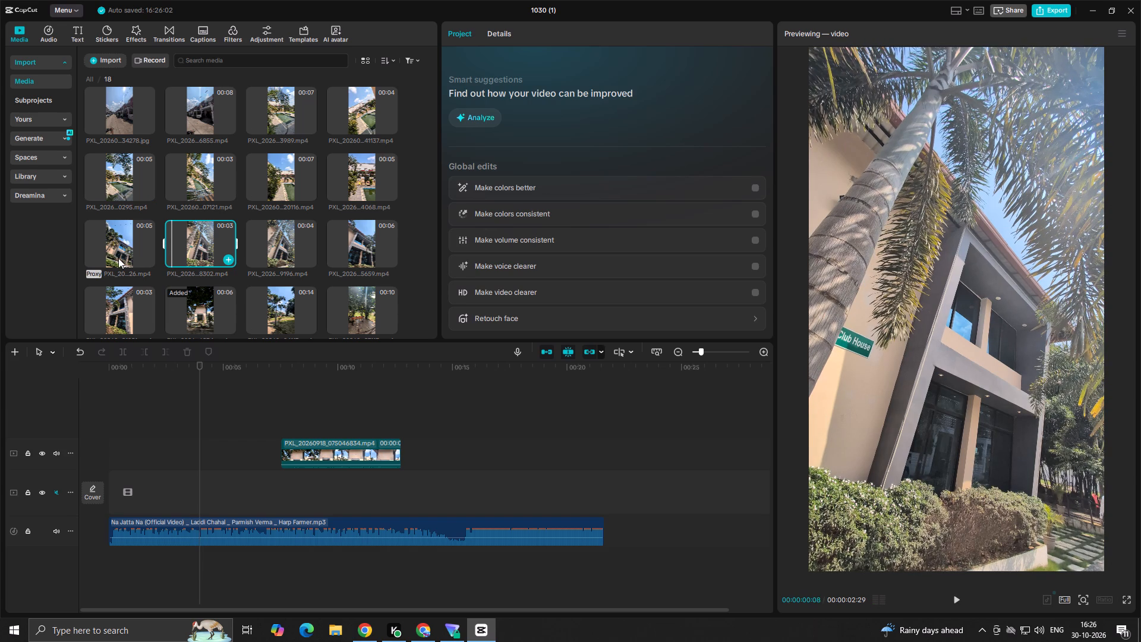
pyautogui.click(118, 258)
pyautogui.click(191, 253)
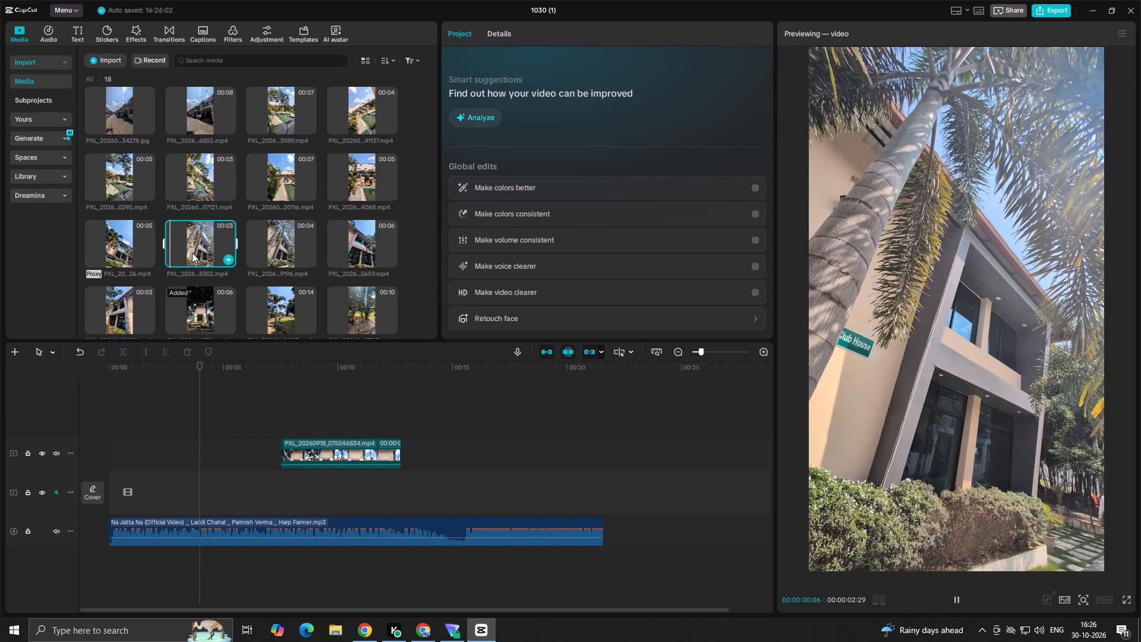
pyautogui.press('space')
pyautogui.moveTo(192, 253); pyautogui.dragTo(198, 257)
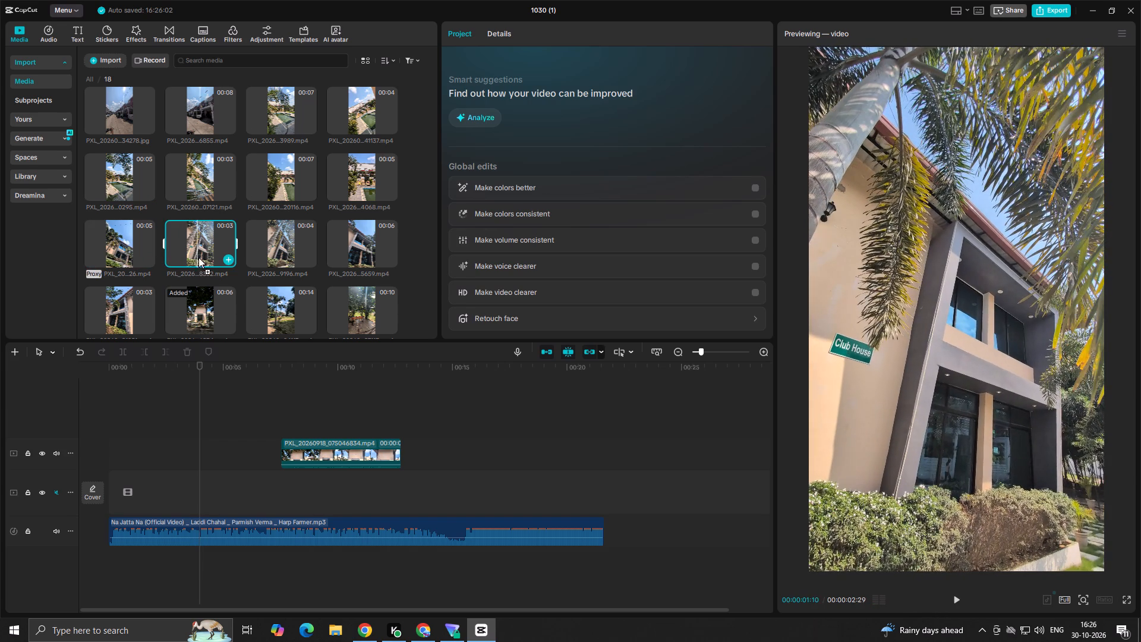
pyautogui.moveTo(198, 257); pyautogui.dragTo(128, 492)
# Play the timeline from the start to check the tilted club house clip against the song.
pyautogui.click(138, 442)
pyautogui.moveTo(138, 442); pyautogui.dragTo(100, 456)
pyautogui.press('space')
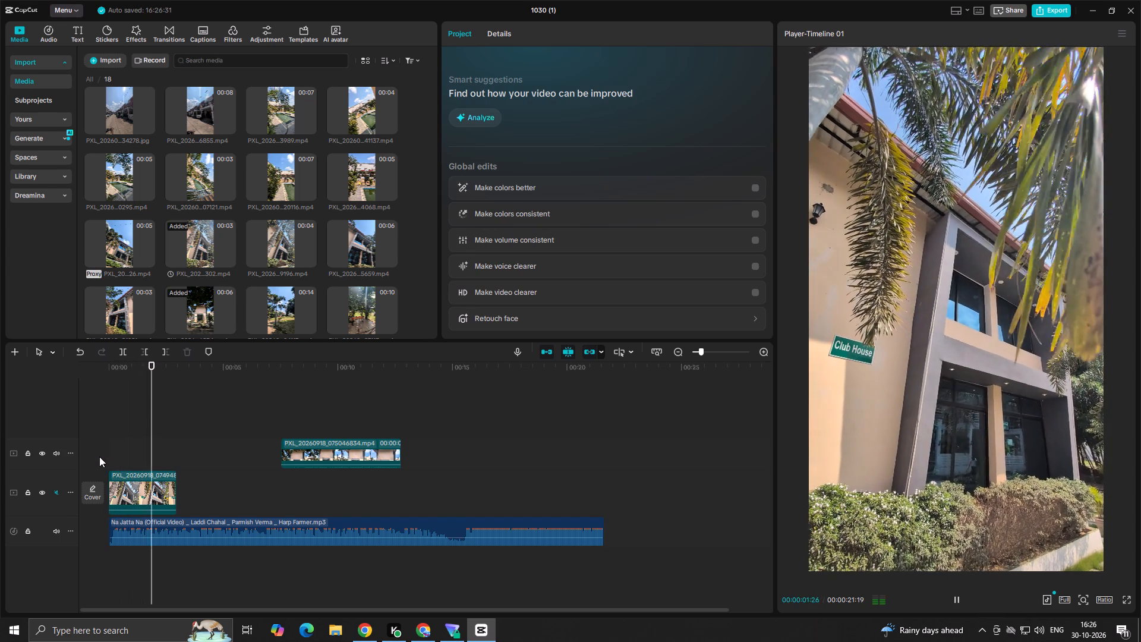
pyautogui.press('space')
pyautogui.press('space')
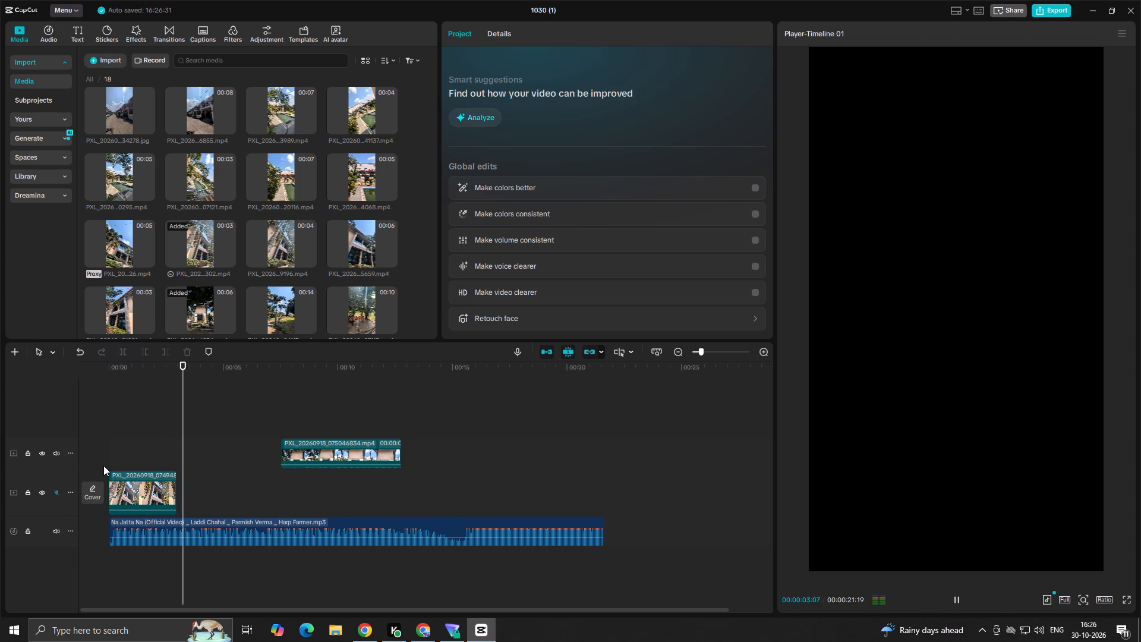
pyautogui.press('space')
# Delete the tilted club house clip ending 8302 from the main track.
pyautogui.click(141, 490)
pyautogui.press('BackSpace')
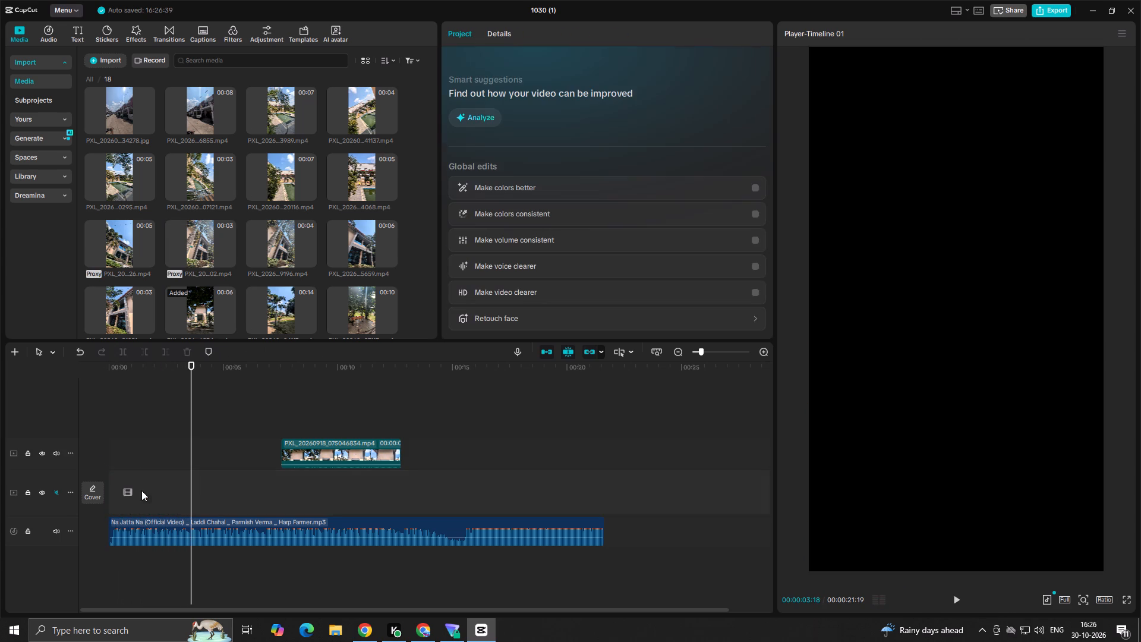
# Compare the club house clip ending 26, the pool clips ending 07121 and 3989, and the street clips ending 6855 and 0252 as openers.
pyautogui.click(138, 240)
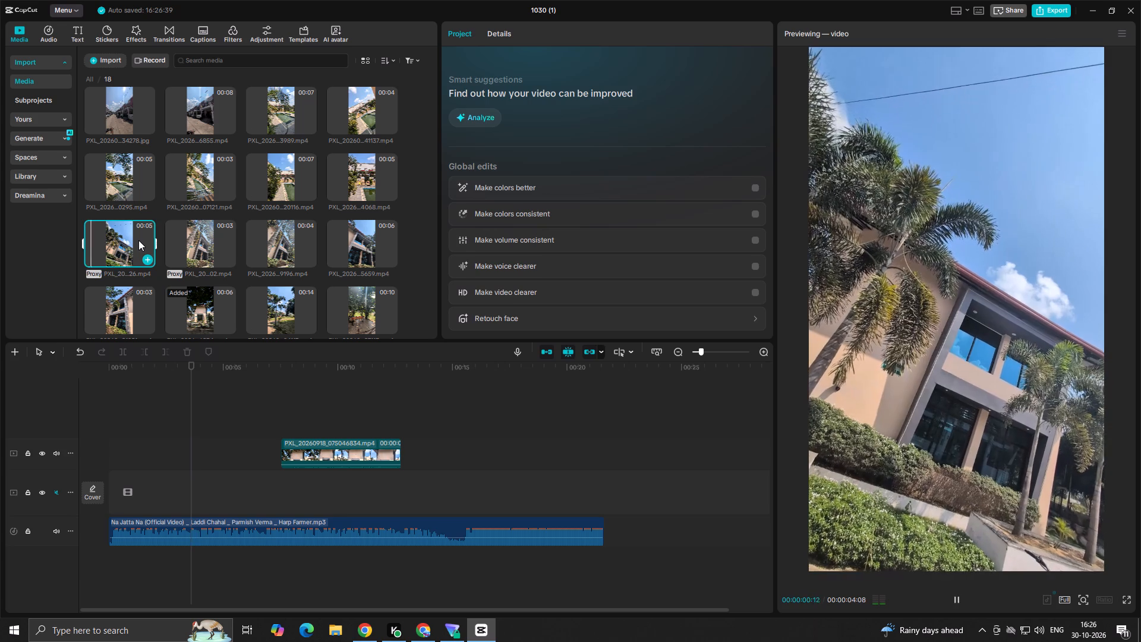
pyautogui.press('space')
pyautogui.click(201, 185)
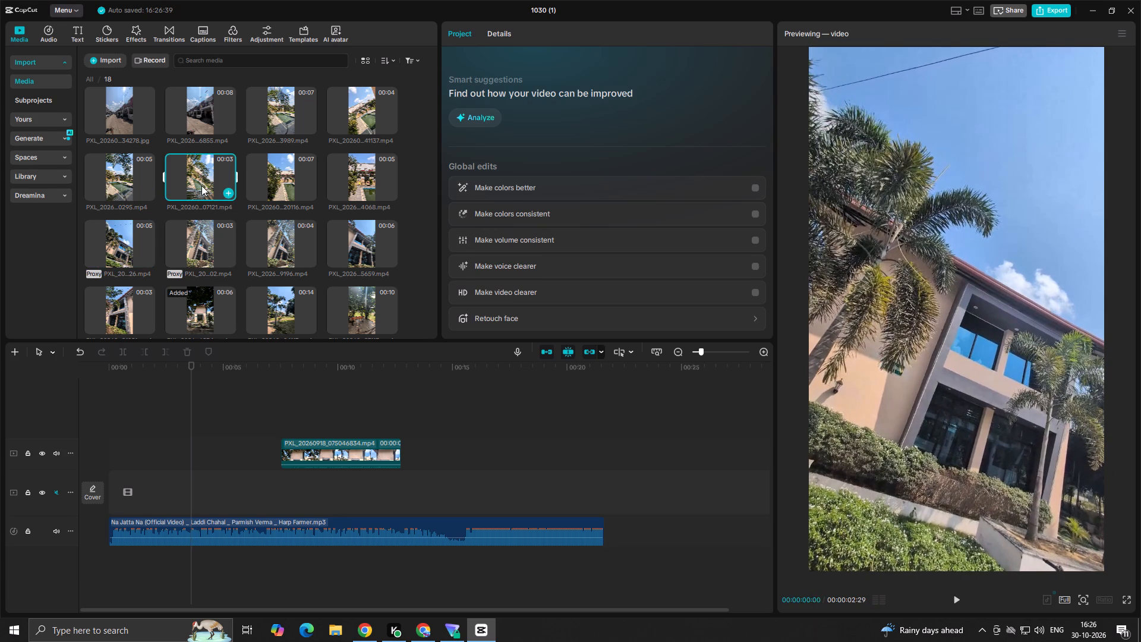
pyautogui.press('space')
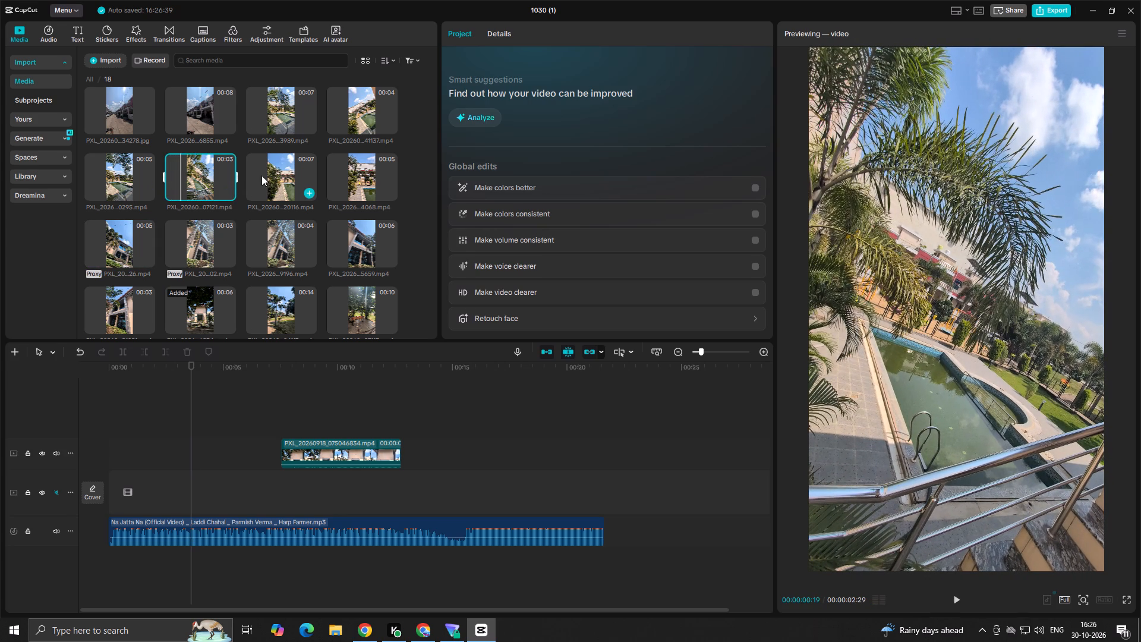
pyautogui.click(349, 121)
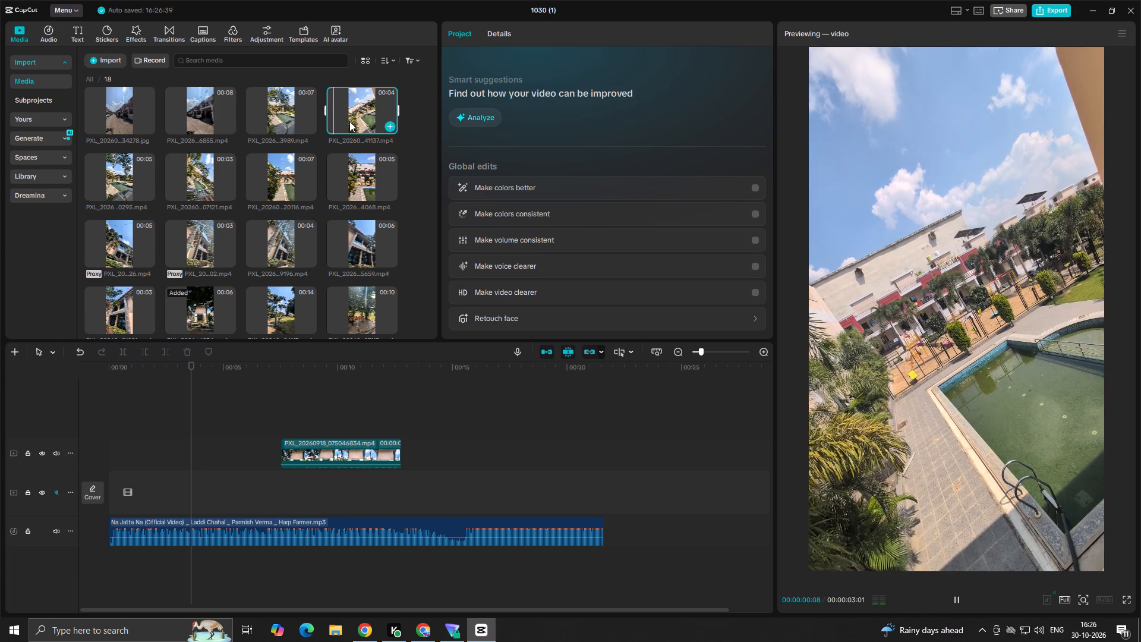
pyautogui.press('space')
pyautogui.click(291, 119)
pyautogui.press('space')
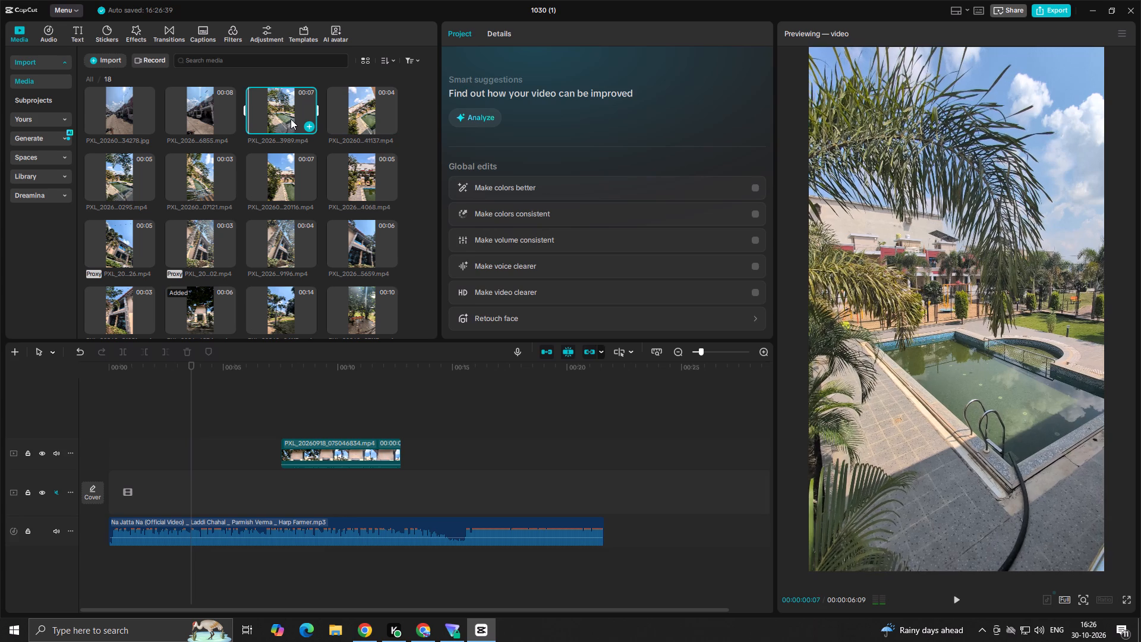
pyautogui.scroll(2, 279, 131)
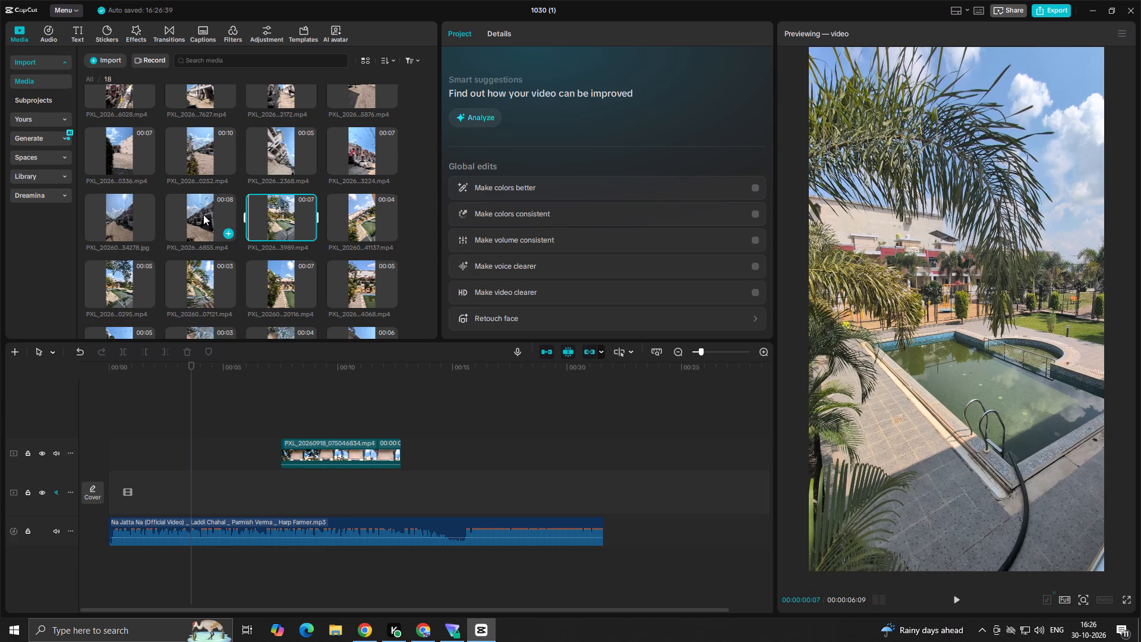
pyautogui.click(203, 215)
pyautogui.press('space')
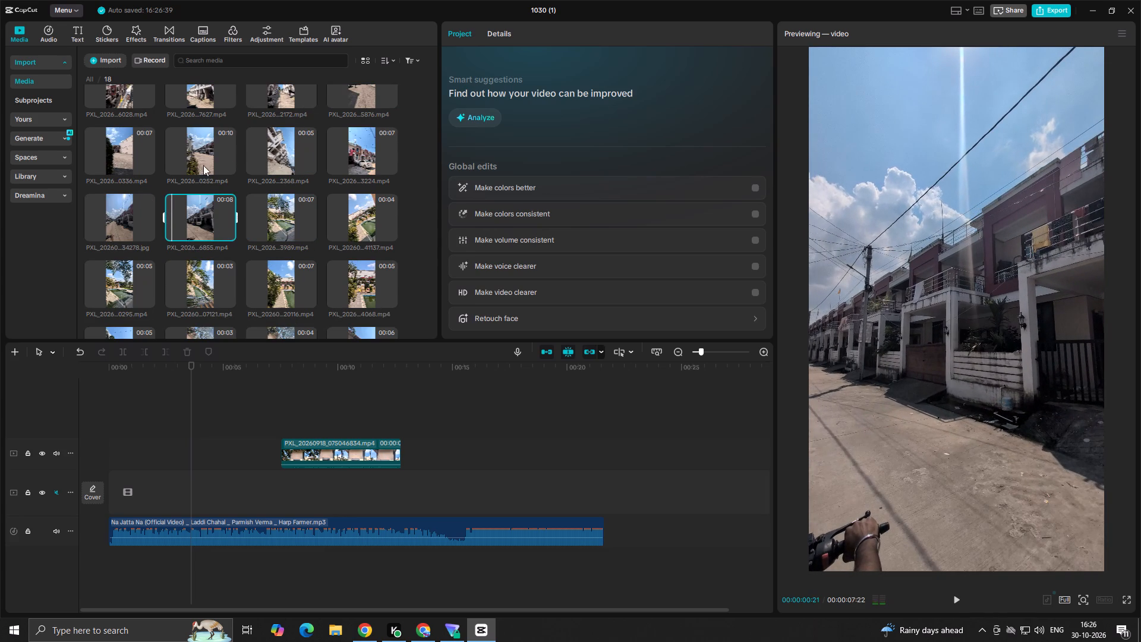
pyautogui.click(203, 158)
pyautogui.press('space')
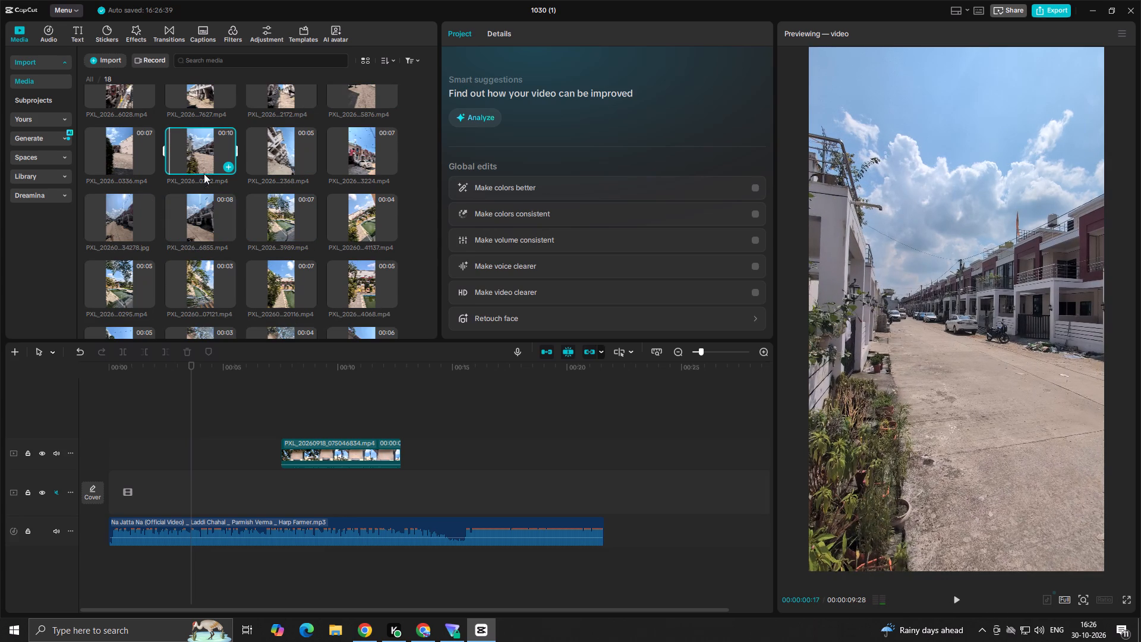
pyautogui.click(278, 213)
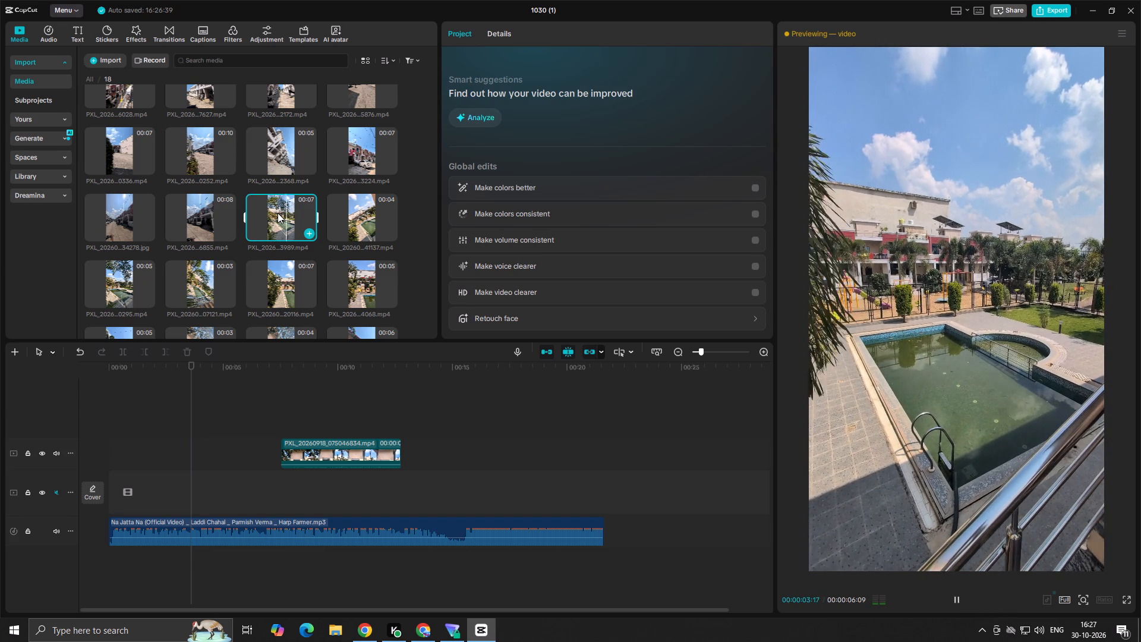
pyautogui.press('space')
pyautogui.scroll(-1, 294, 300)
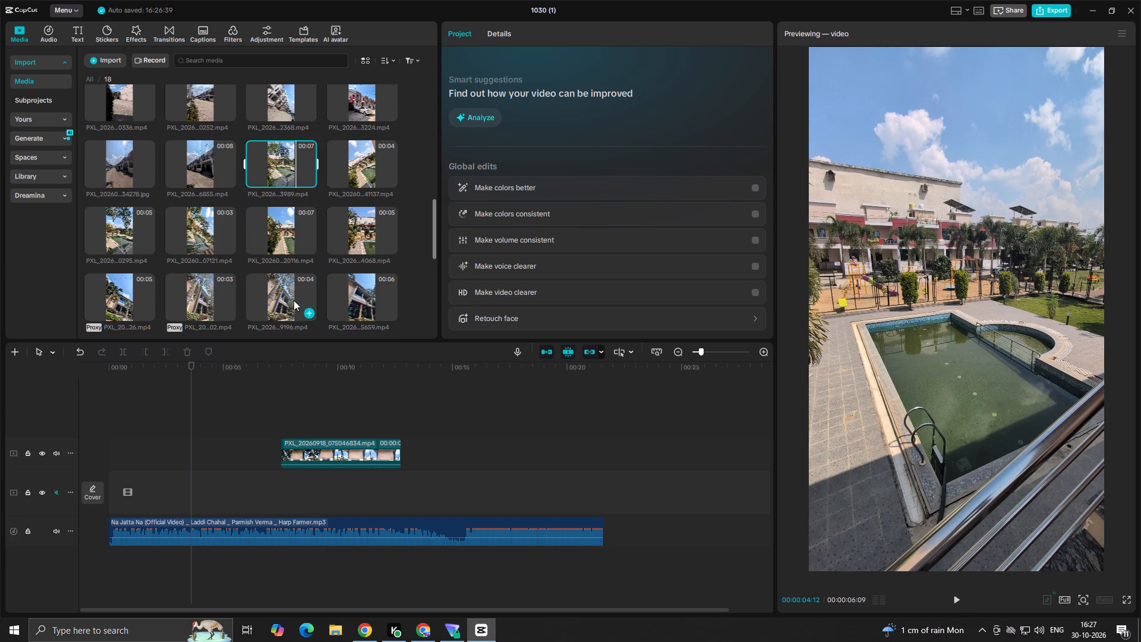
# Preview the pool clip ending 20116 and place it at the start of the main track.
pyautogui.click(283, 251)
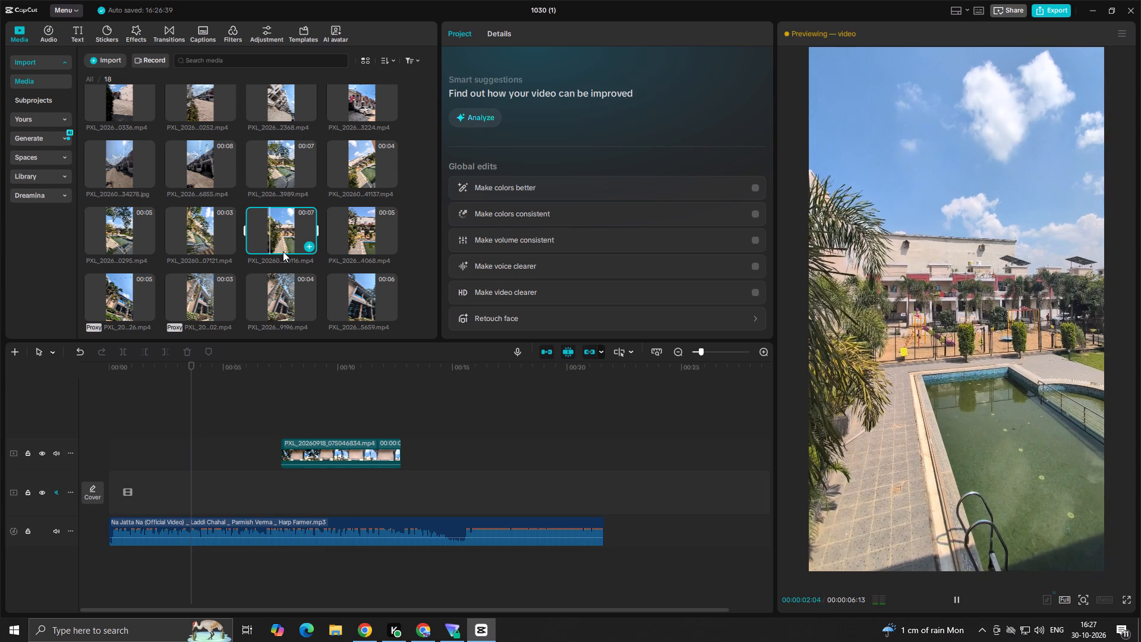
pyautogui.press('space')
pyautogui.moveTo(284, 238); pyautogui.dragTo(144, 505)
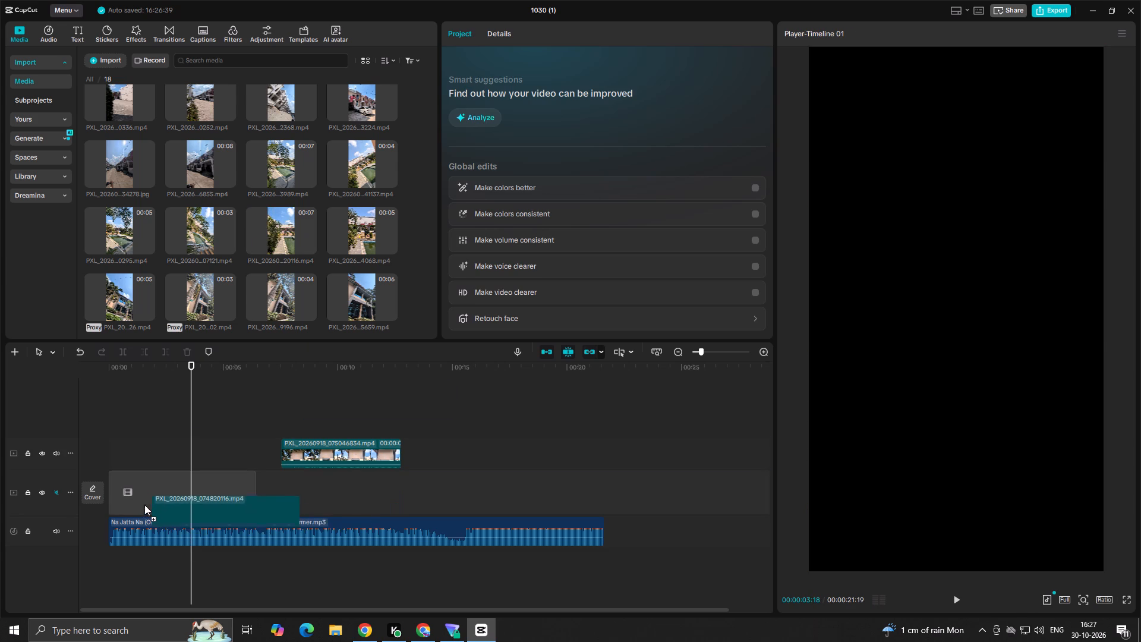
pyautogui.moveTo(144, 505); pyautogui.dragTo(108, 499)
# Play the timeline from the start twice to check the pool clip against the song.
pyautogui.click(122, 448)
pyautogui.moveTo(122, 448); pyautogui.dragTo(74, 454)
pyautogui.press('space')
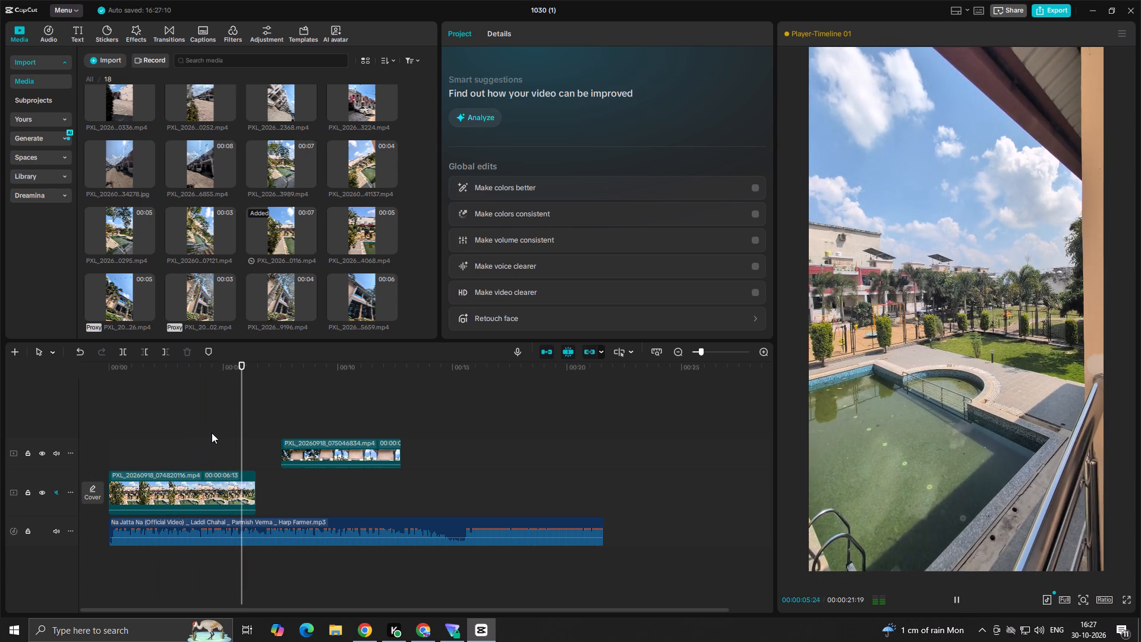
pyautogui.press('space')
pyautogui.click(231, 427)
pyautogui.moveTo(232, 427); pyautogui.dragTo(49, 493)
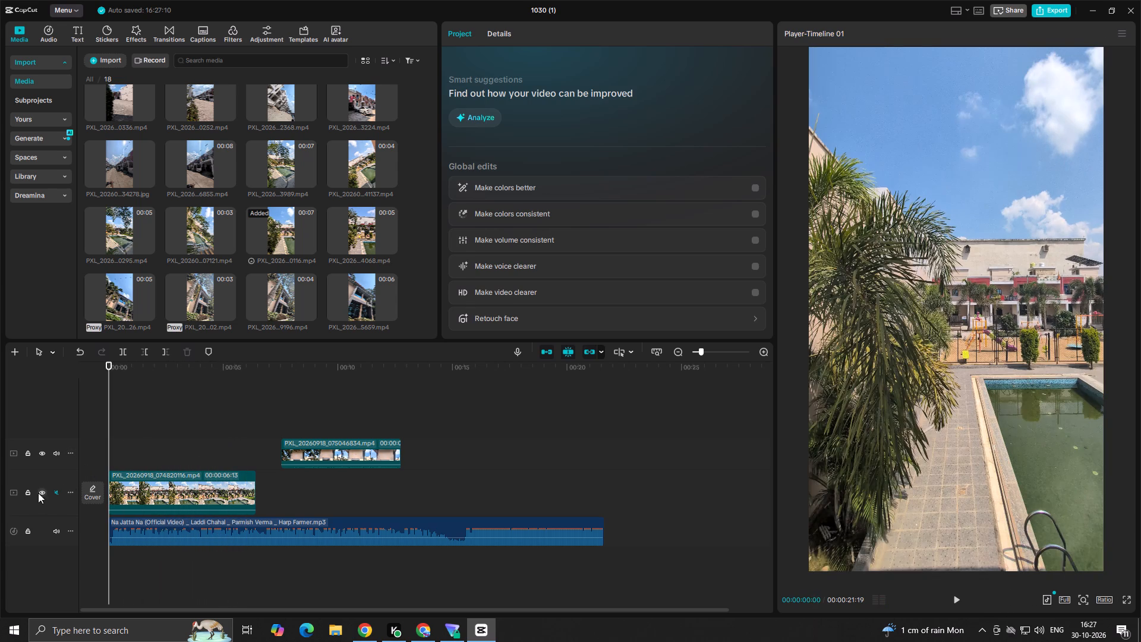
pyautogui.press('space')
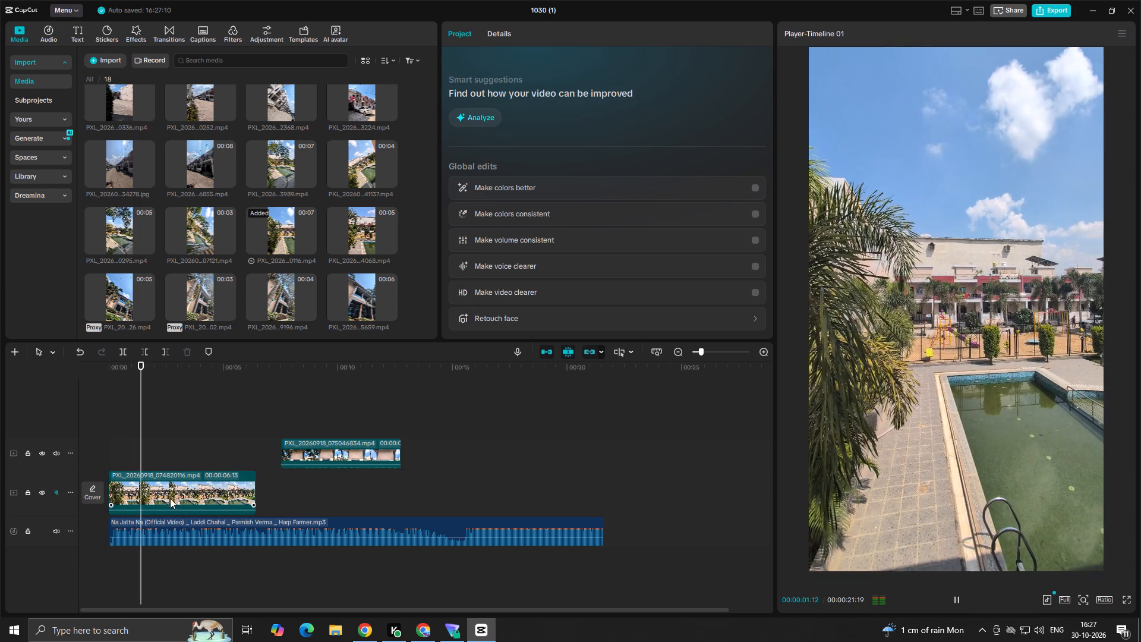
pyautogui.press('space')
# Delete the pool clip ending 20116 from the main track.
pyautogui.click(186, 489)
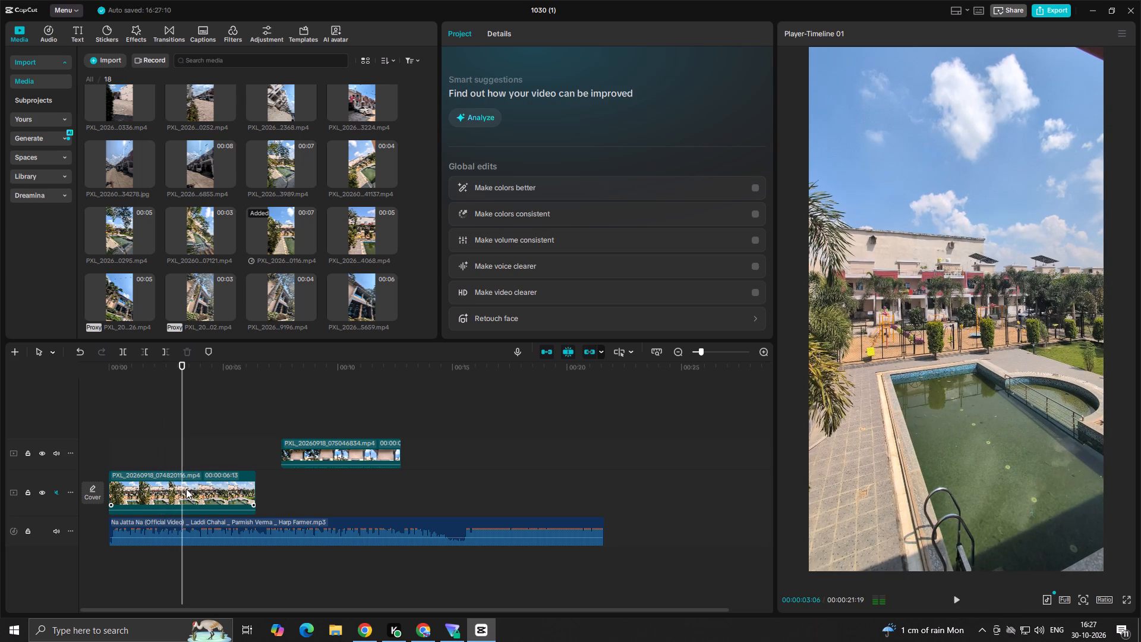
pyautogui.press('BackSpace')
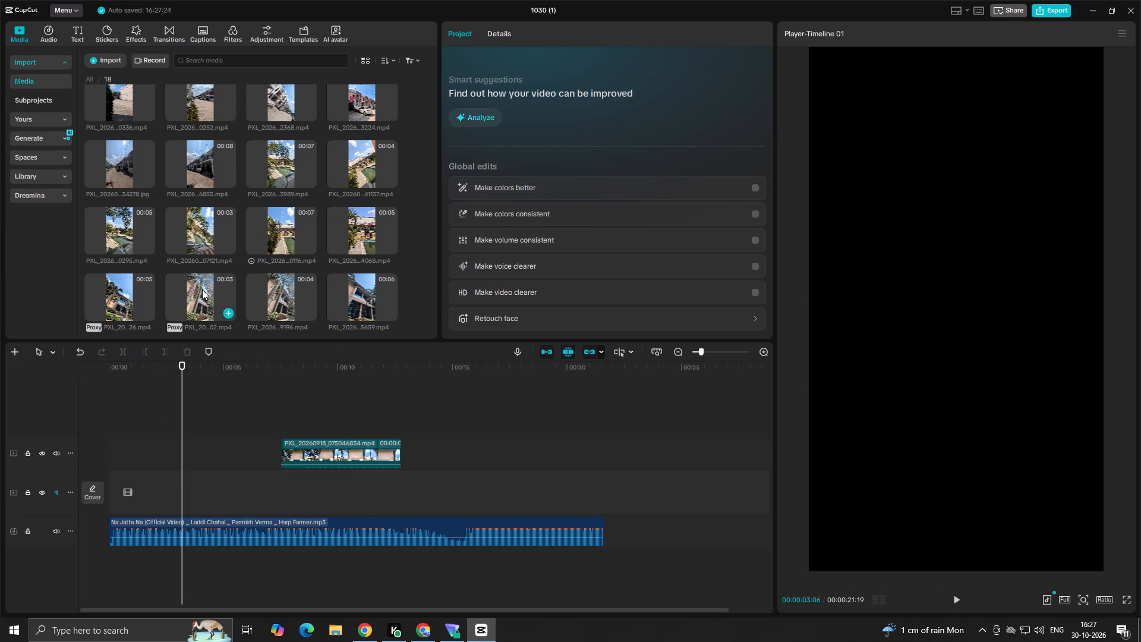
# Preview the tilted club house clip ending 8302 and place it at the start of the main track.
pyautogui.click(201, 291)
pyautogui.press('space')
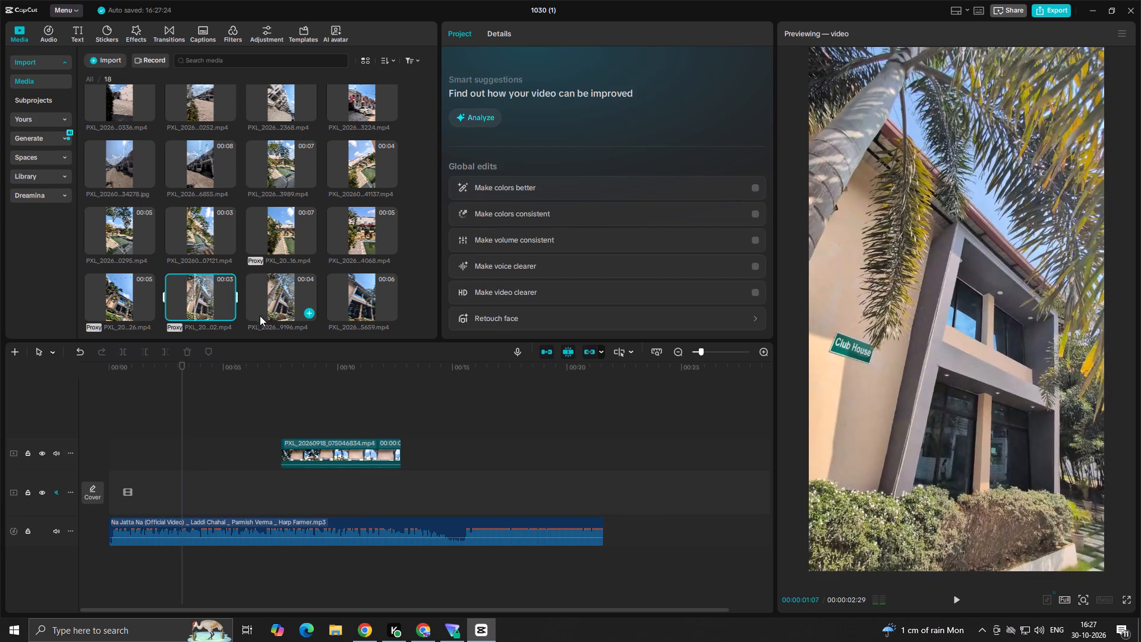
pyautogui.moveTo(217, 300); pyautogui.dragTo(100, 505)
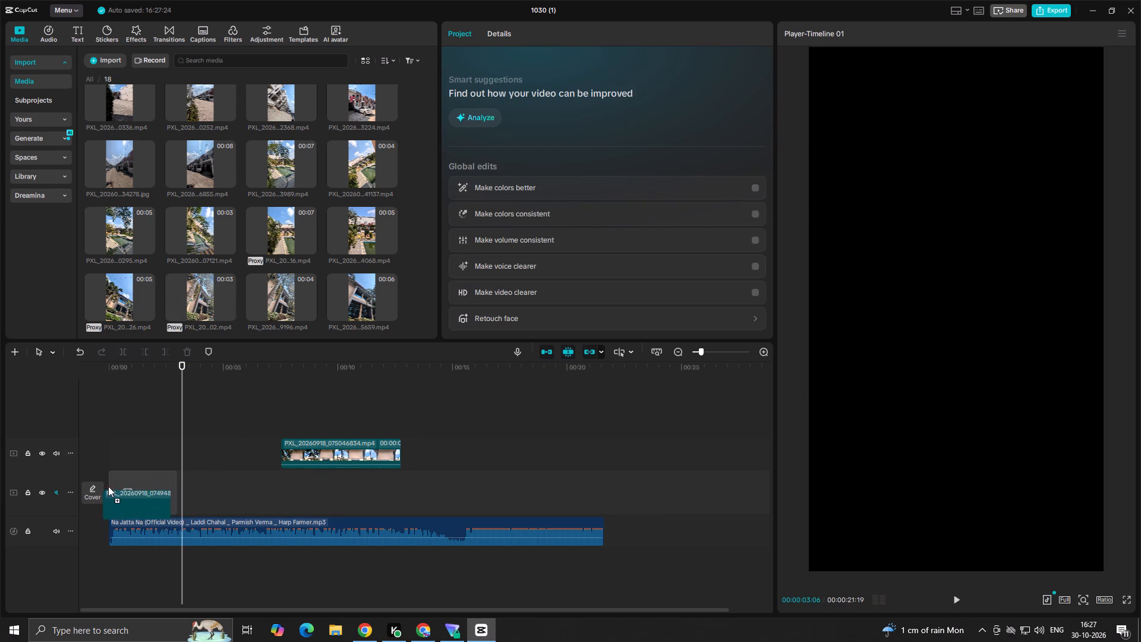
# Play the timeline from the start to check the tilted club house clip against the song.
pyautogui.click(128, 440)
pyautogui.moveTo(128, 440); pyautogui.dragTo(41, 454)
pyautogui.press('space')
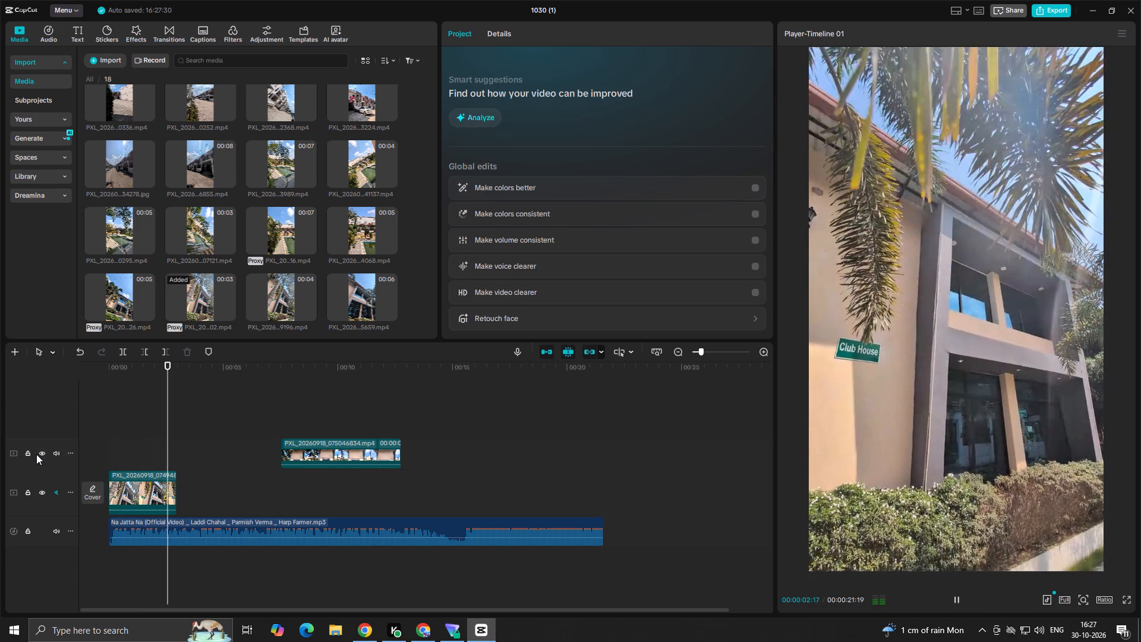
pyautogui.press('space')
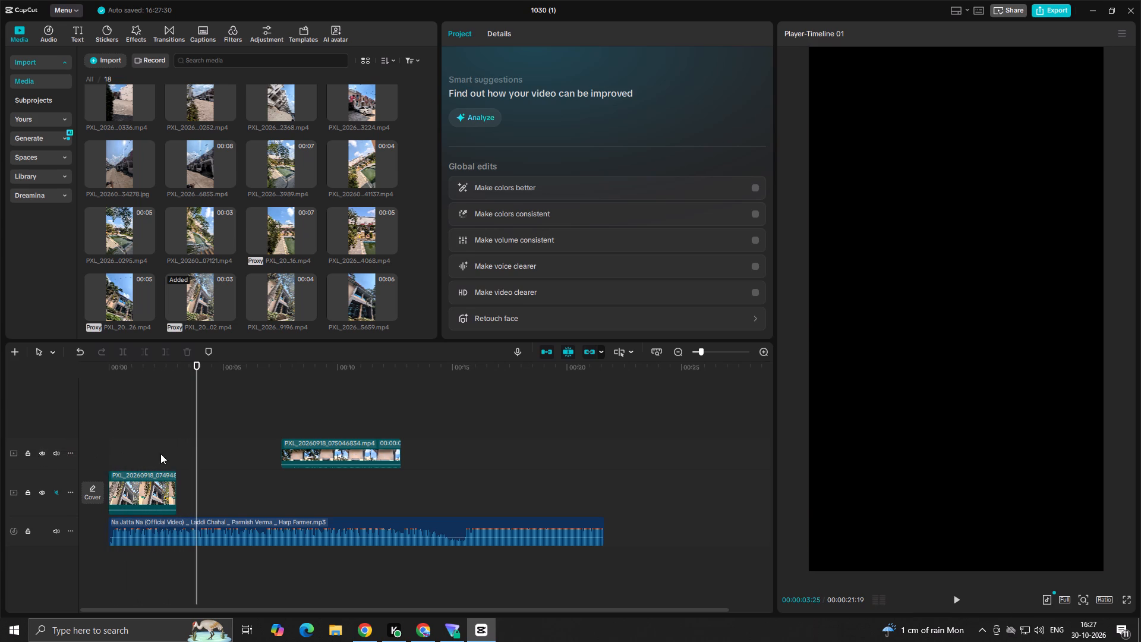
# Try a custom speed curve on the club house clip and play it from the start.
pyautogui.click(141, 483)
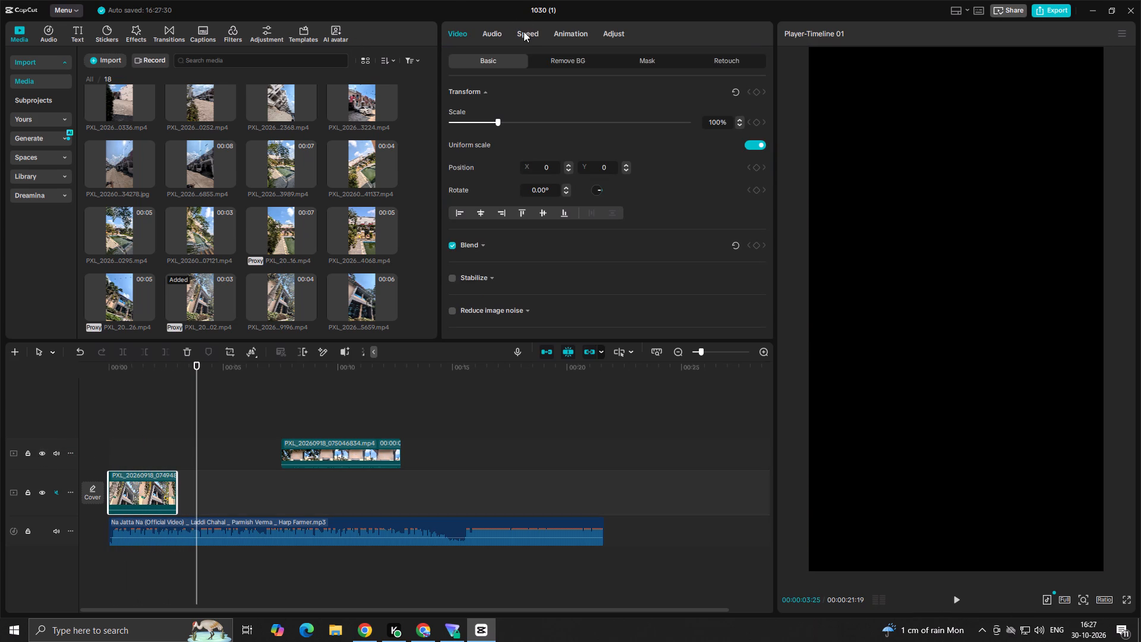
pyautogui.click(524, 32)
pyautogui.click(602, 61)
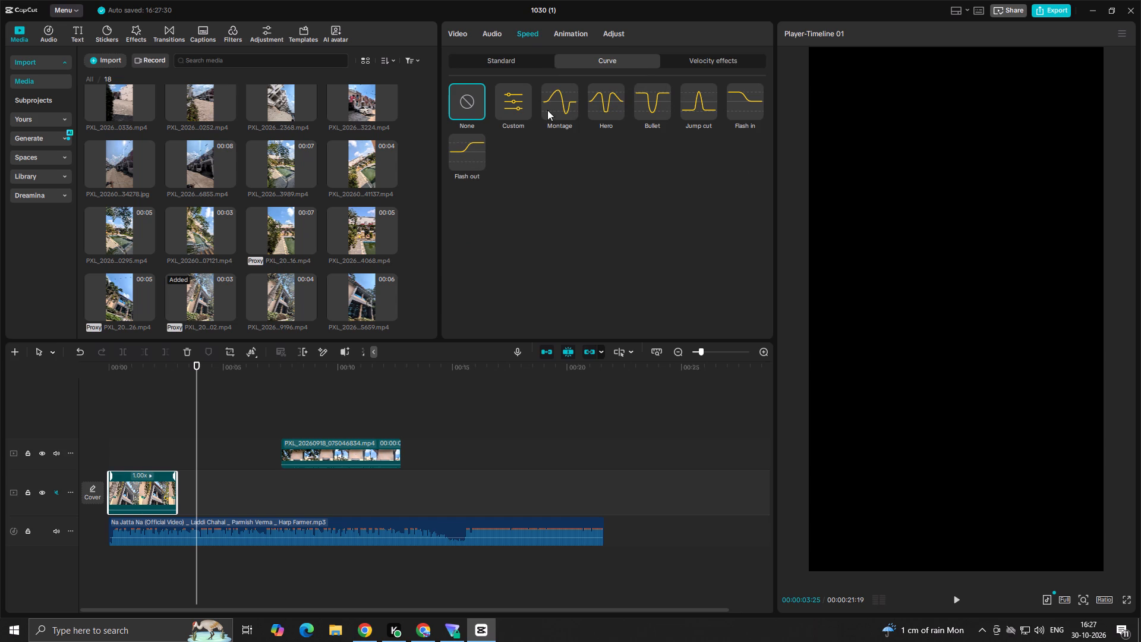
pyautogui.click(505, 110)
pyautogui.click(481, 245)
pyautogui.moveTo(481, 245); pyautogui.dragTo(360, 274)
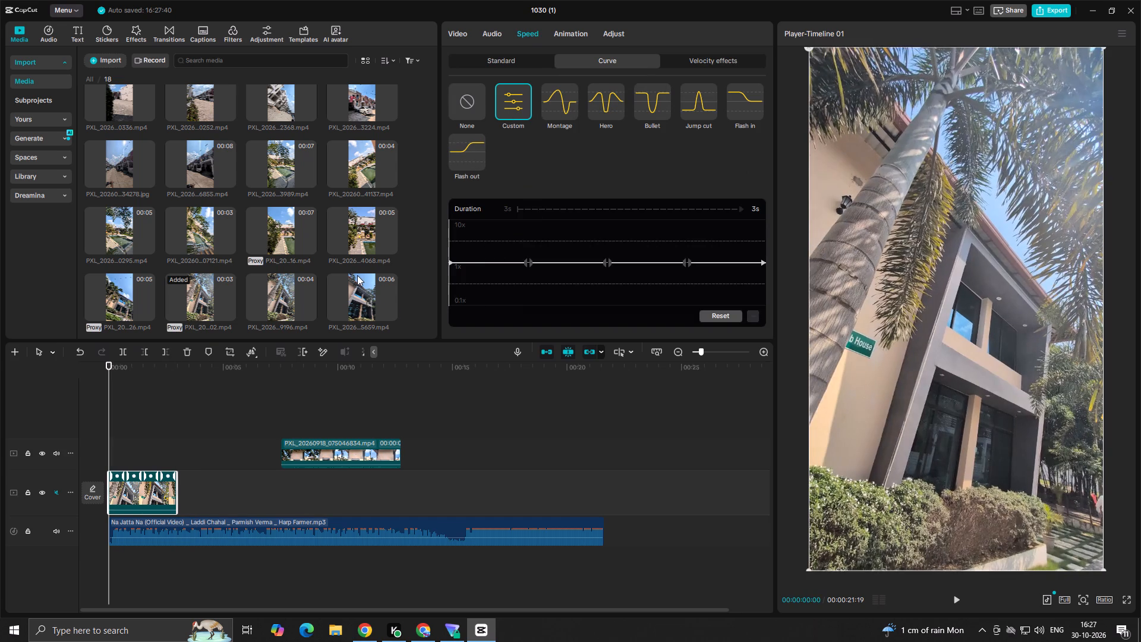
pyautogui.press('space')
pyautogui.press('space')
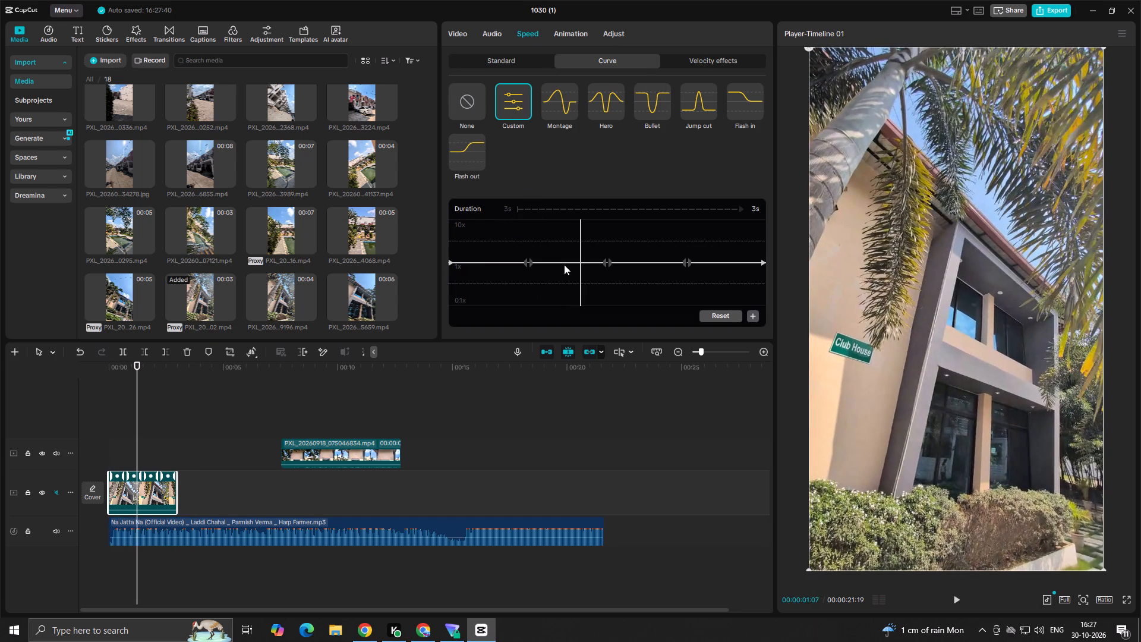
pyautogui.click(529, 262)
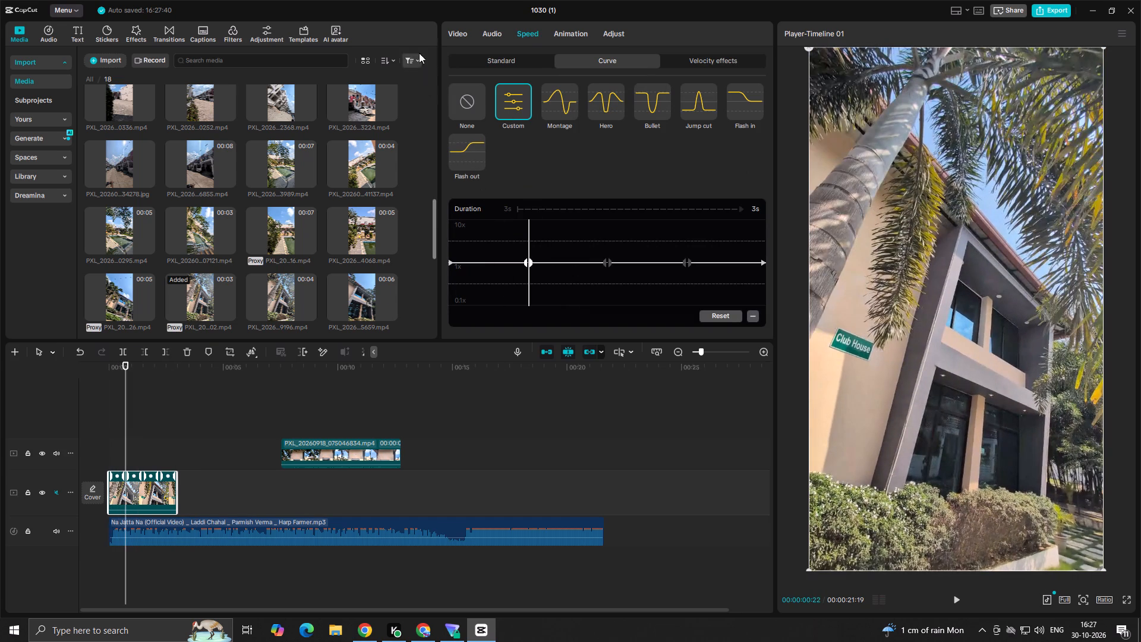
# Set the club house clip's standard speed to 0.7x.
pyautogui.click(486, 56)
pyautogui.click(485, 110)
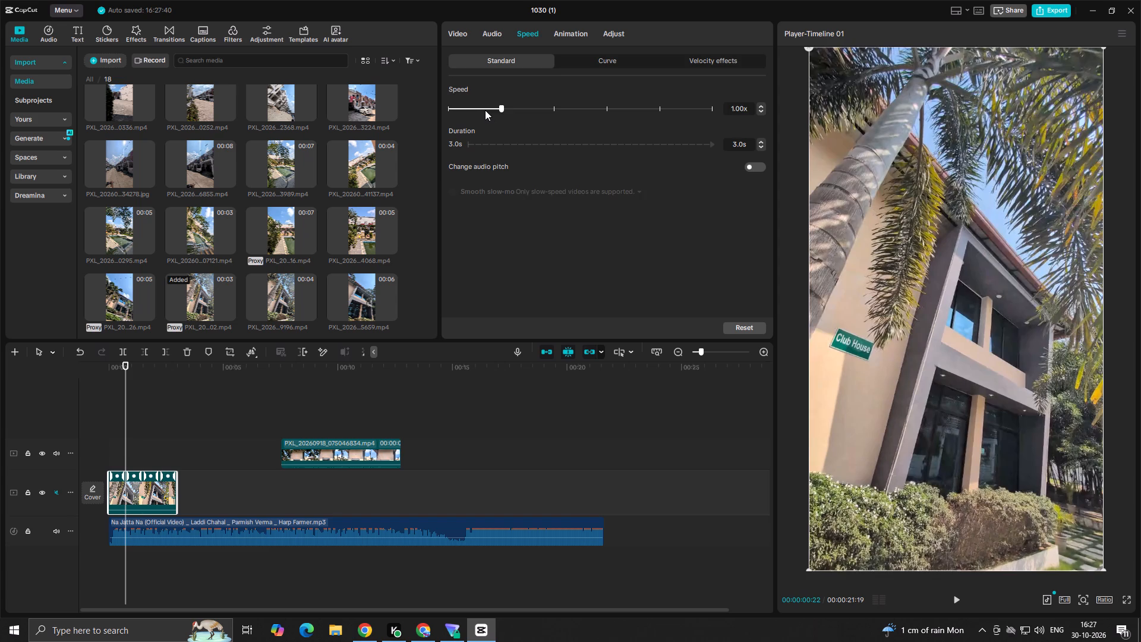
pyautogui.click(206, 472)
# Play the slowed club house clip against the song to find where the opening shot should end.
pyautogui.click(205, 448)
pyautogui.moveTo(205, 448); pyautogui.dragTo(0, 503)
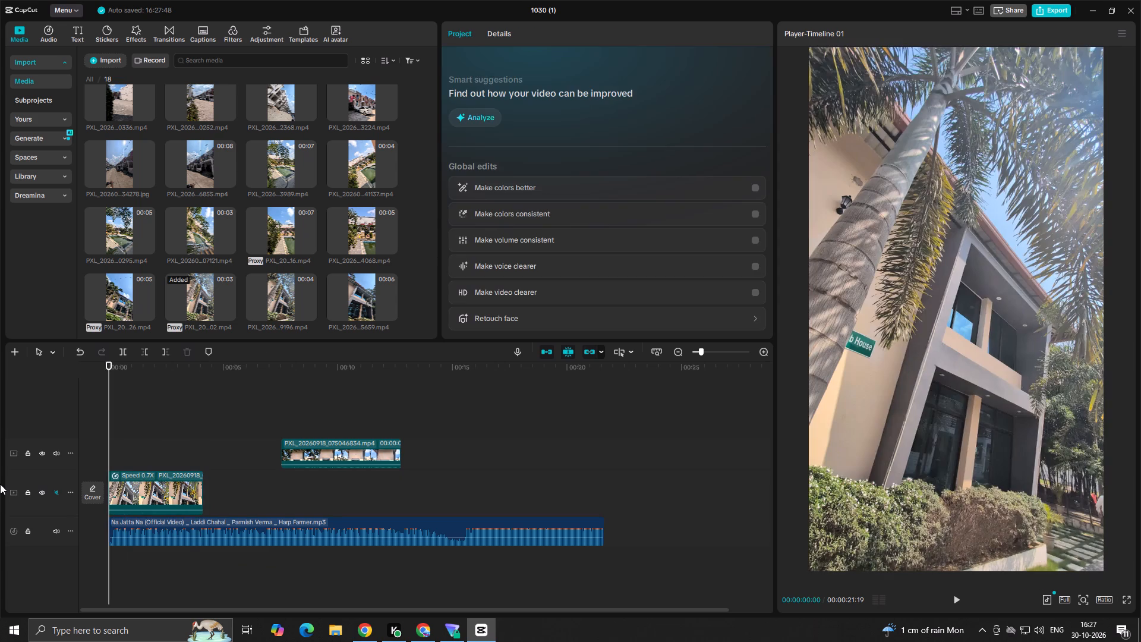
pyautogui.press('space')
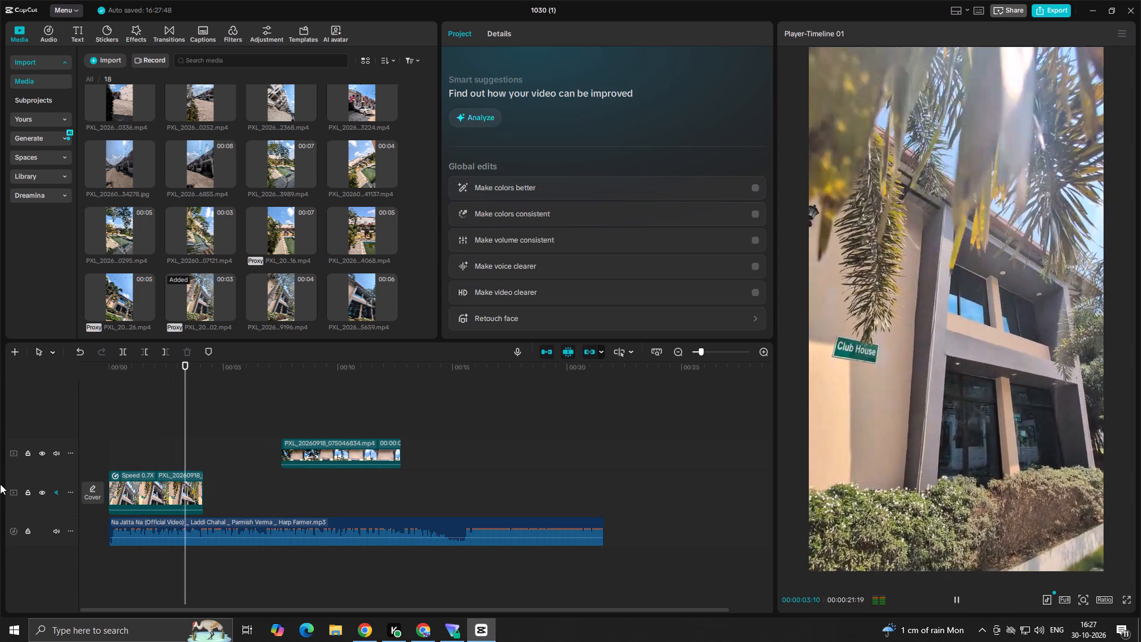
pyautogui.press('space')
pyautogui.keyDown('ctrl'); pyautogui.scroll(5, 127, 471); pyautogui.keyUp('ctrl')
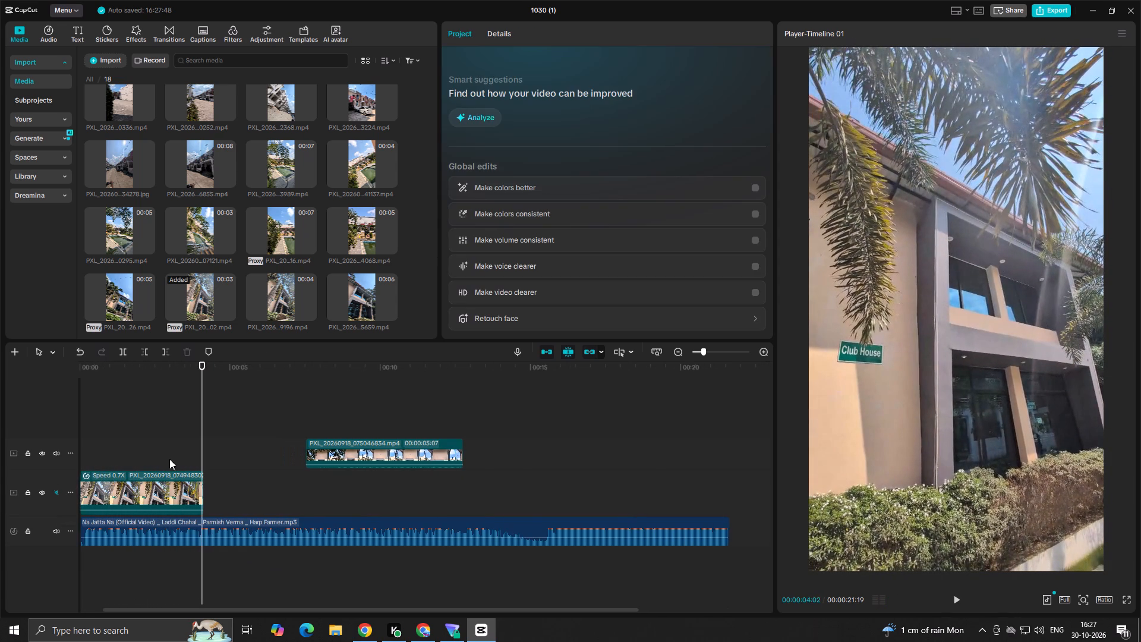
pyautogui.click(130, 445)
pyautogui.press('space')
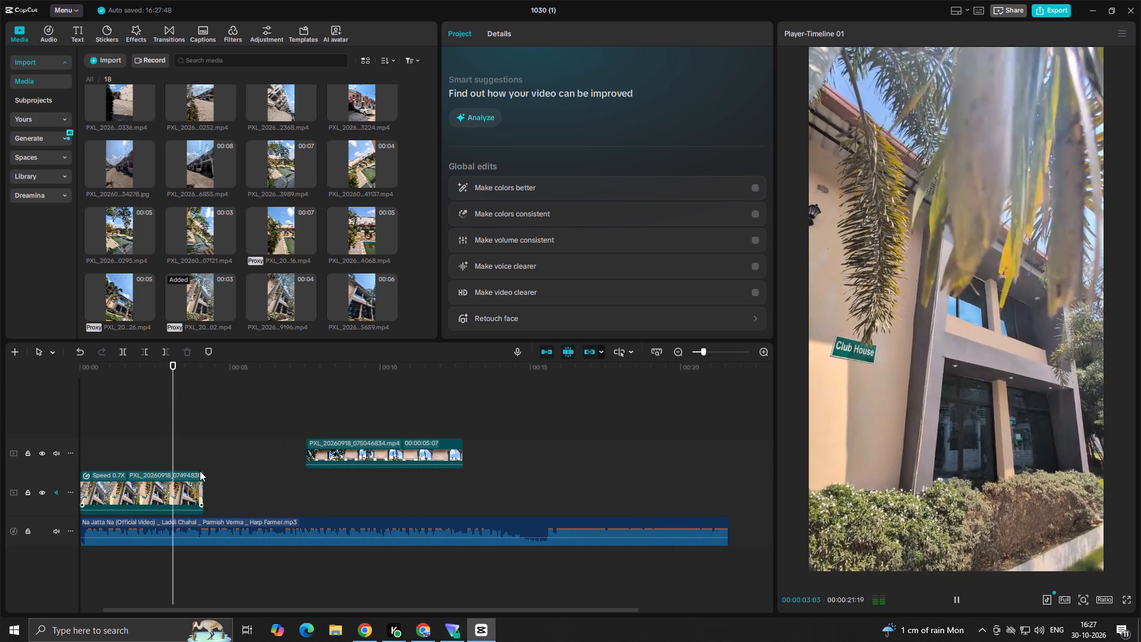
pyautogui.press('space')
pyautogui.press('space')
pyautogui.press('space')
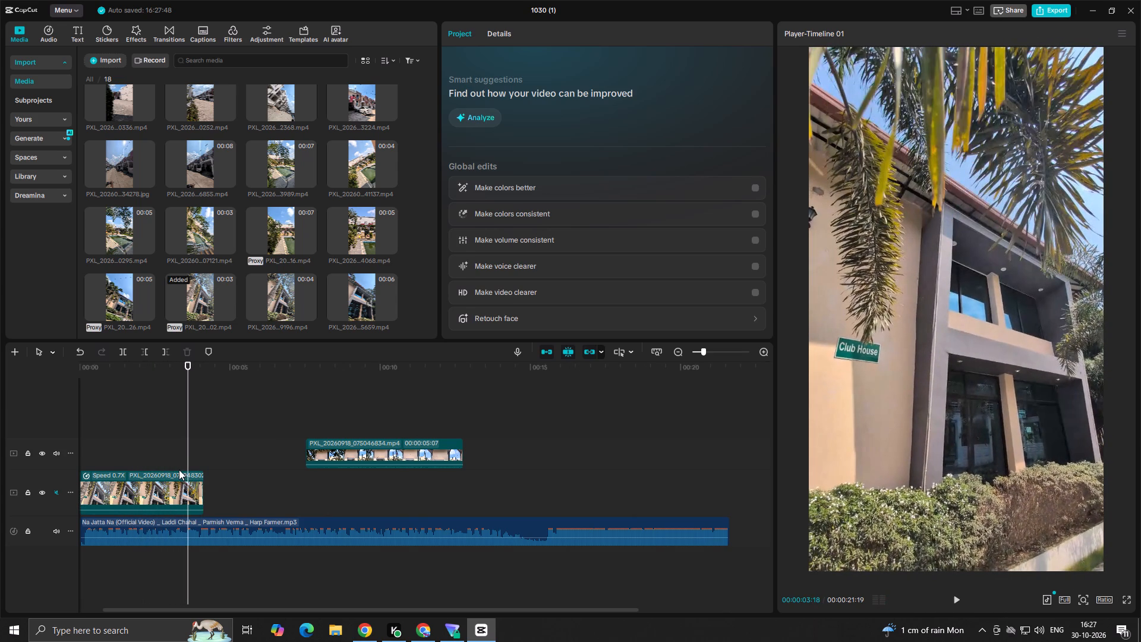
# Trim off the end of the club house clip after about 00:00:03:13.
pyautogui.click(182, 468)
pyautogui.click(185, 485)
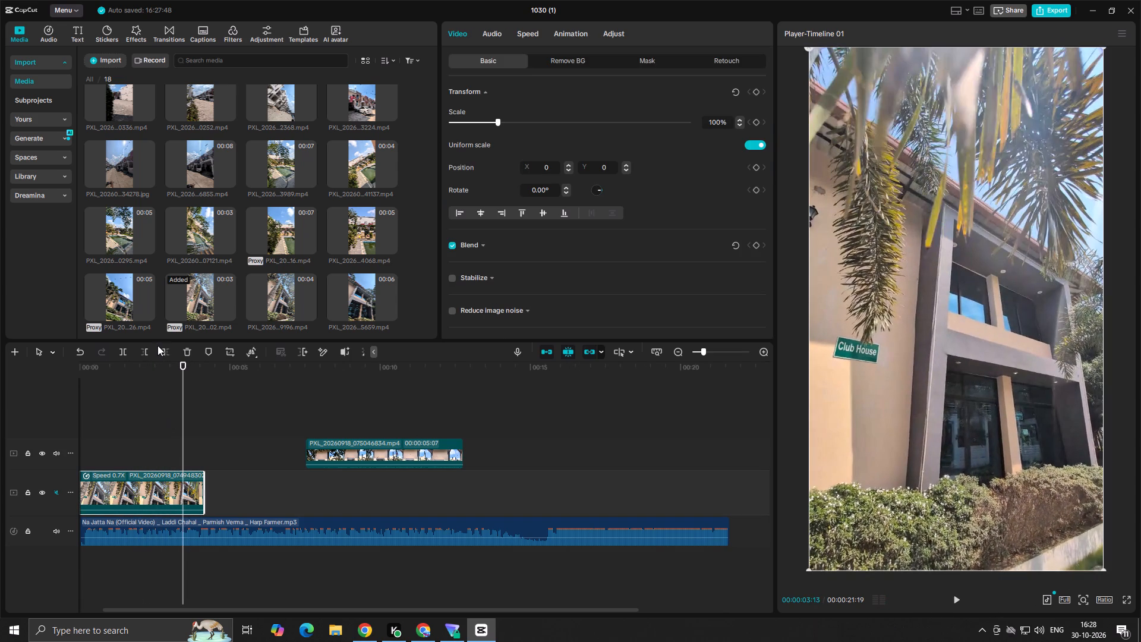
pyautogui.click(165, 349)
# Play the timeline from the start to check the trimmed club house opener against the song.
pyautogui.click(158, 430)
pyautogui.moveTo(158, 430); pyautogui.dragTo(9, 443)
pyautogui.press('space')
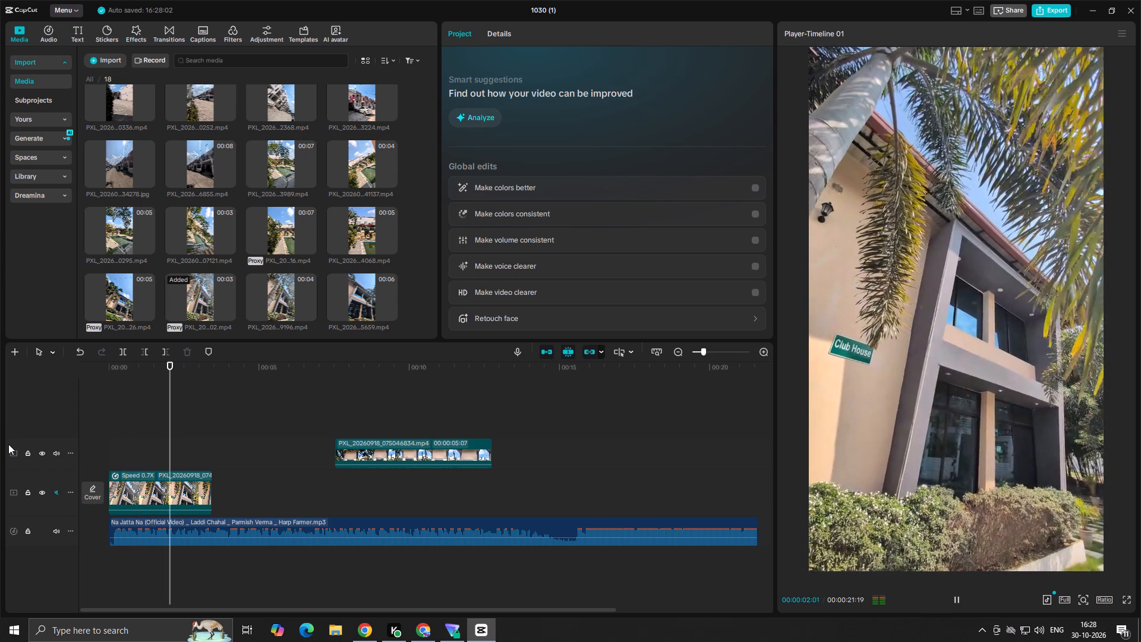
pyautogui.press('space')
pyautogui.click(136, 421)
pyautogui.moveTo(137, 420); pyautogui.dragTo(0, 486)
pyautogui.press('space')
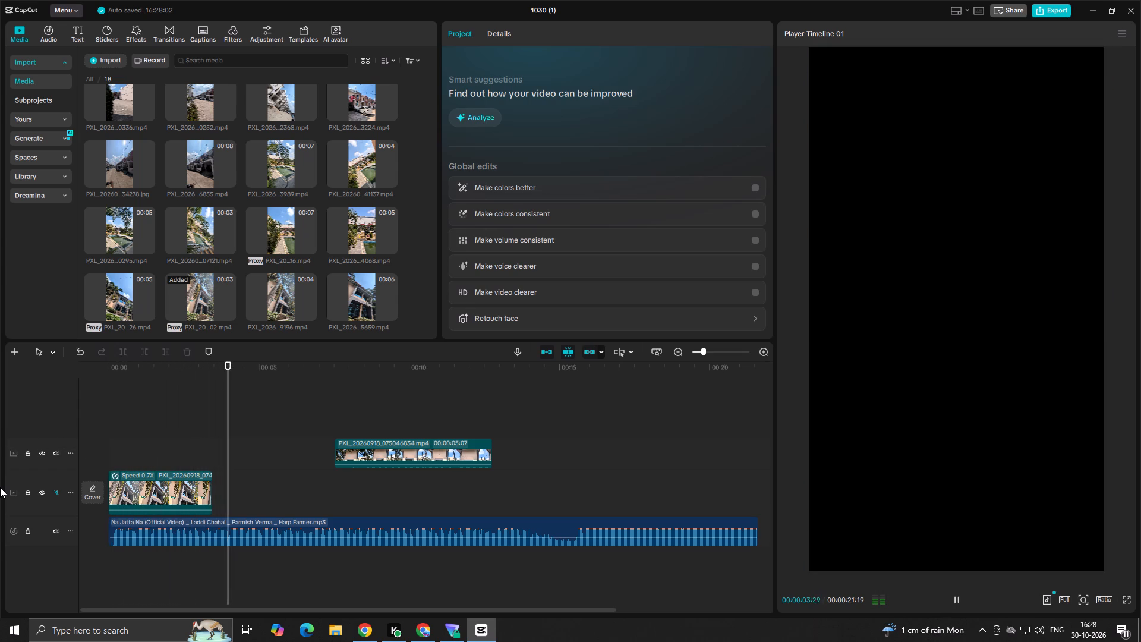
# Preview the building and pool clips in the media library to choose a shot to pair with the club house clip.
pyautogui.press('space')
pyautogui.click(363, 301)
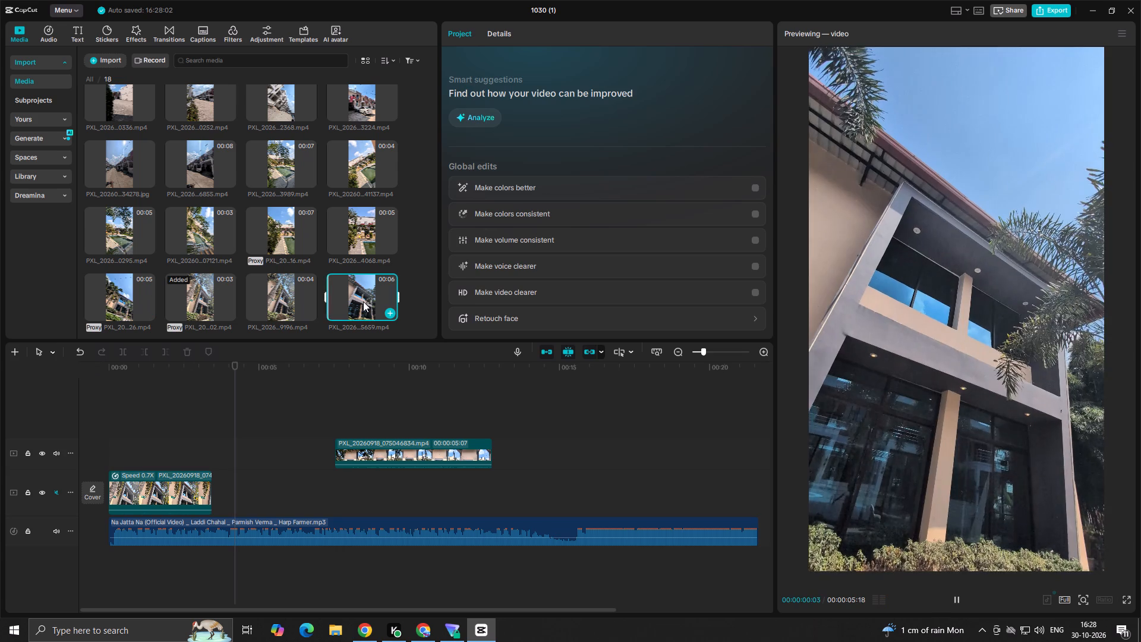
pyautogui.press('space')
pyautogui.scroll(3, 342, 227)
pyautogui.scroll(-2, 334, 258)
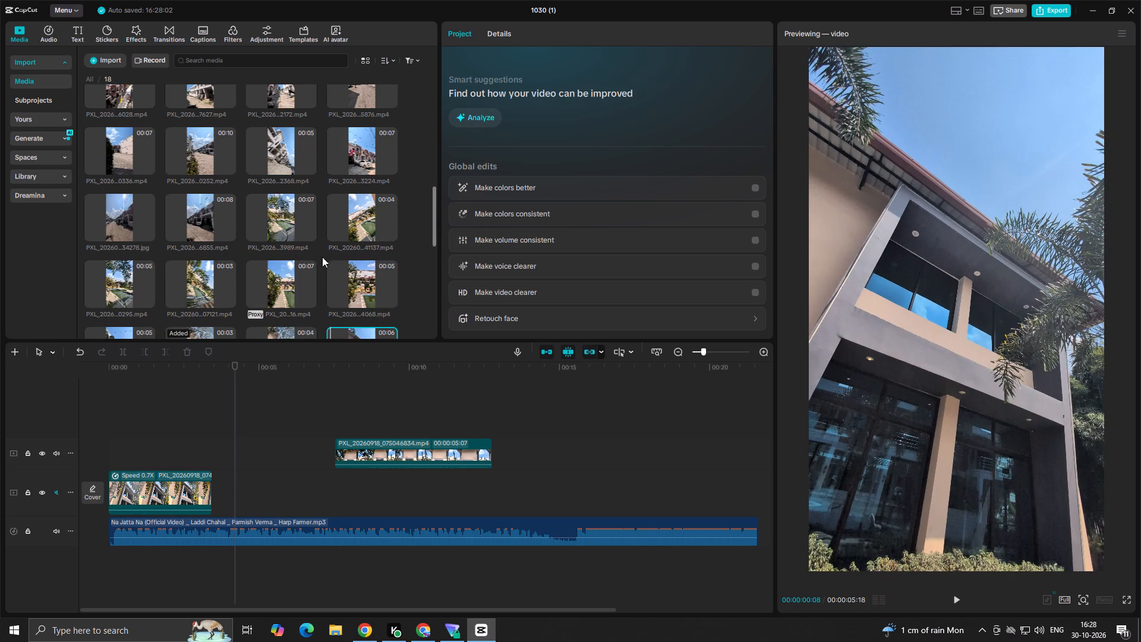
pyautogui.click(288, 221)
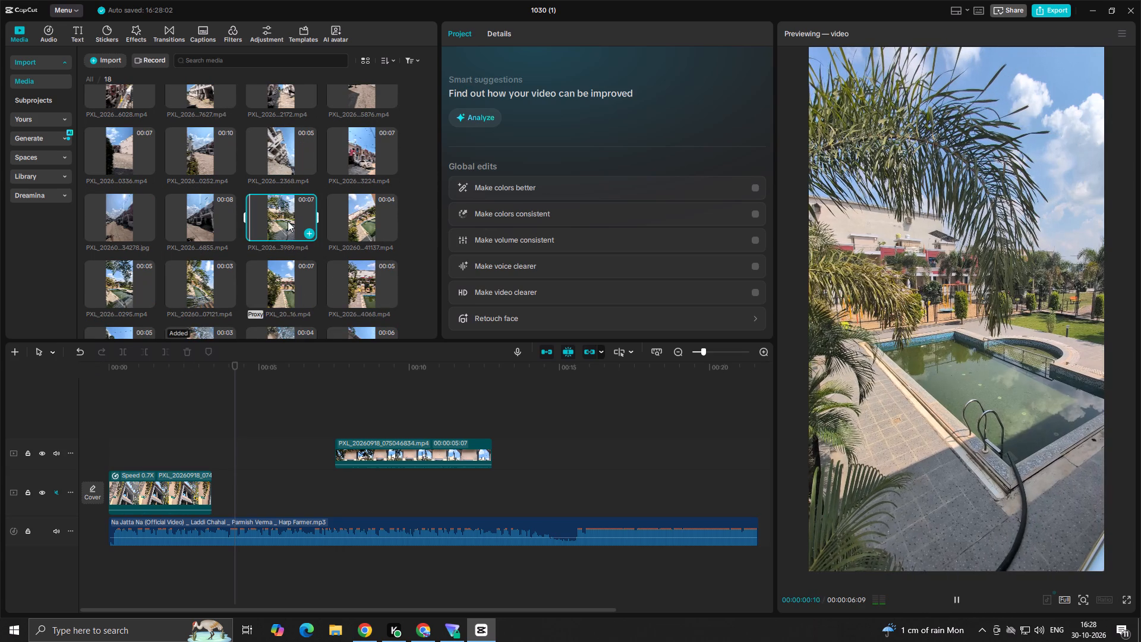
pyautogui.press('space')
pyautogui.click(357, 221)
pyautogui.press('space')
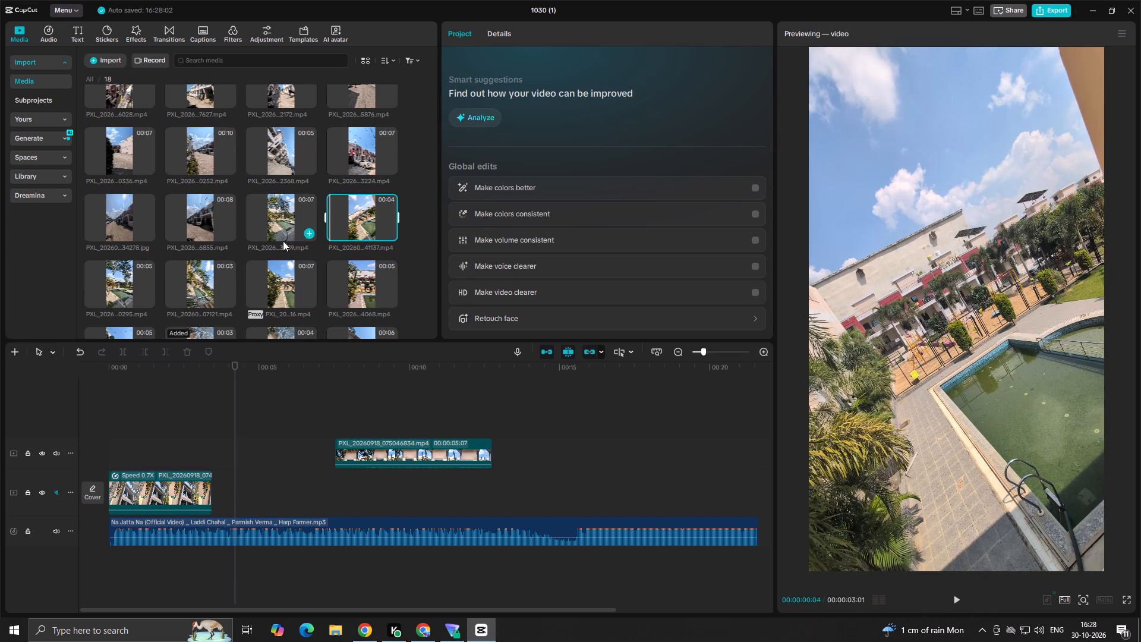
pyautogui.click(187, 287)
pyautogui.press('space')
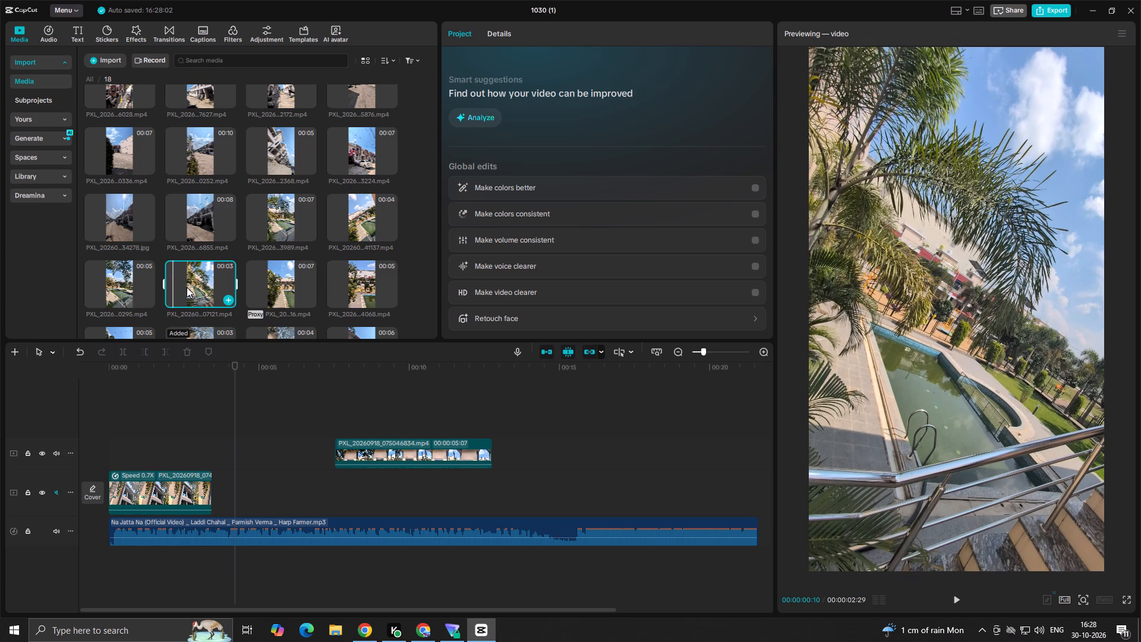
# Insert pool clip 7121 at the start of the main track, ahead of the club house clip, and preview it.
pyautogui.moveTo(187, 287); pyautogui.dragTo(99, 486)
pyautogui.click(147, 452)
pyautogui.moveTo(147, 452); pyautogui.dragTo(93, 470)
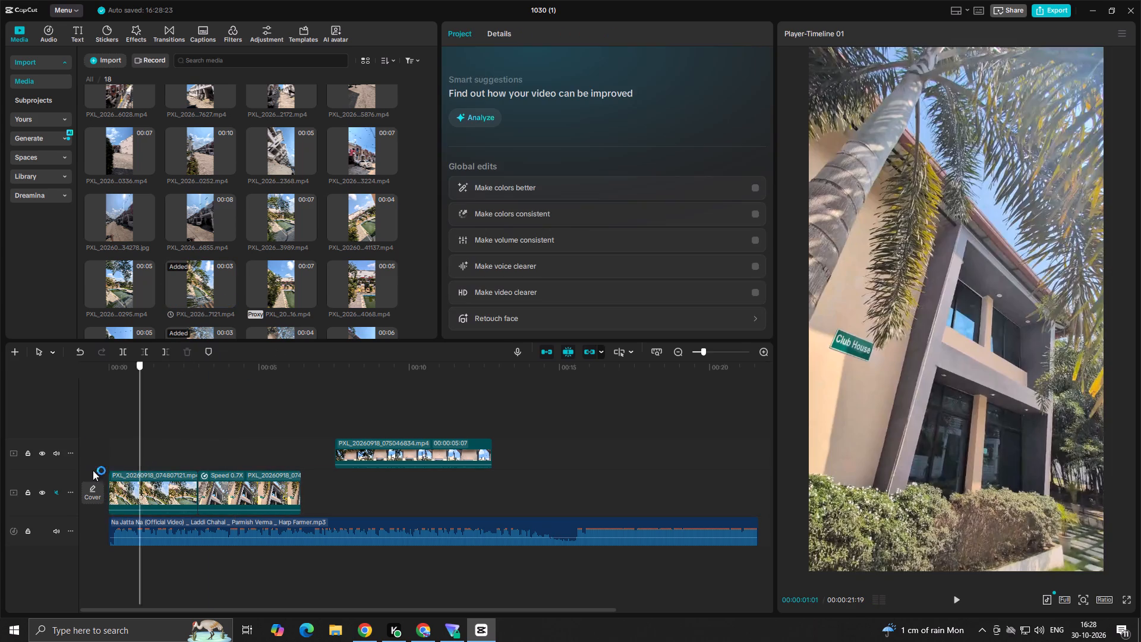
pyautogui.moveTo(93, 470); pyautogui.dragTo(53, 486)
pyautogui.press('space')
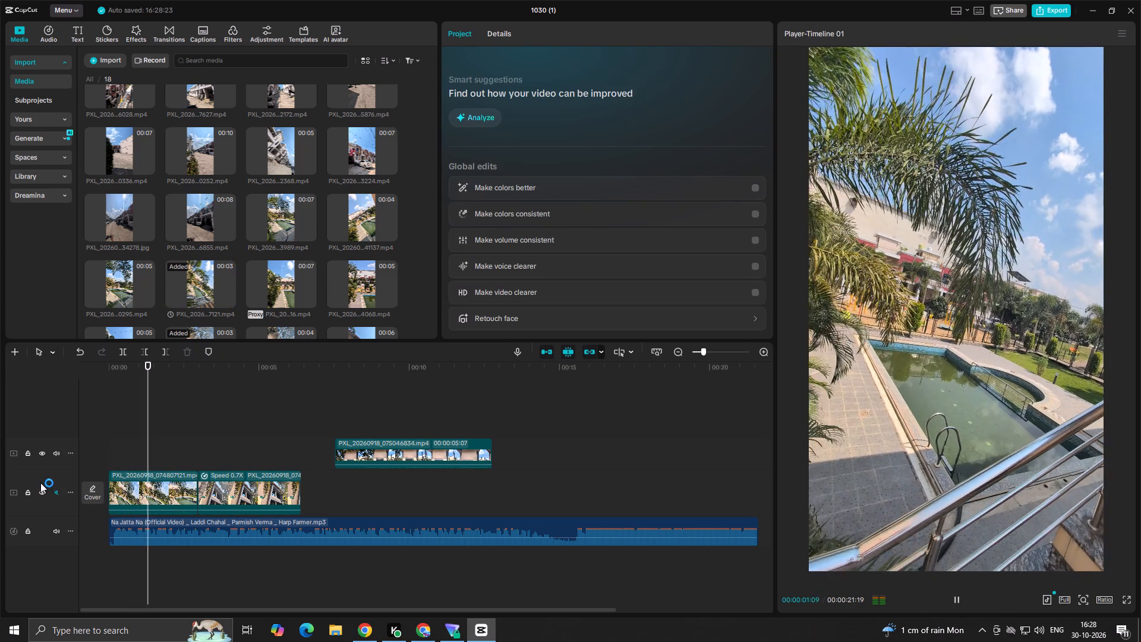
pyautogui.press('space')
# Preview pool clip 0295 and use it to replace pool clip 7121 at the start of the main track.
pyautogui.click(112, 269)
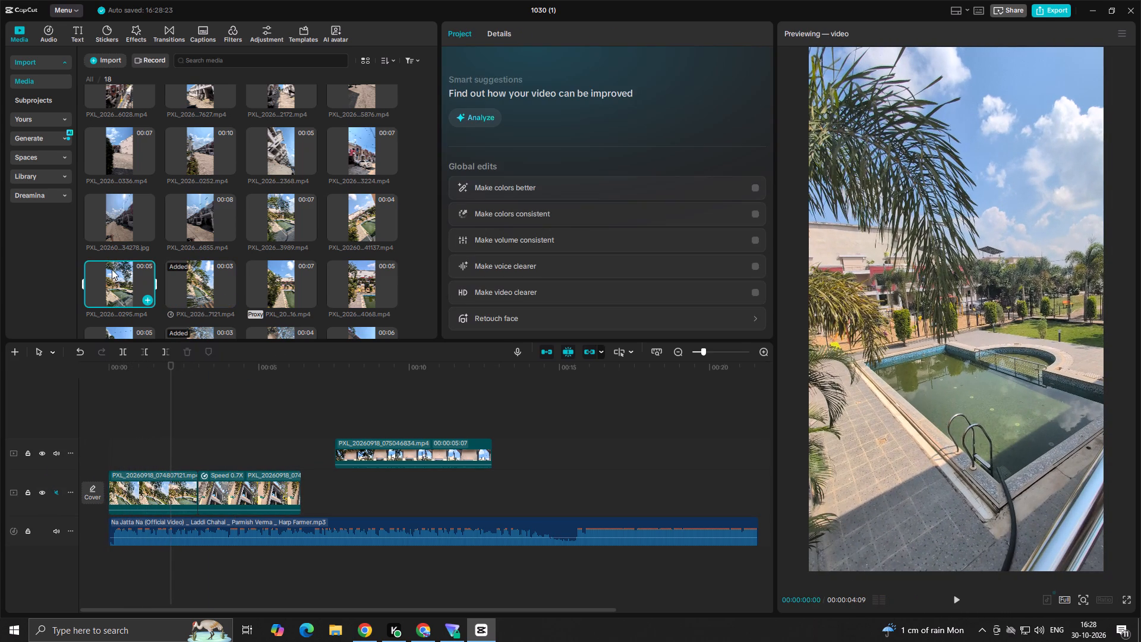
pyautogui.press('space')
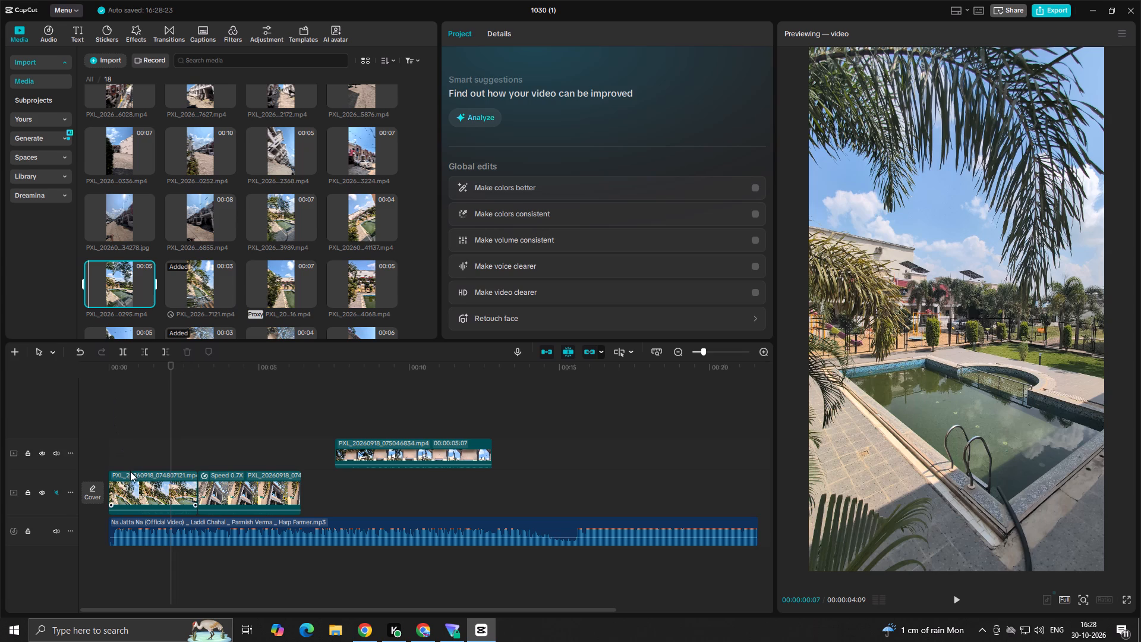
pyautogui.moveTo(129, 288); pyautogui.dragTo(131, 489)
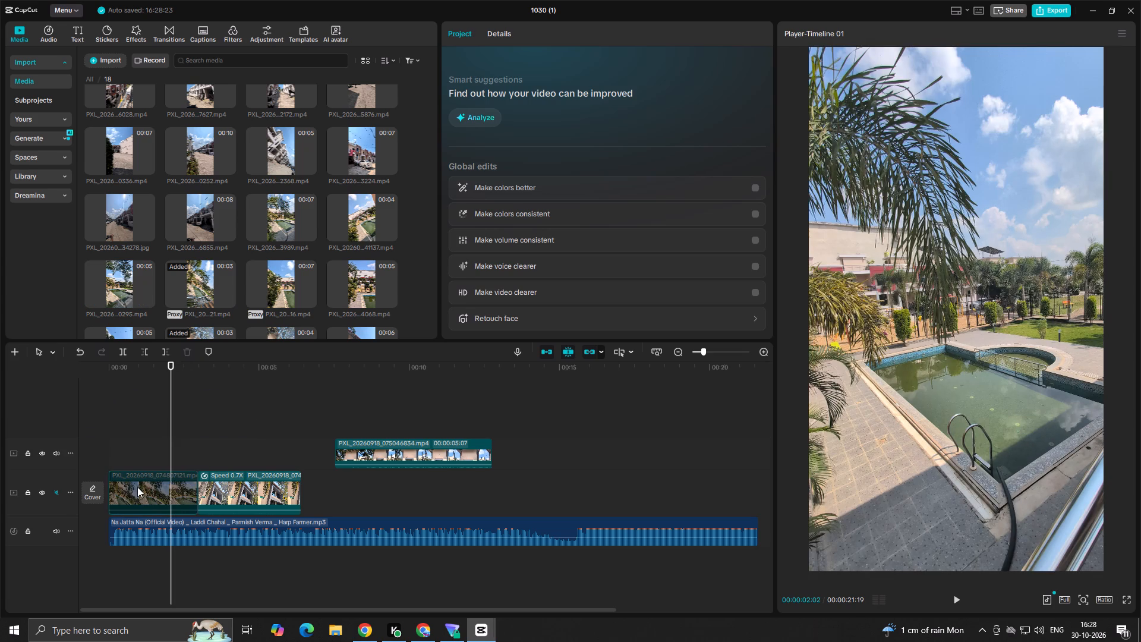
pyautogui.click(603, 440)
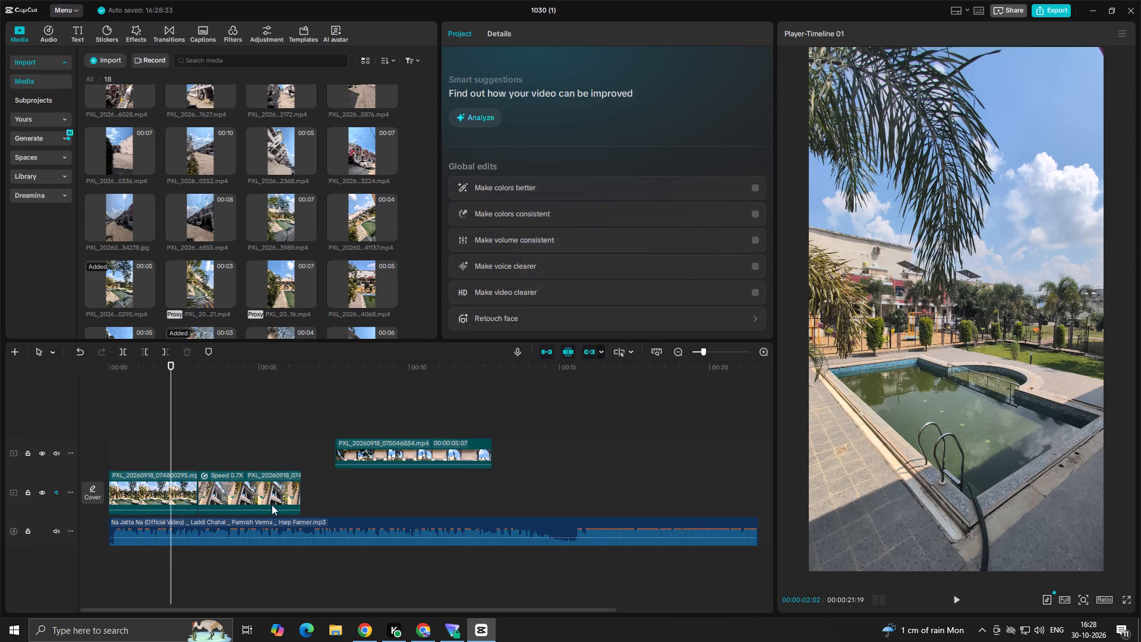
# Play the opening pool clip into the club house clip to check the cut against the song.
pyautogui.click(132, 435)
pyautogui.moveTo(133, 434); pyautogui.dragTo(62, 457)
pyautogui.press('space')
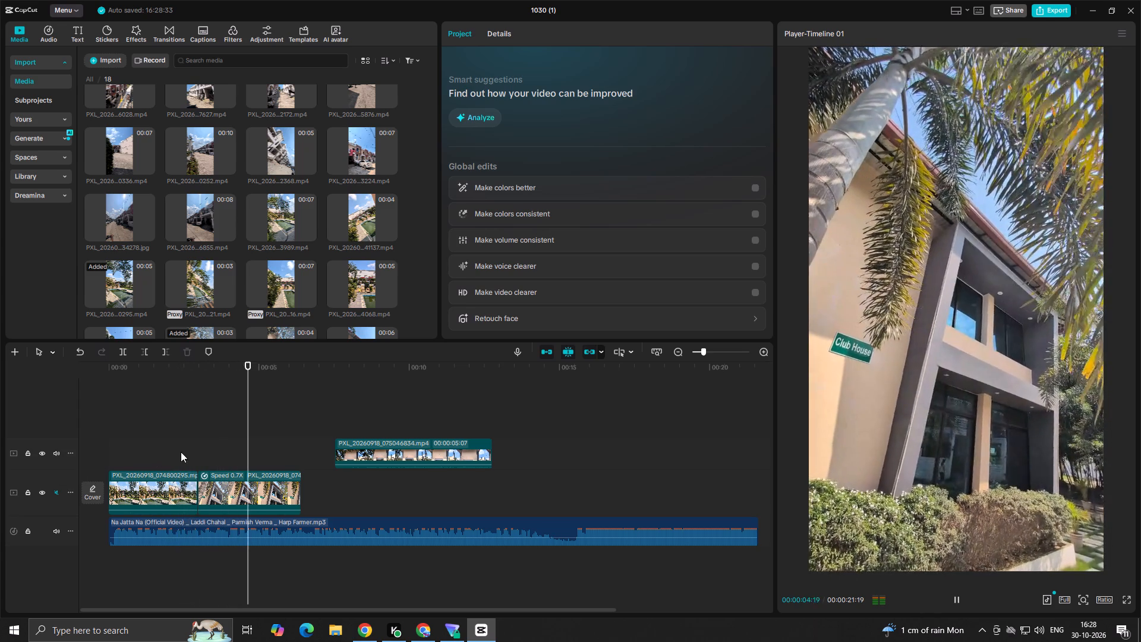
pyautogui.click(181, 452)
pyautogui.click(165, 481)
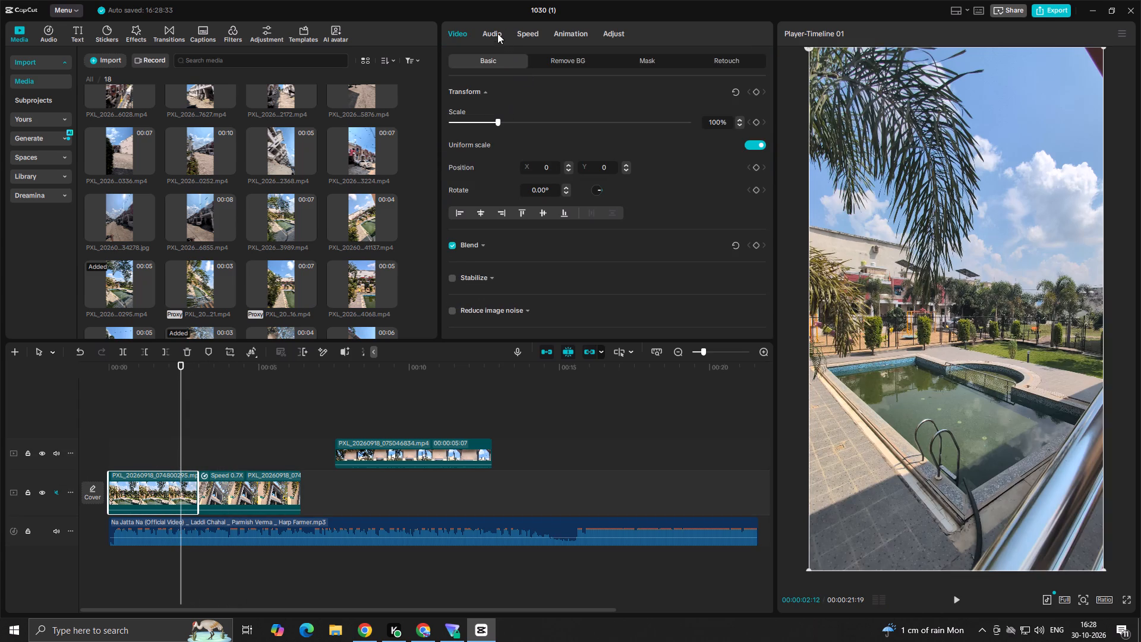
pyautogui.press('space')
pyautogui.press('space')
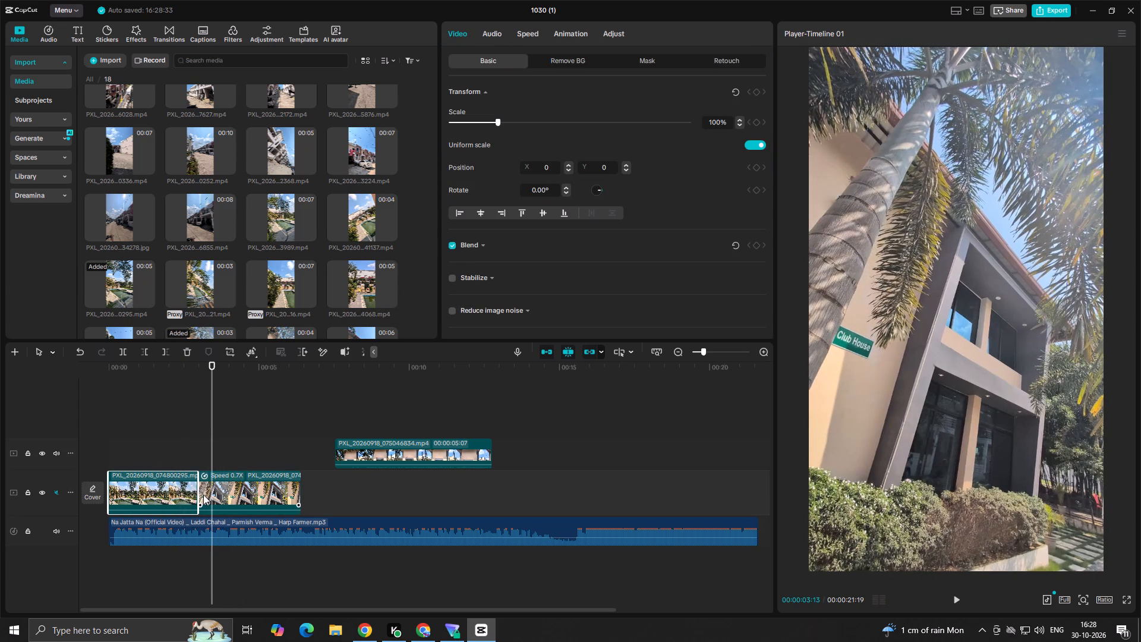
# Set the opening pool clip's standard speed to 0.72x.
pyautogui.moveTo(203, 495); pyautogui.dragTo(222, 499)
pyautogui.click(181, 500)
pyautogui.click(518, 33)
pyautogui.click(485, 110)
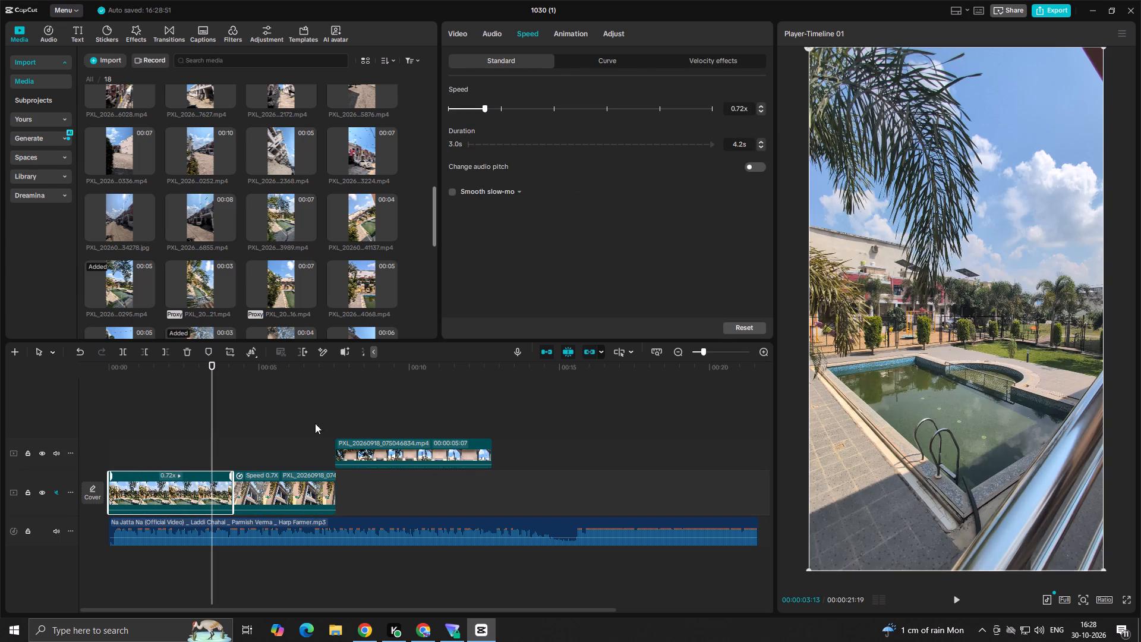
# Play the slowed pool clip against the song and trim off its end after about 00:00:03:14.
pyautogui.press('space')
pyautogui.press('space')
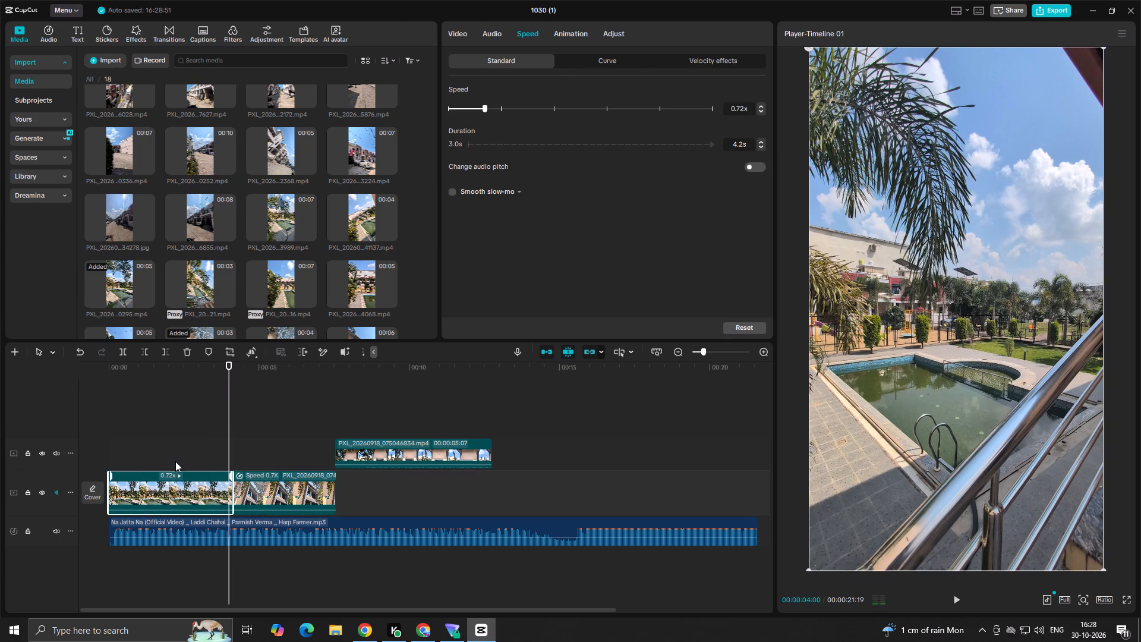
pyautogui.click(174, 453)
pyautogui.press('space')
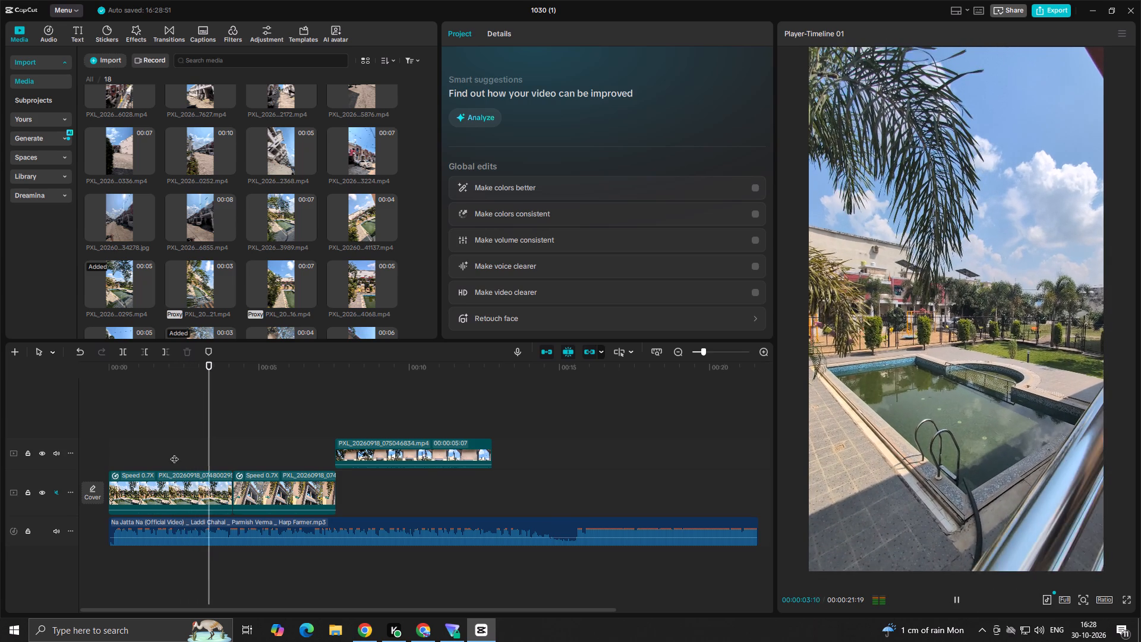
pyautogui.press('space')
pyautogui.click(206, 486)
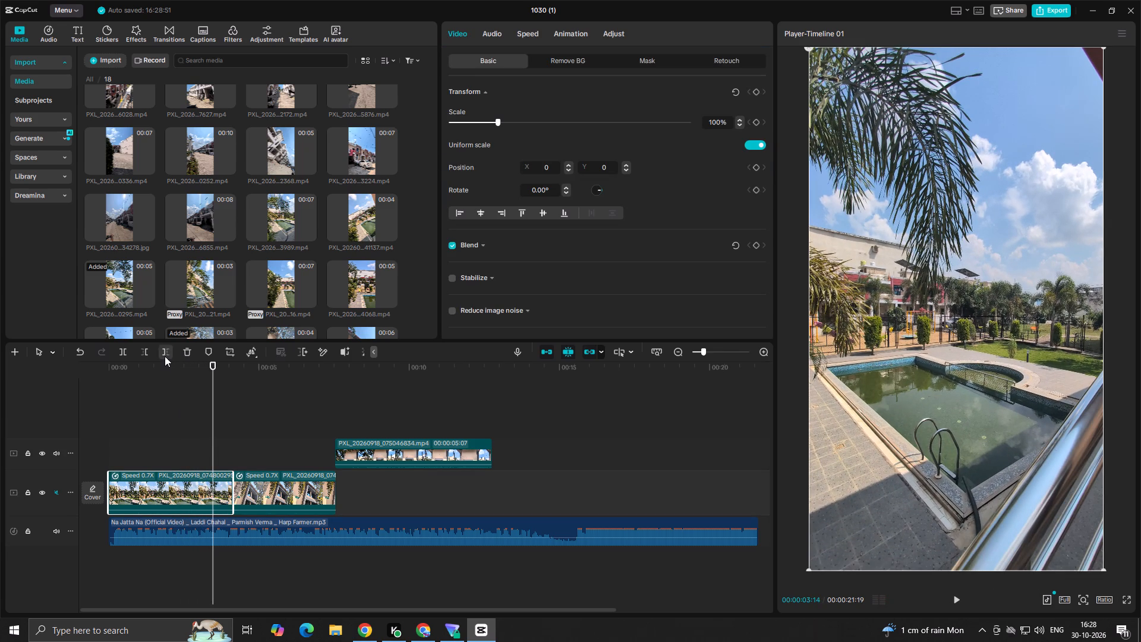
pyautogui.click(165, 356)
# Play the timeline from the start to check the pool and club house clips against the song.
pyautogui.press('space')
pyautogui.click(175, 415)
pyautogui.moveTo(175, 415); pyautogui.dragTo(43, 449)
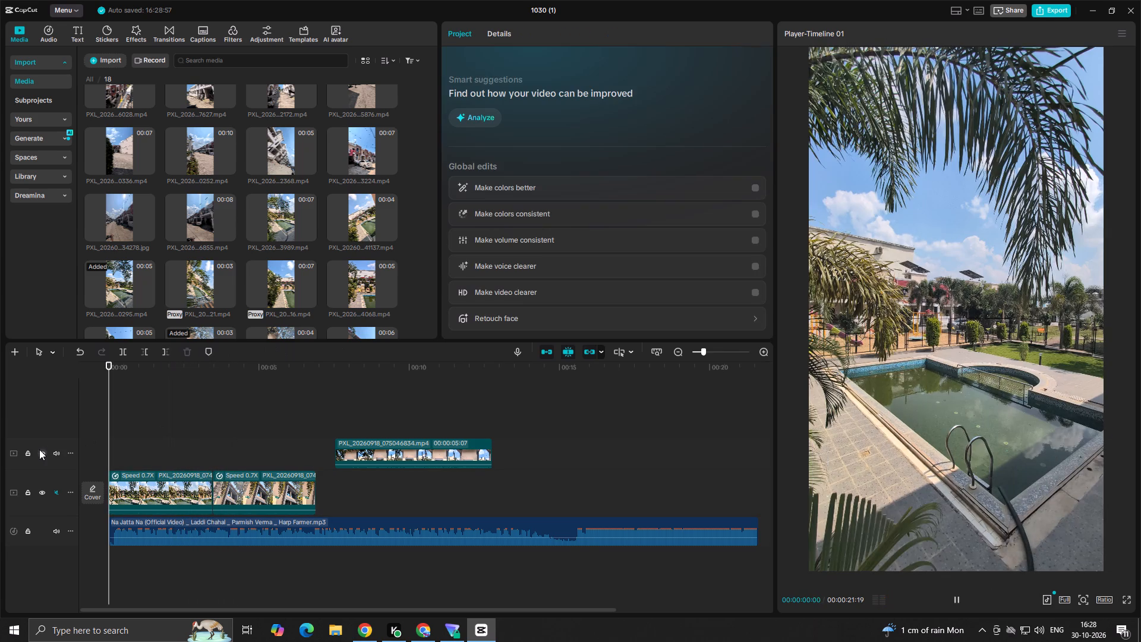
pyautogui.press('space')
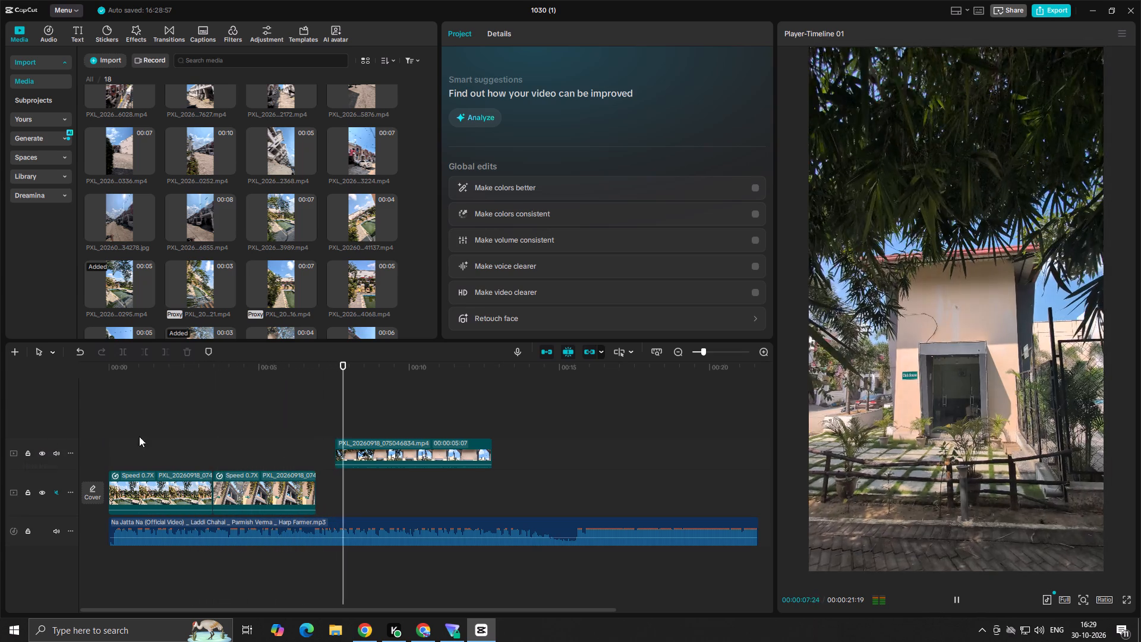
pyautogui.press('space')
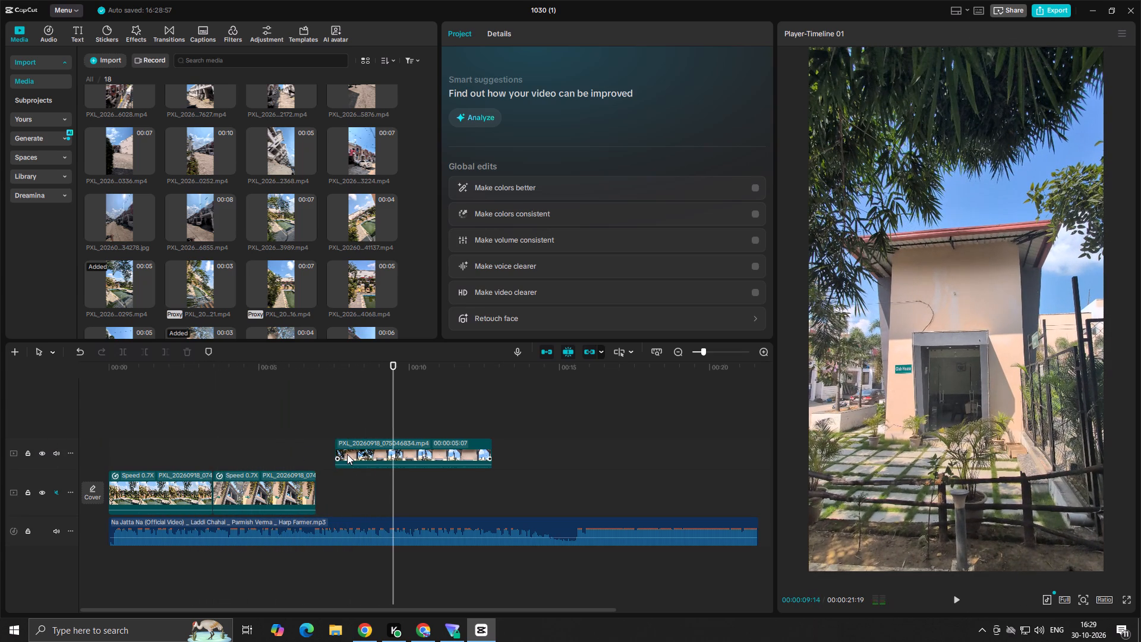
# Delete clip 6834 from the upper video track.
pyautogui.click(347, 454)
pyautogui.press('BackSpace')
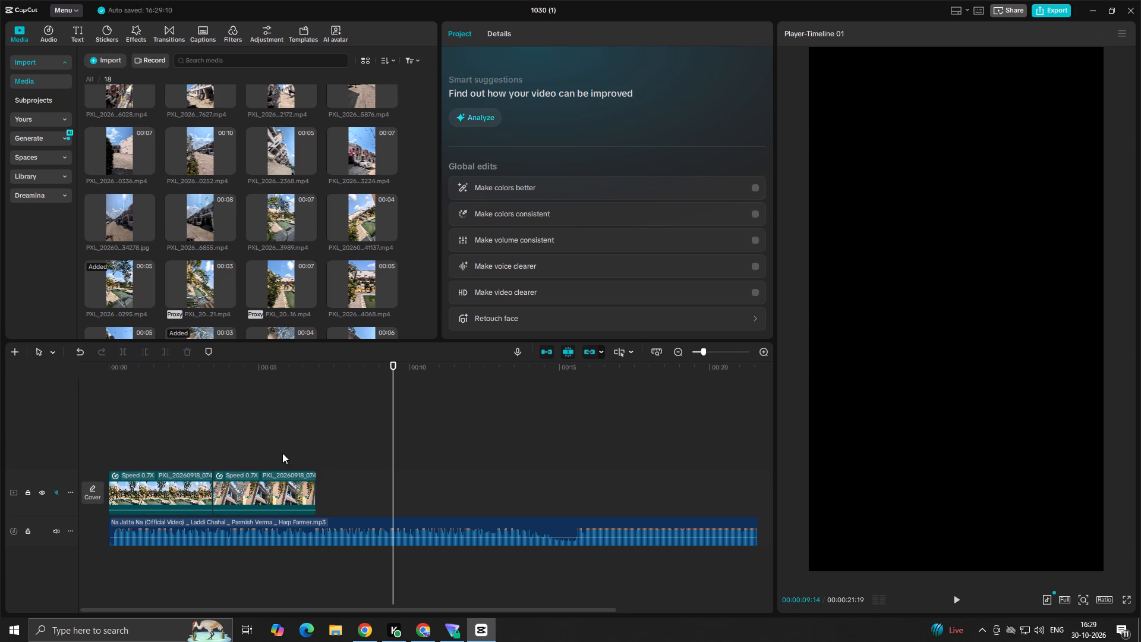
# Play the song from the end of the club house clip and from around 00:15 to hear its timing.
pyautogui.click(293, 446)
pyautogui.press('space')
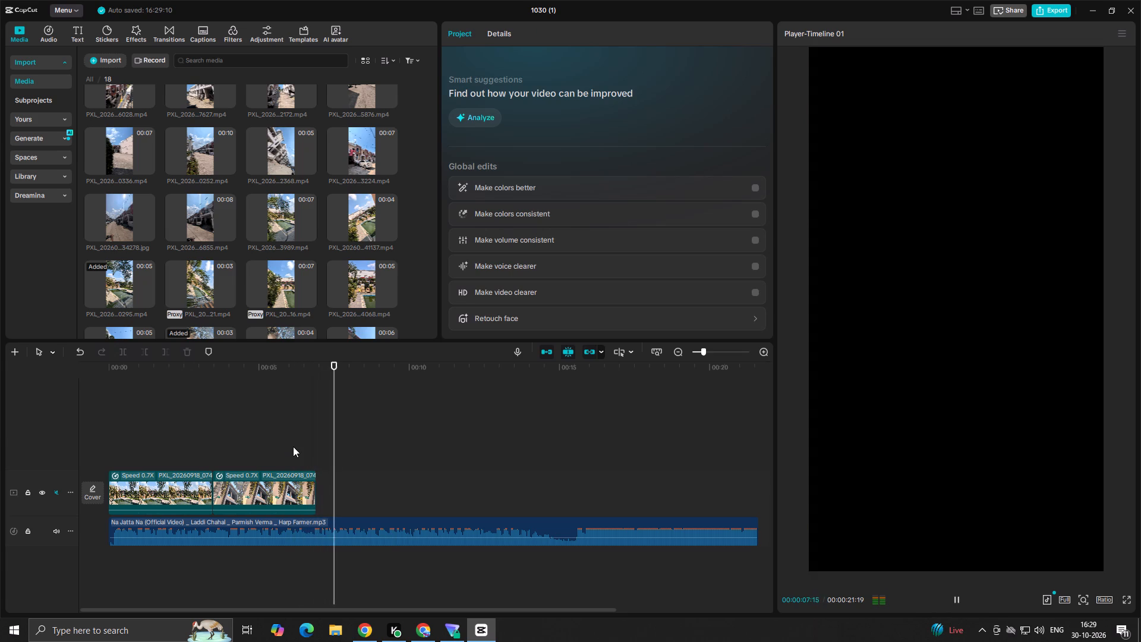
pyautogui.click(562, 480)
pyautogui.press('space')
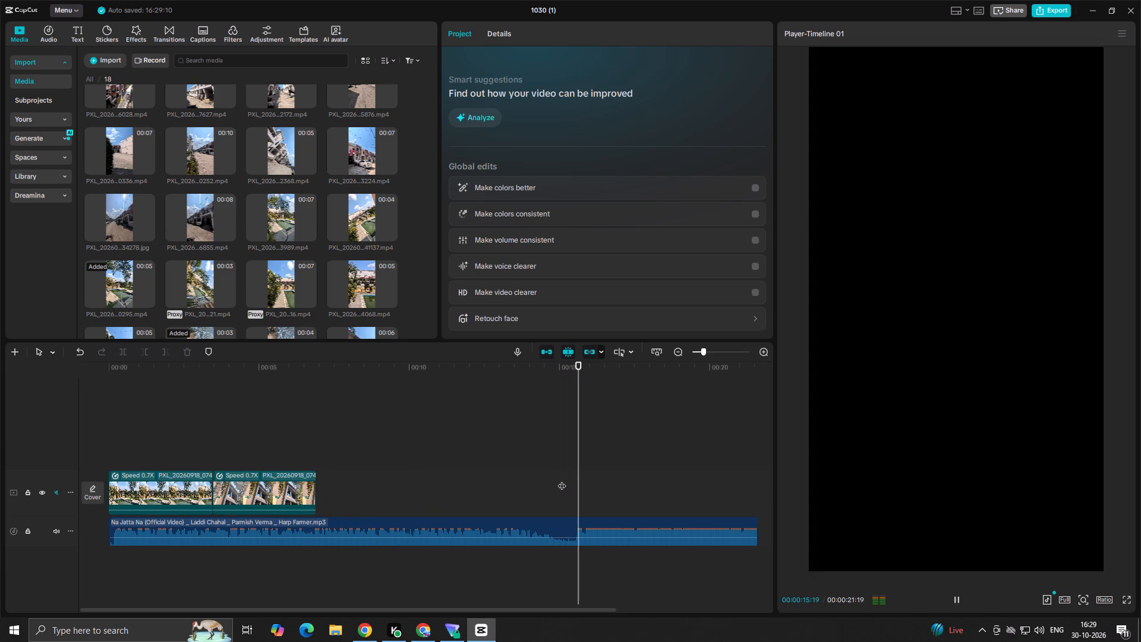
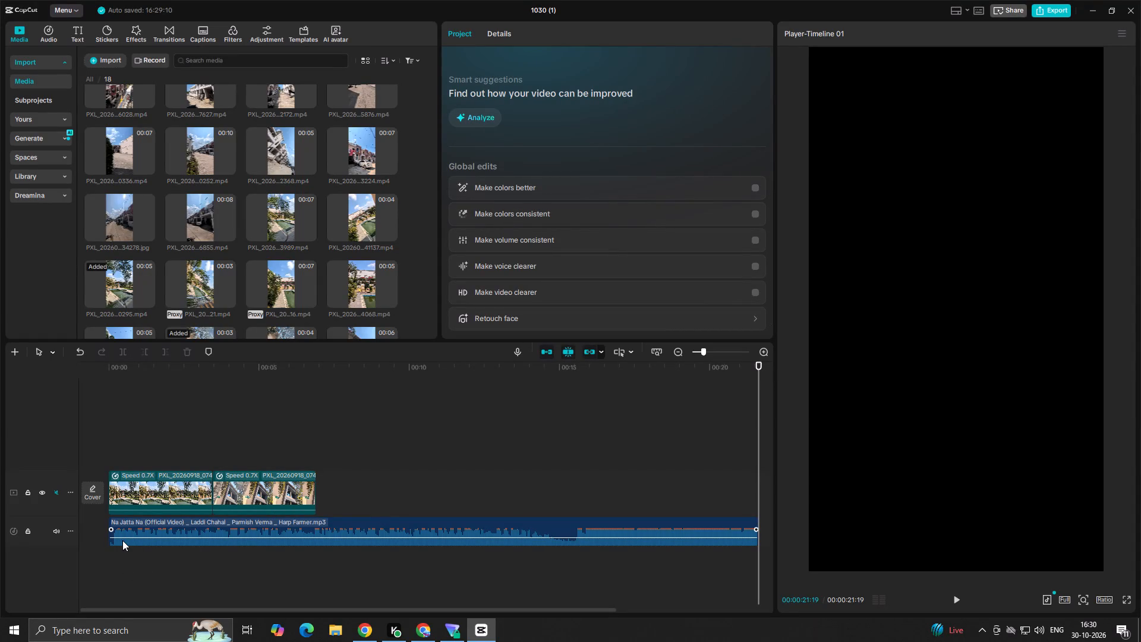
# Play the whole timeline from the start to hear the song through to its end.
pyautogui.click(147, 439)
pyautogui.moveTo(147, 439); pyautogui.dragTo(13, 484)
pyautogui.press('space')
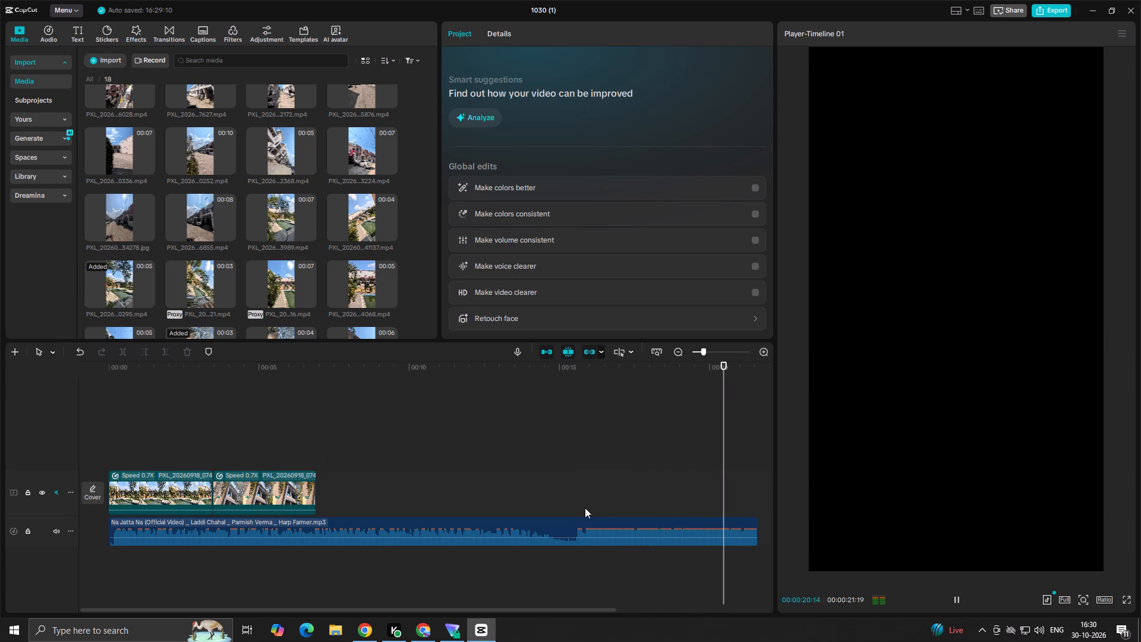
pyautogui.press('space')
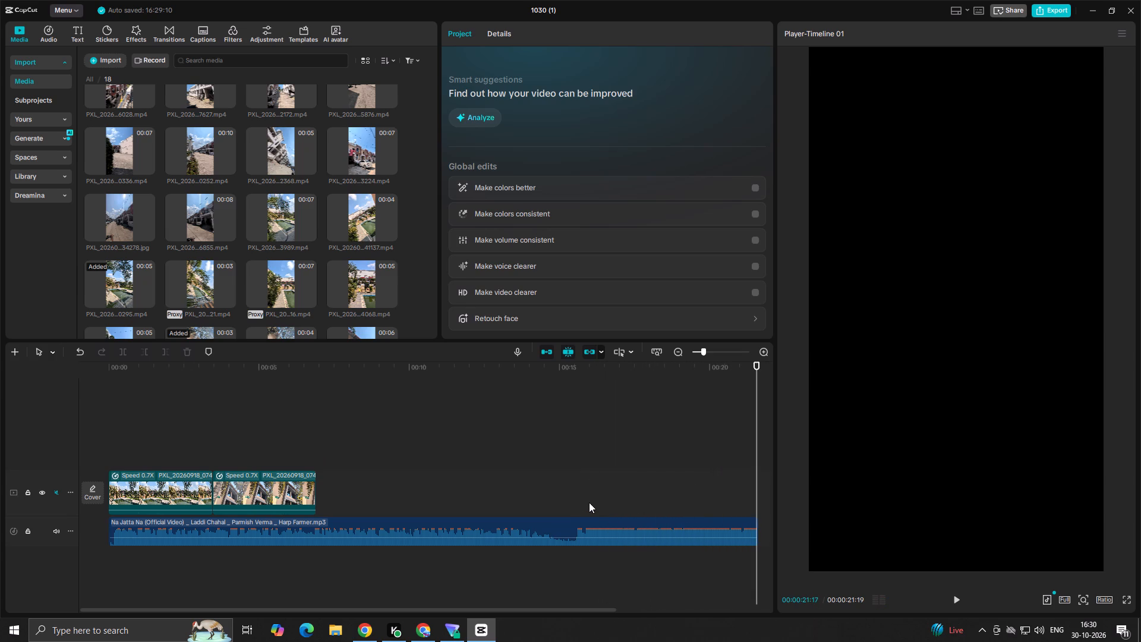
pyautogui.click(589, 502)
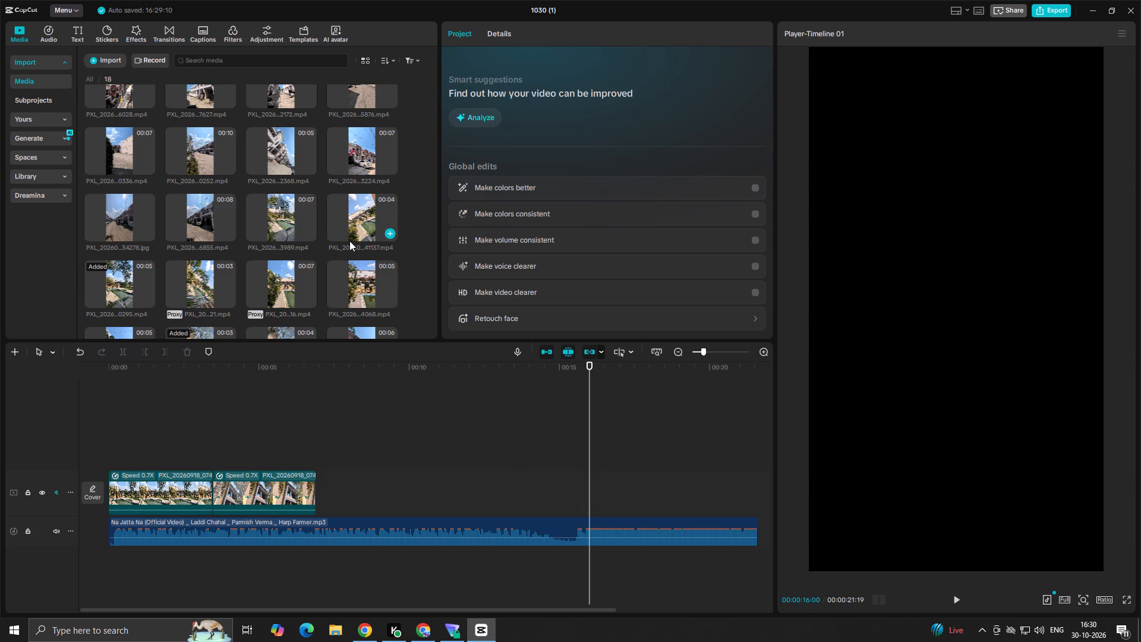
# Delete the Na Jatta Na song from the audio track and return the playhead to the start of the timeline.
pyautogui.click(425, 536)
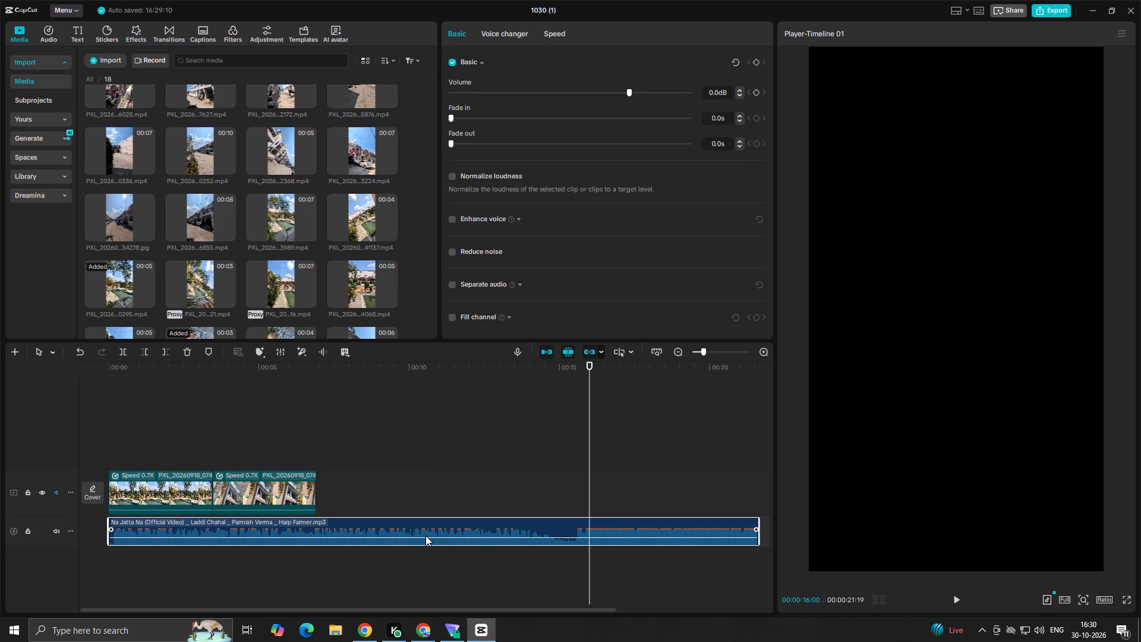
pyautogui.press('BackSpace')
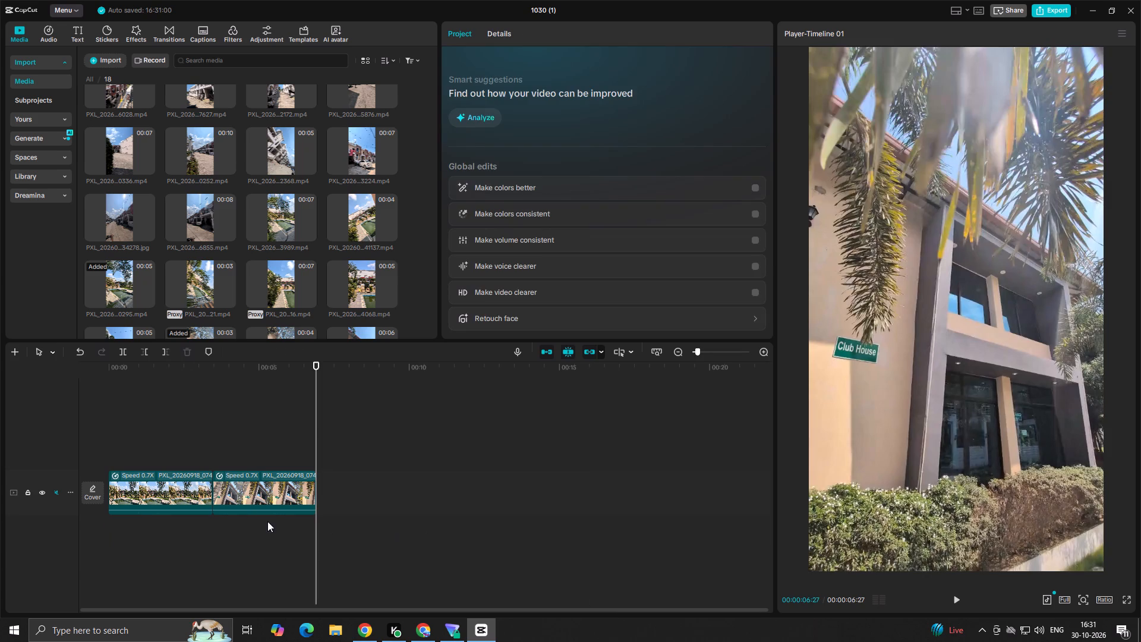
pyautogui.click(217, 427)
pyautogui.moveTo(217, 427); pyautogui.dragTo(0, 462)
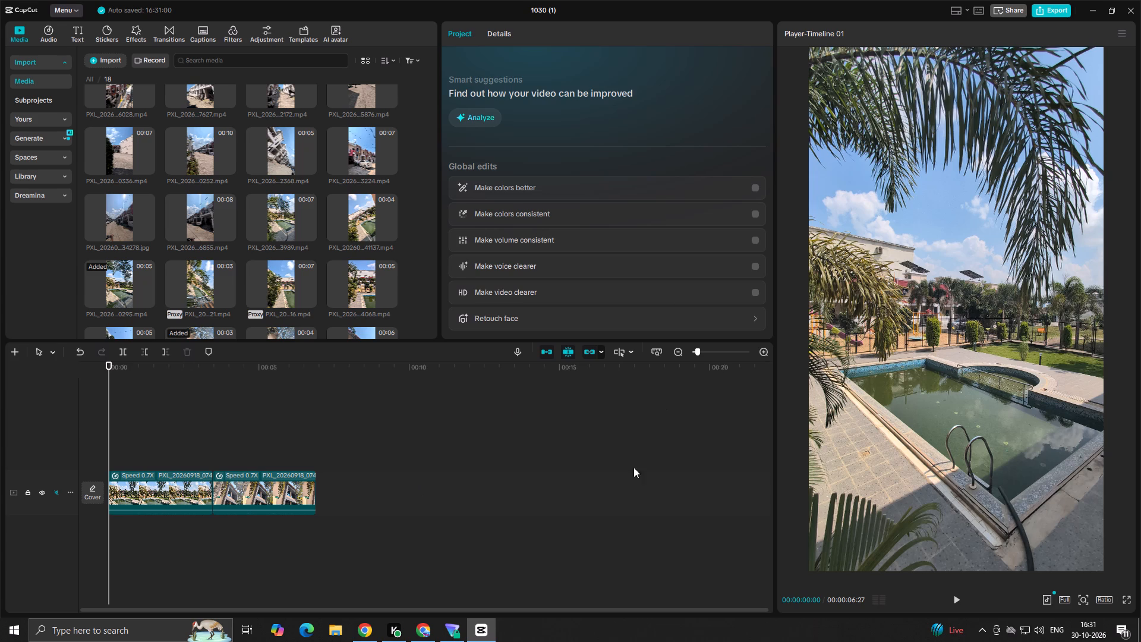
pyautogui.click(421, 627)
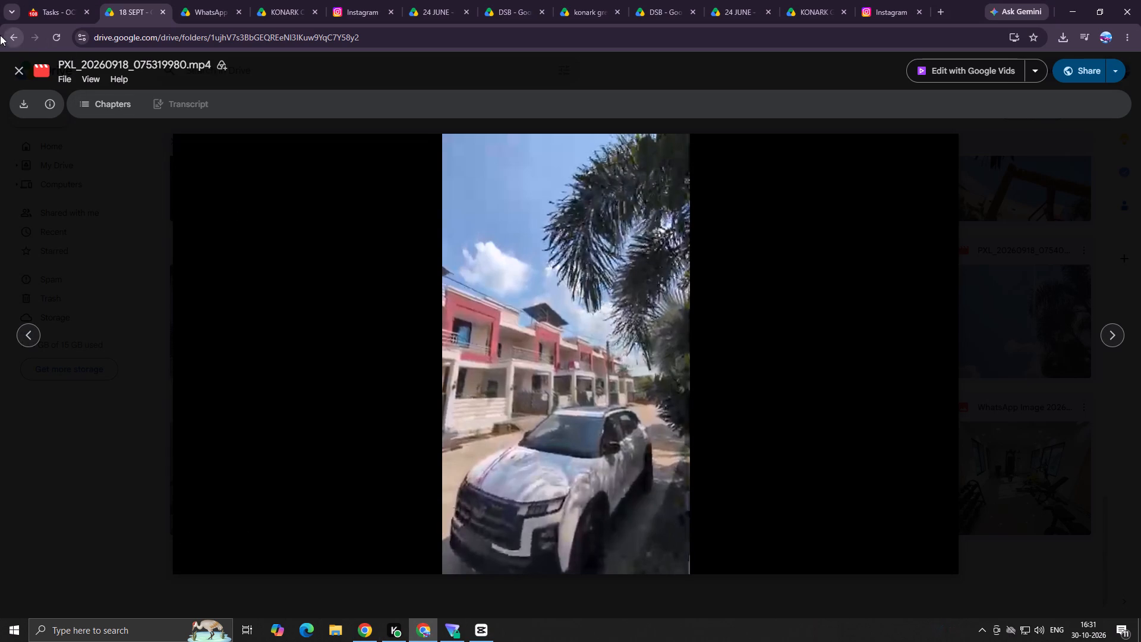
pyautogui.click(19, 70)
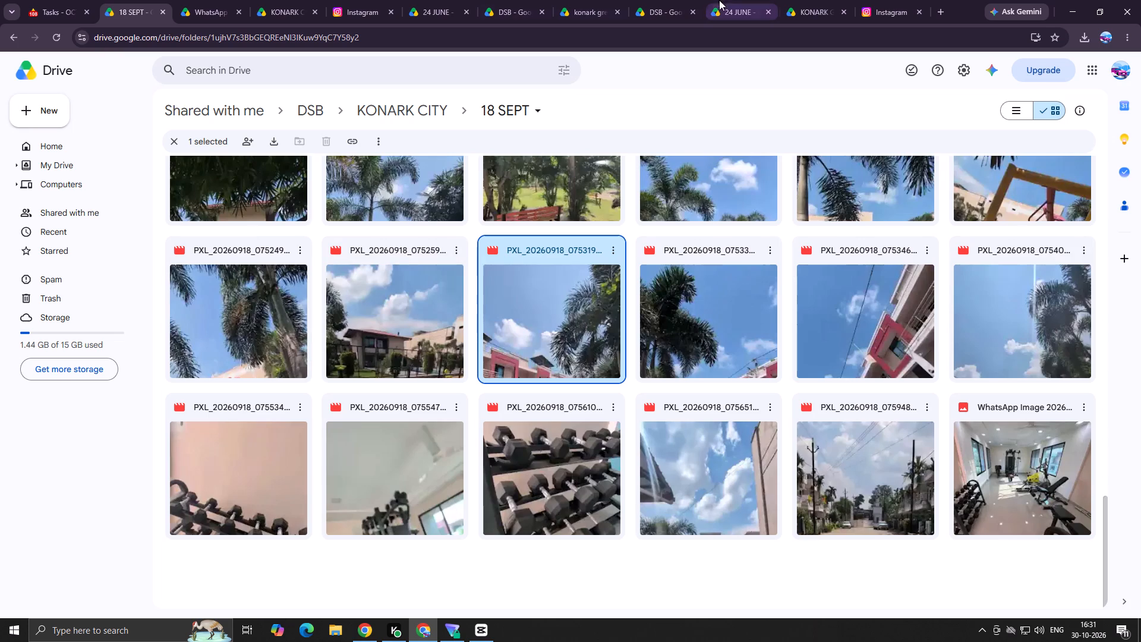
pyautogui.click(883, 7)
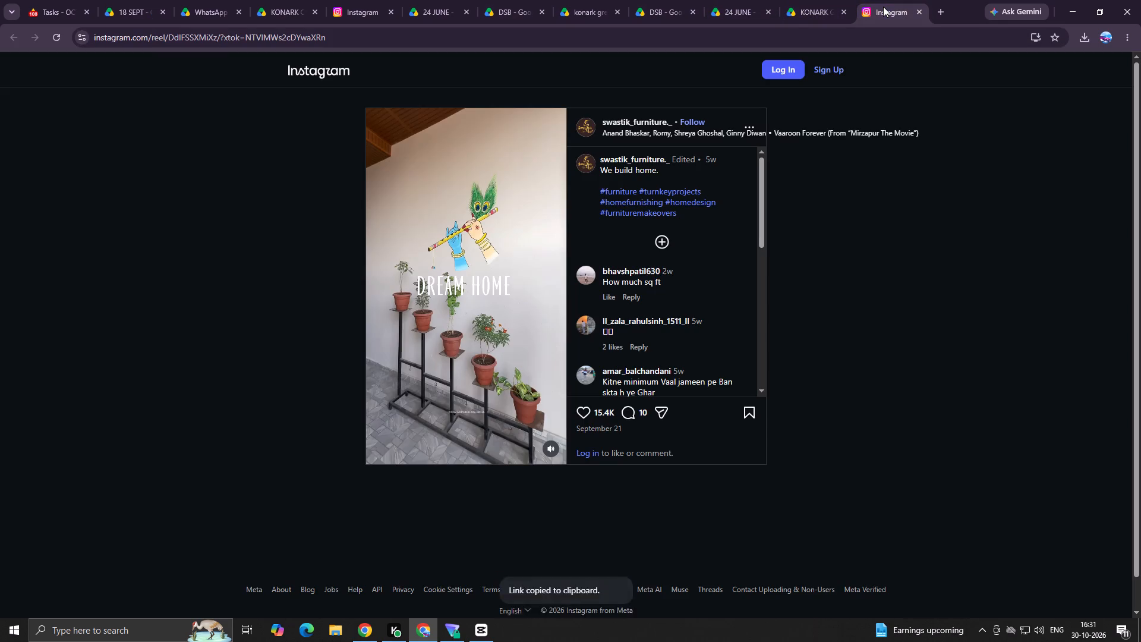
pyautogui.click(481, 253)
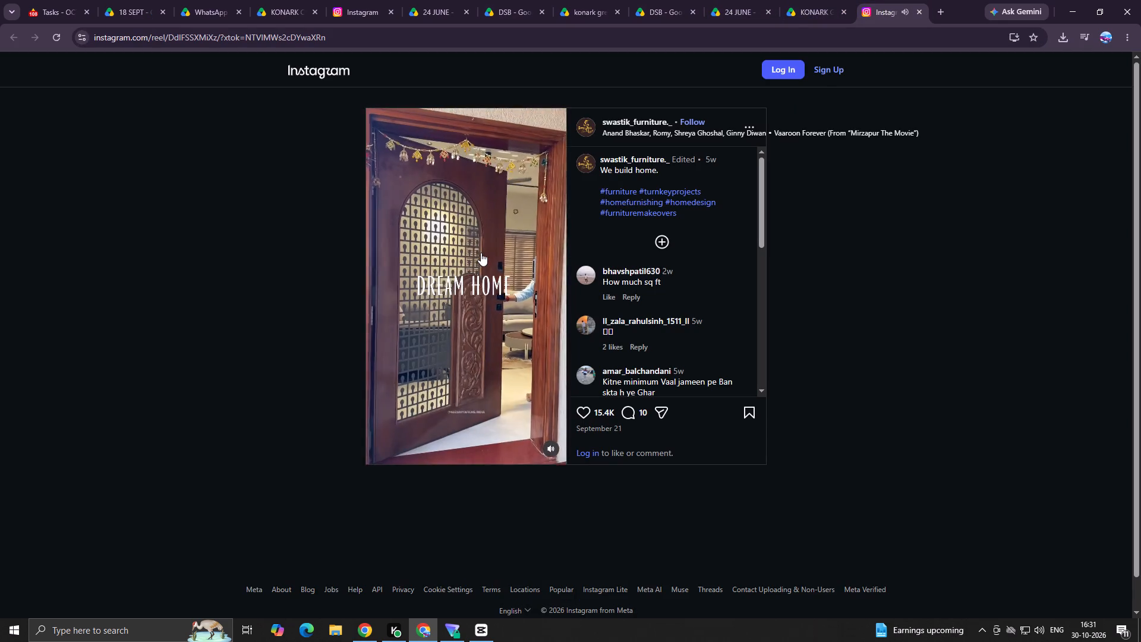
pyautogui.rightClick(481, 253)
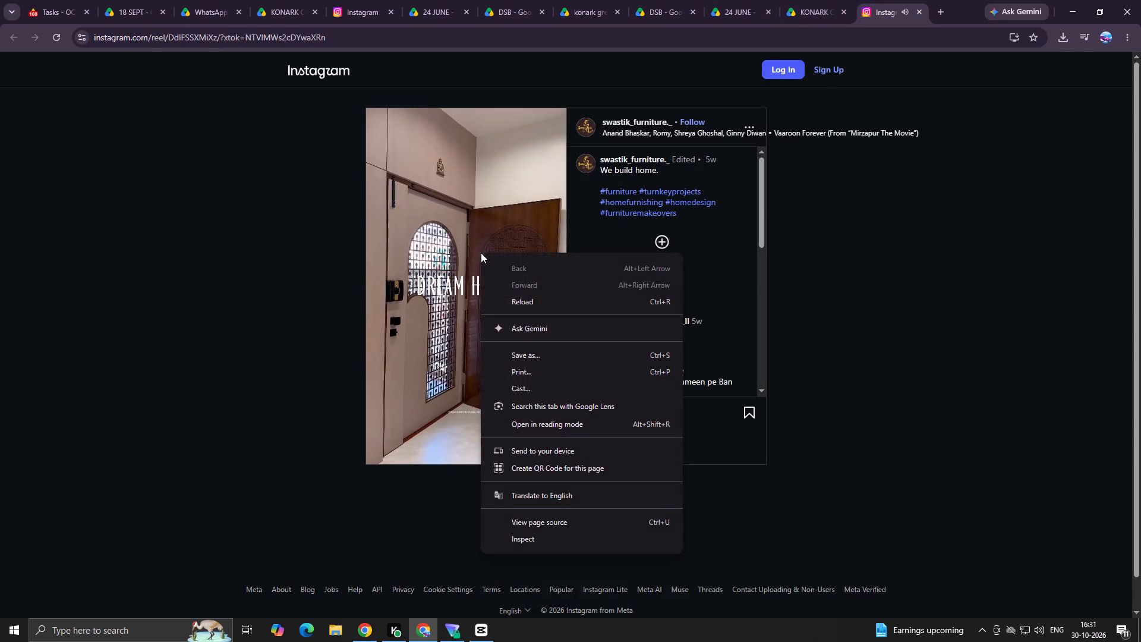
pyautogui.click(481, 253)
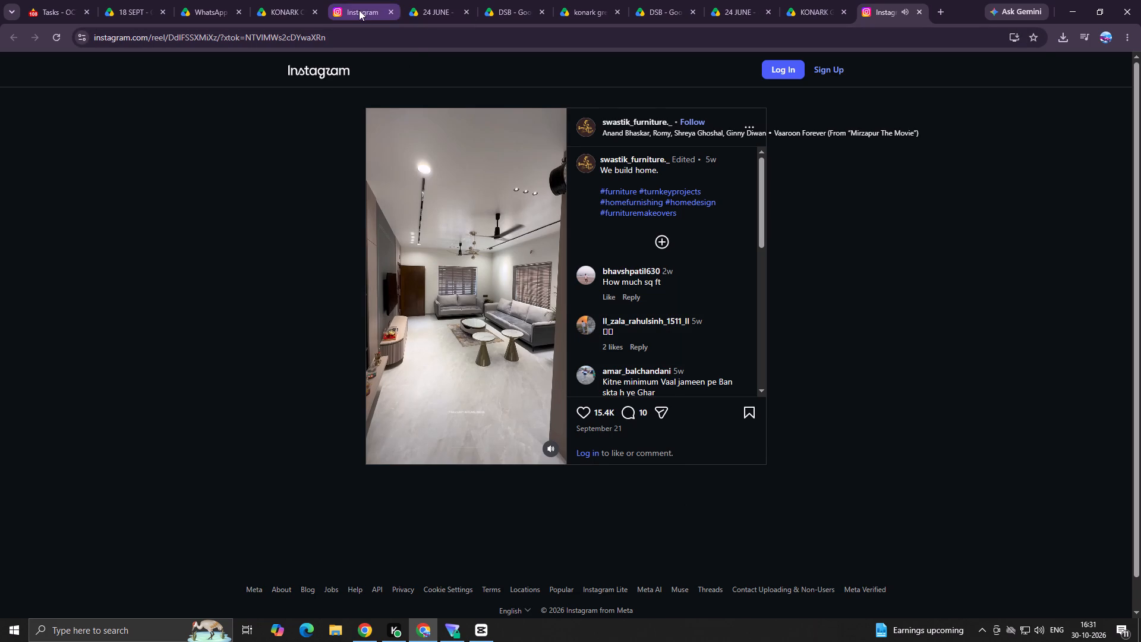
pyautogui.click(359, 10)
pyautogui.click(427, 315)
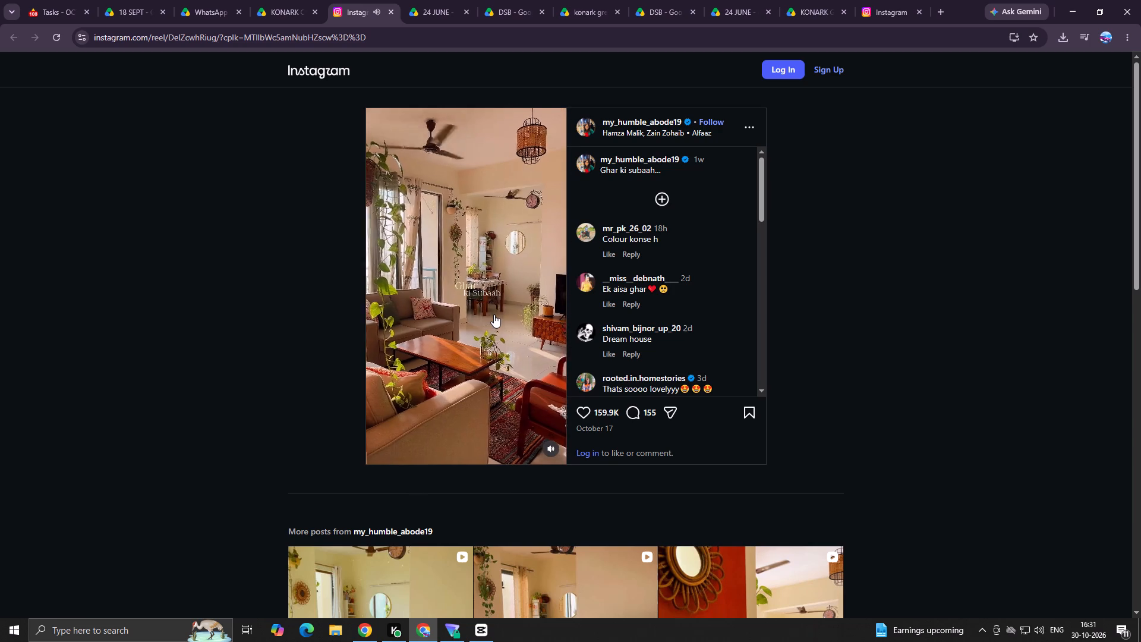
pyautogui.click(494, 314)
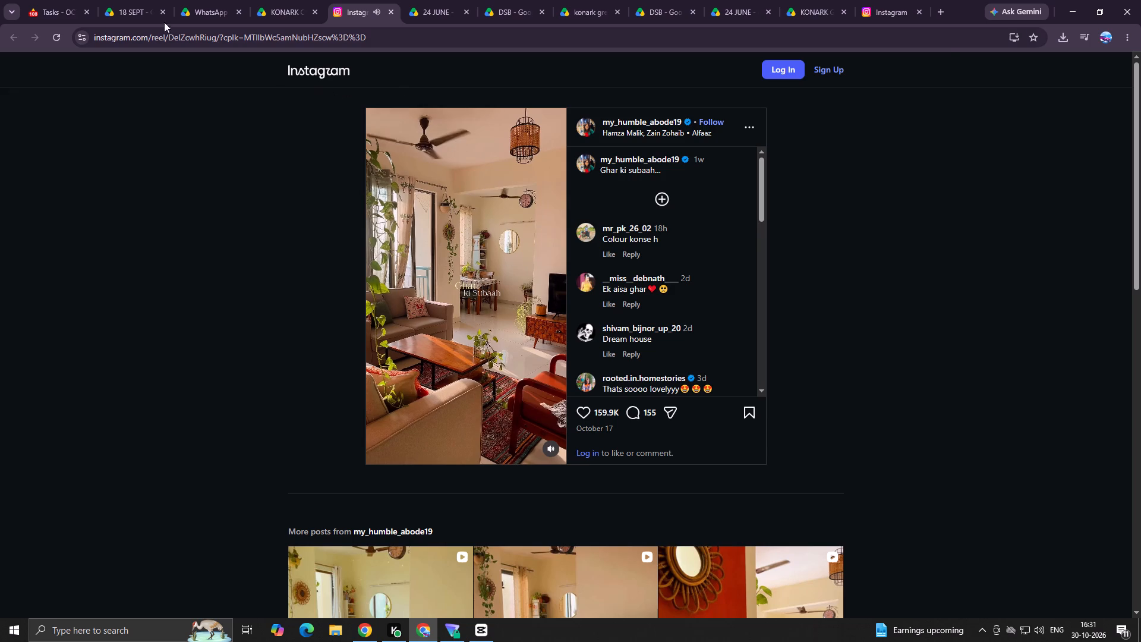
# Switch to the other Chrome window and close its YouTube tab for the Na Jatta Na song.
pyautogui.click(71, 12)
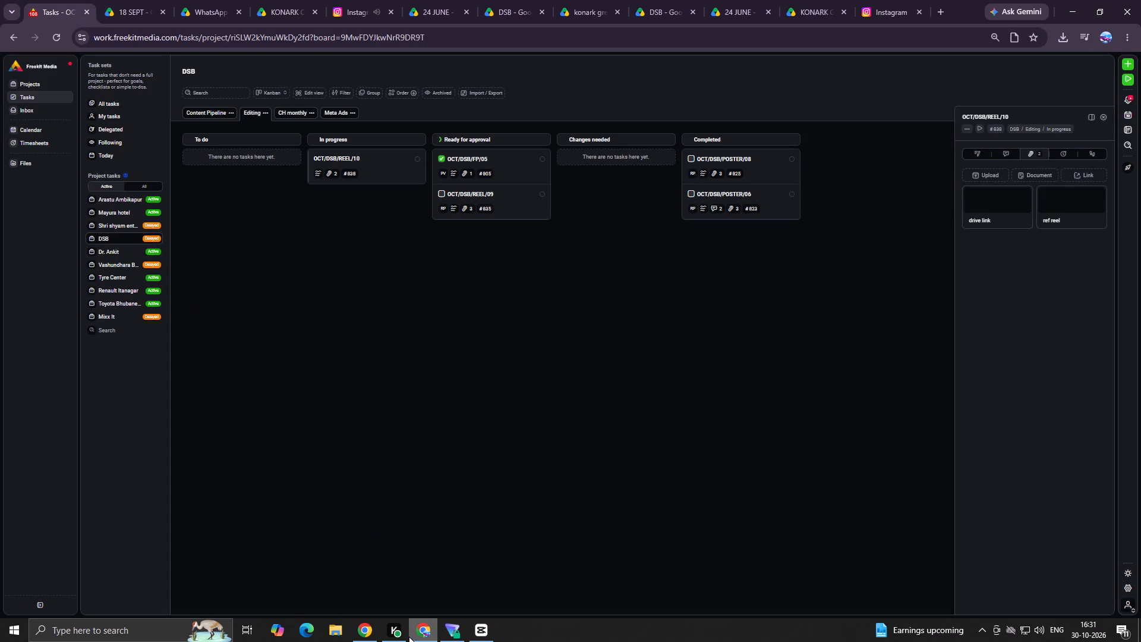
pyautogui.click(362, 628)
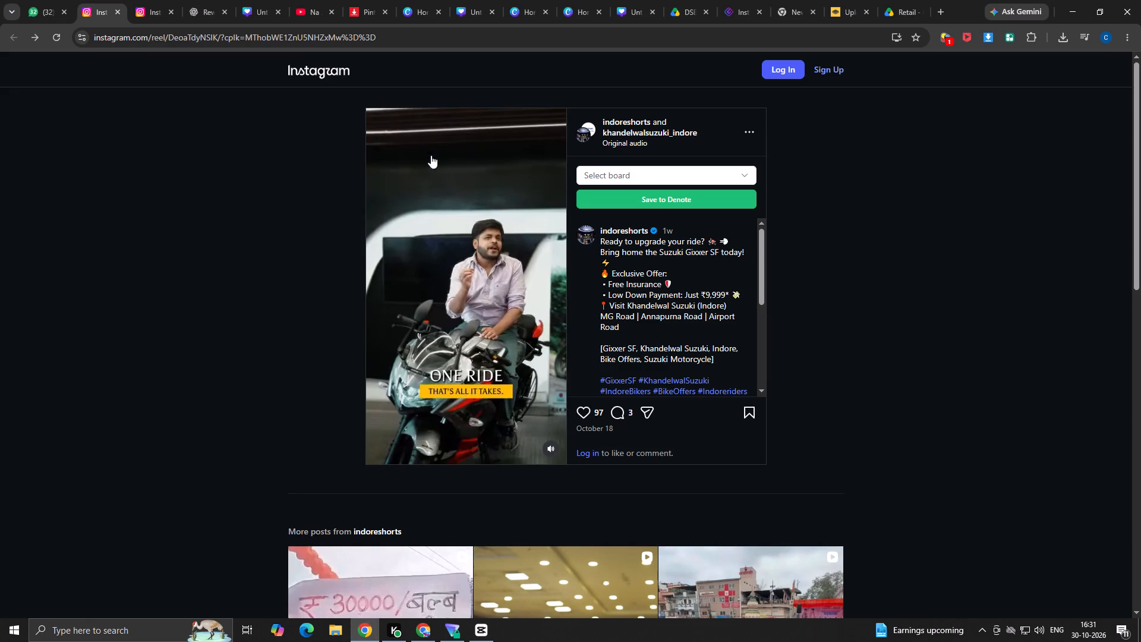
pyautogui.click(432, 62)
pyautogui.click(603, 72)
pyautogui.scroll(5, 531, 228)
pyautogui.click(328, 10)
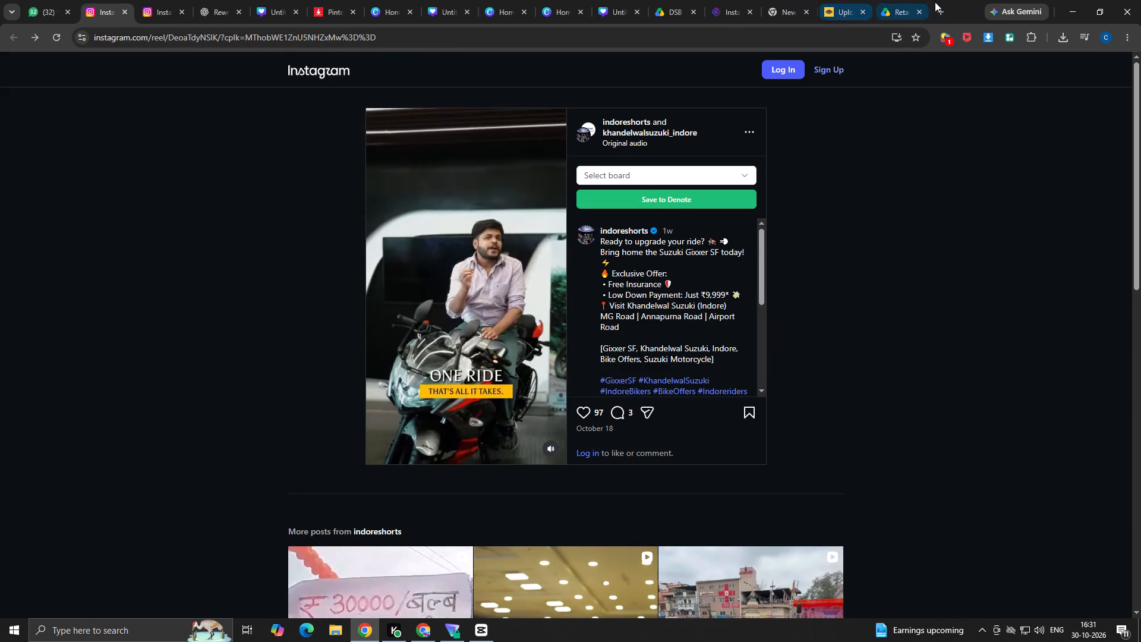
# Open YouTube in a new tab and enter "unki tar" as the search for a replacement song.
pyautogui.click(938, 7)
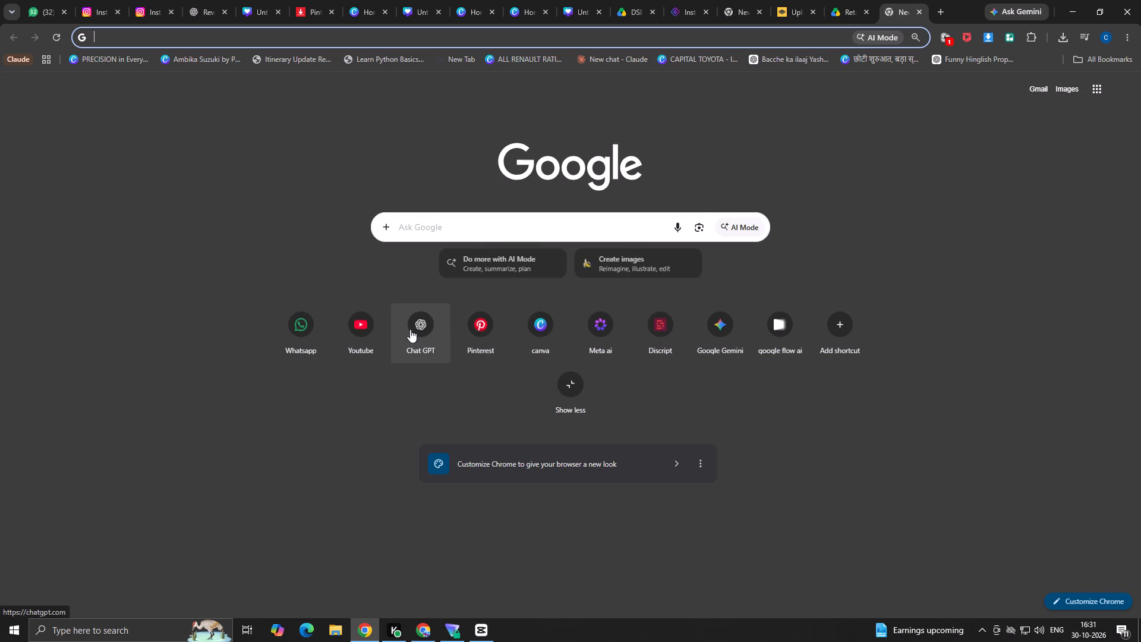
pyautogui.click(368, 329)
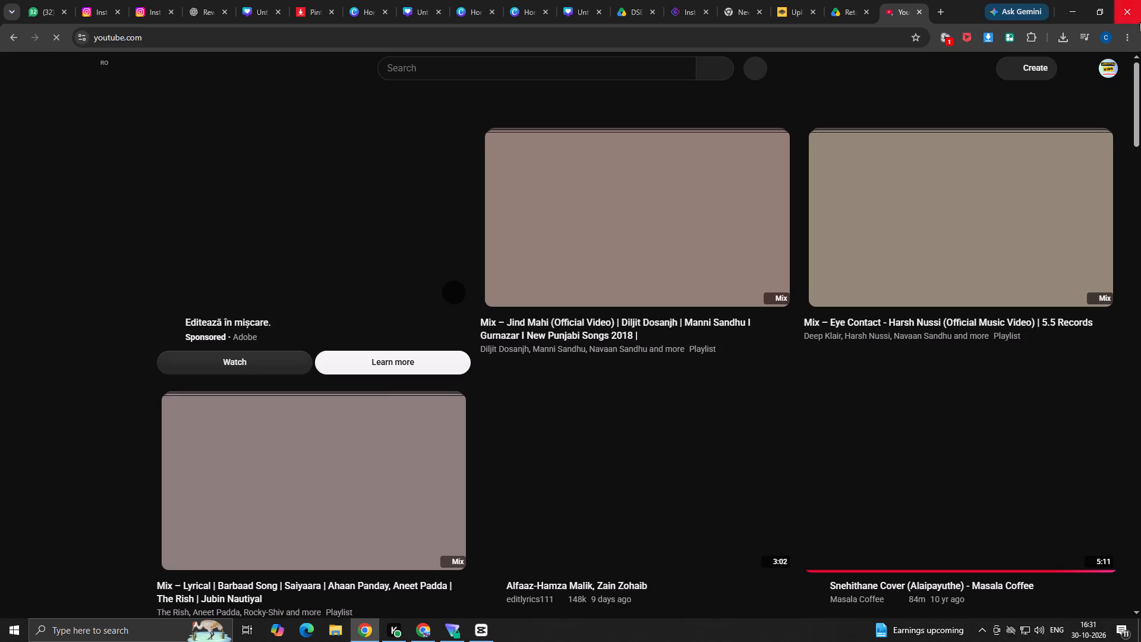
pyautogui.click(455, 70)
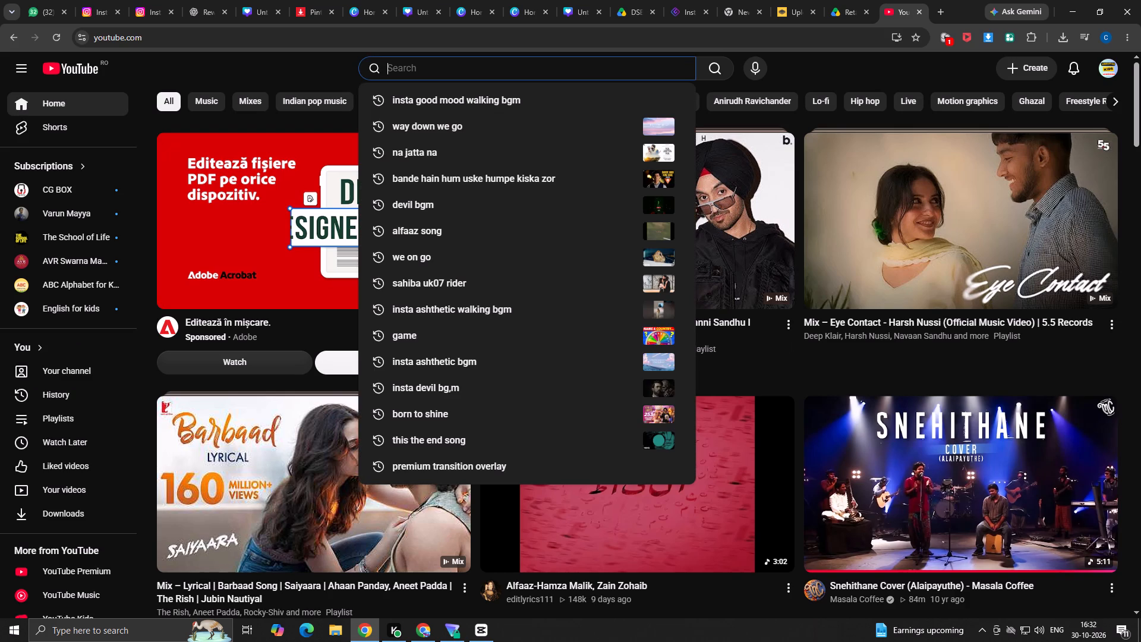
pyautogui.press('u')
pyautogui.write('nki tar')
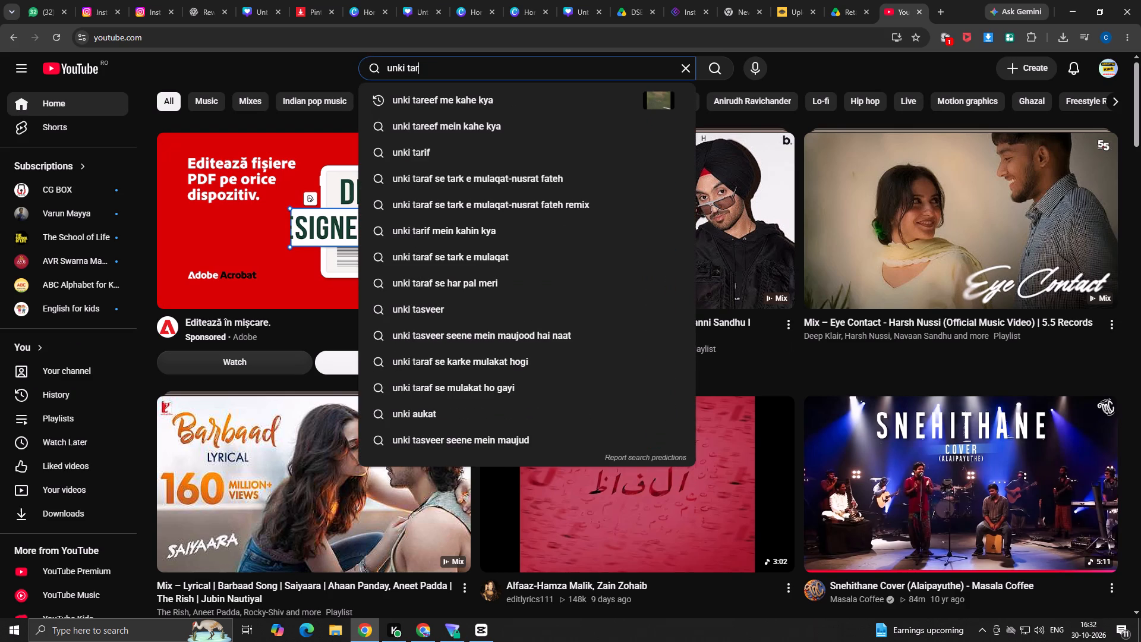
# In Chrome, search YouTube for the song "unki tarif mein kahin kya".
pyautogui.write('is')
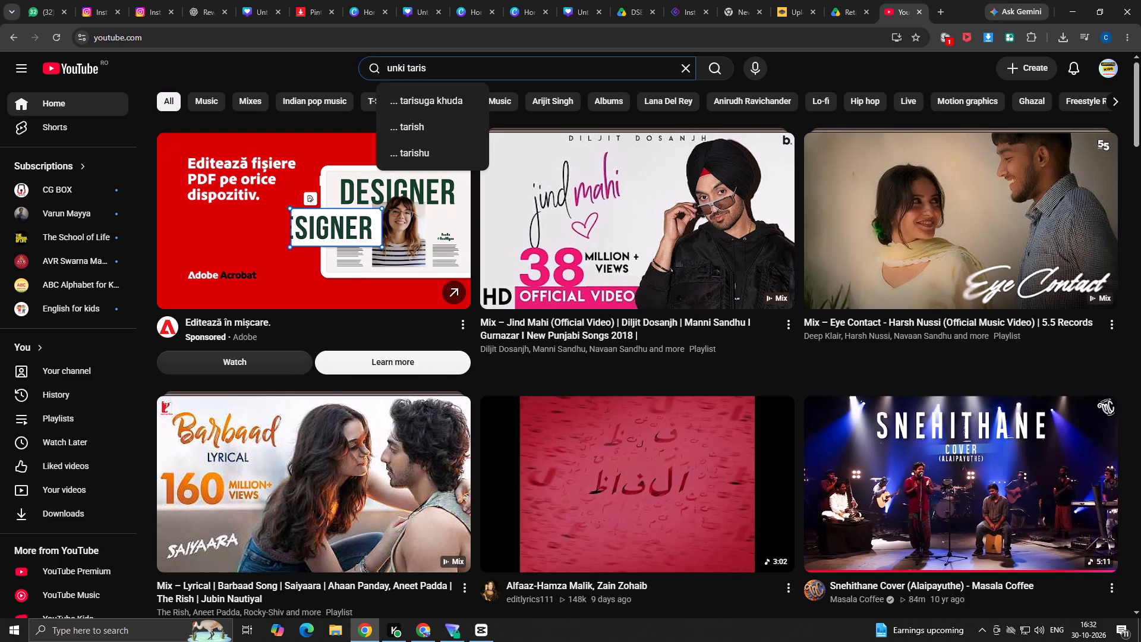
pyautogui.press('BackSpace')
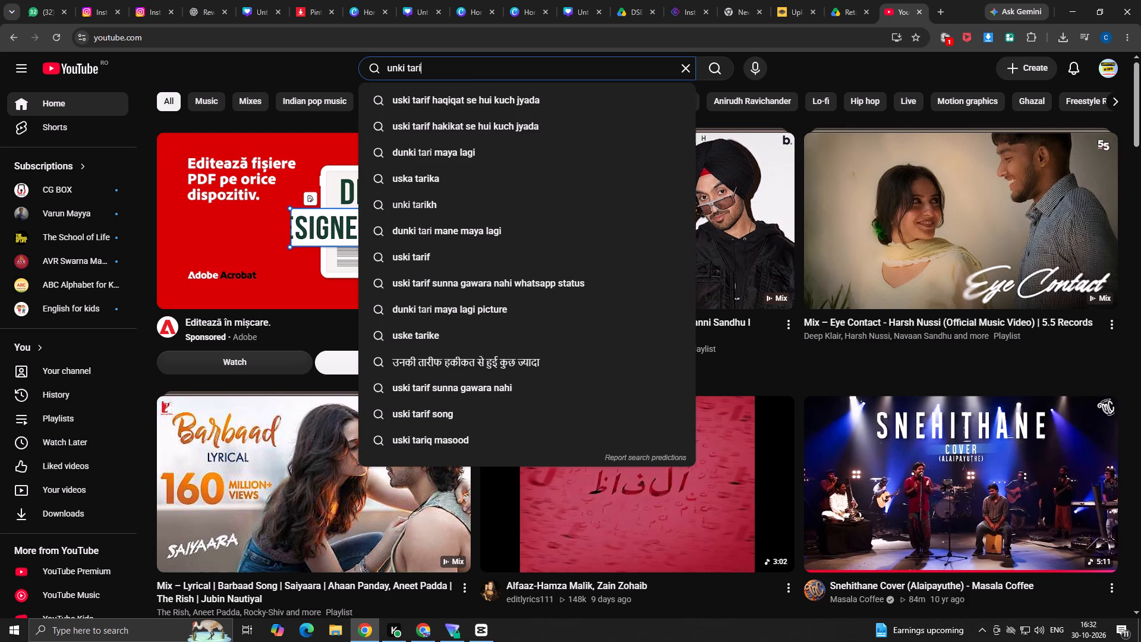
pyautogui.press('f')
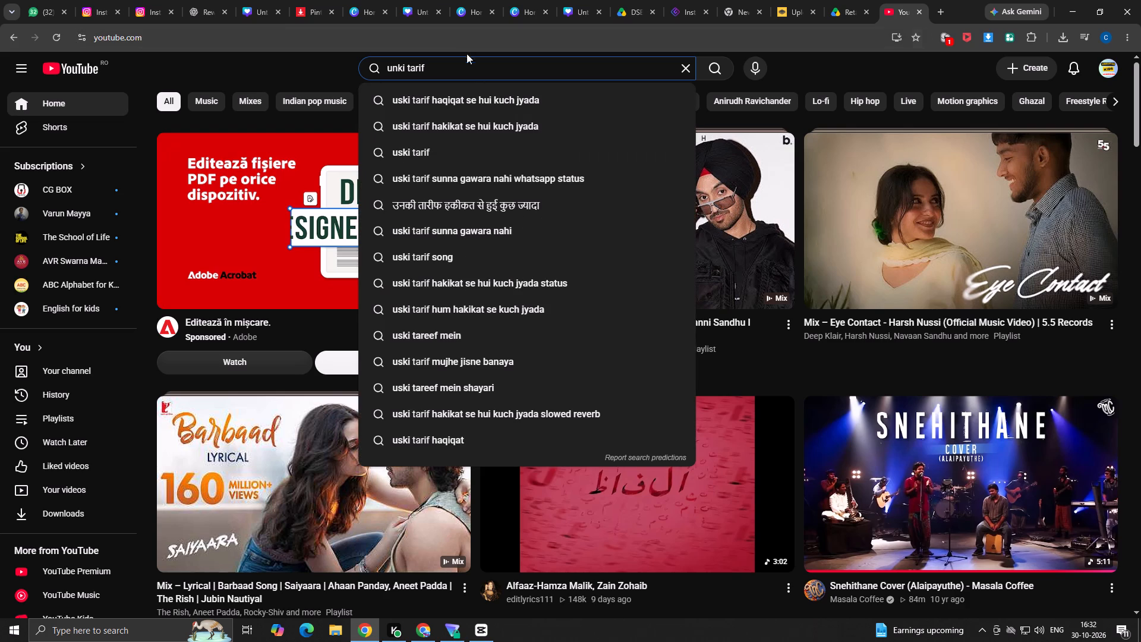
pyautogui.press('space')
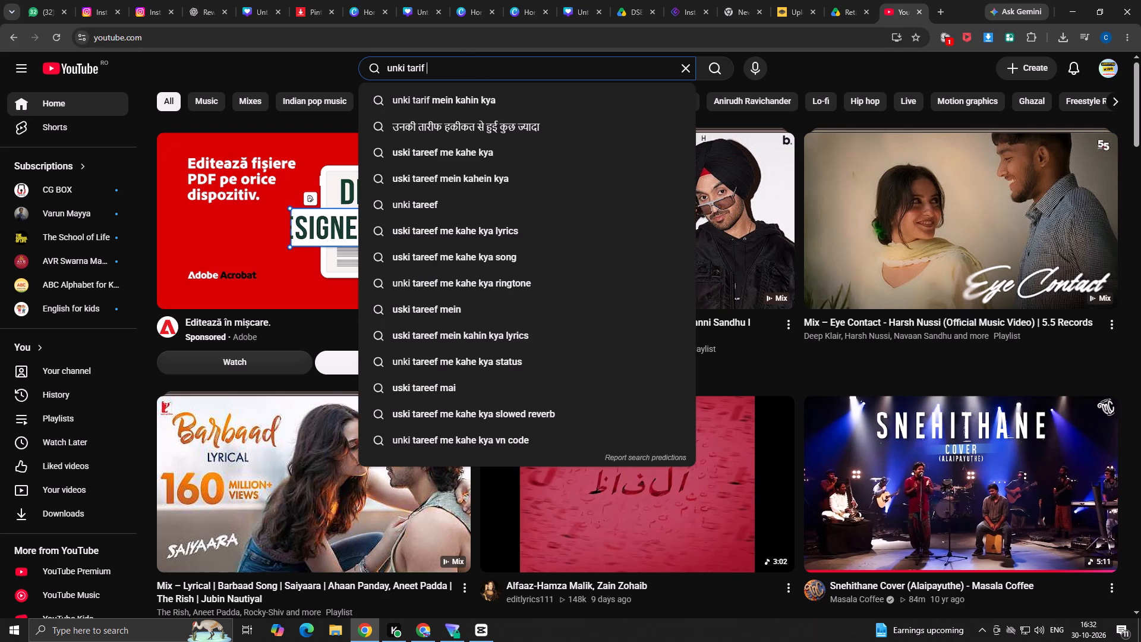
pyautogui.click(487, 111)
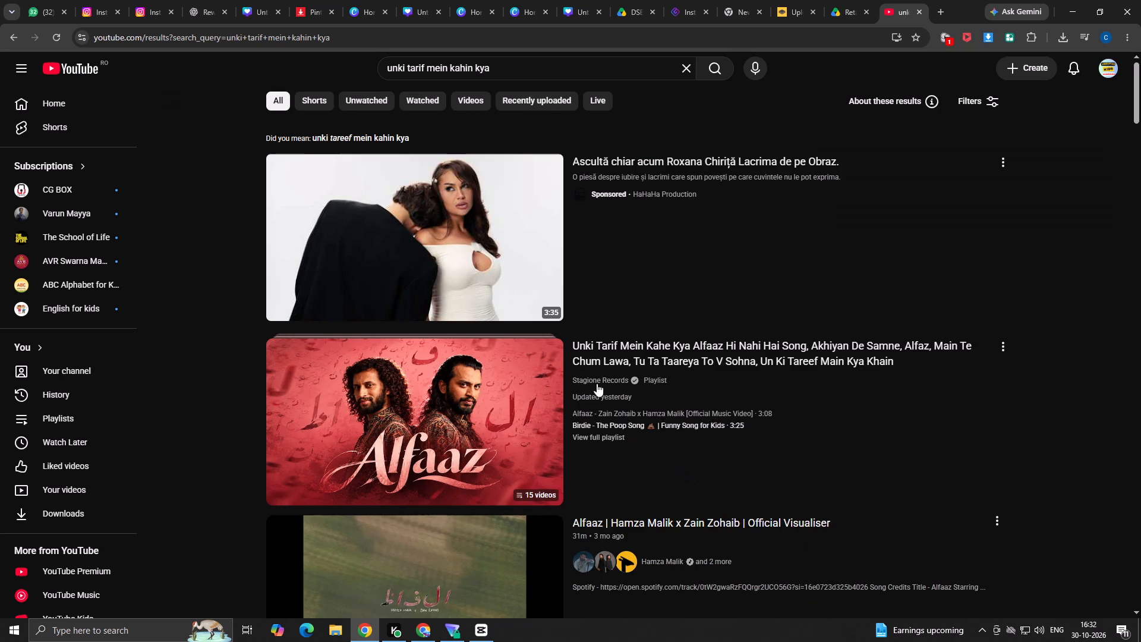
# Open the "Alfaaz | Hamza Malik x Zain Zohaib | Official Visualiser" video from the results and skip its ad.
pyautogui.scroll(-4, 645, 377)
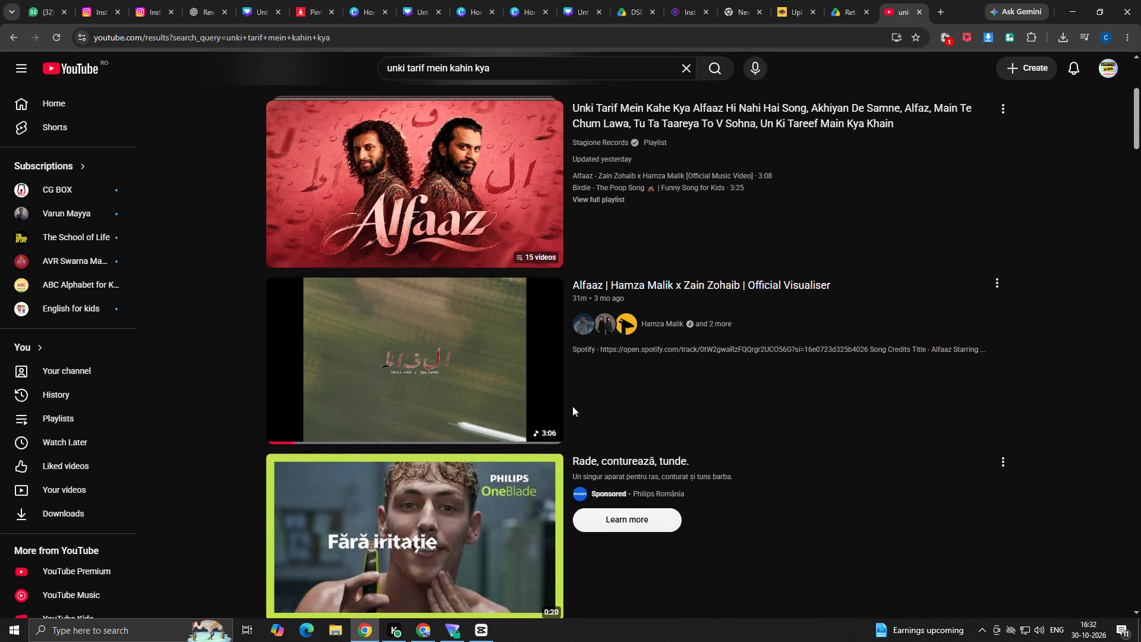
pyautogui.click(474, 395)
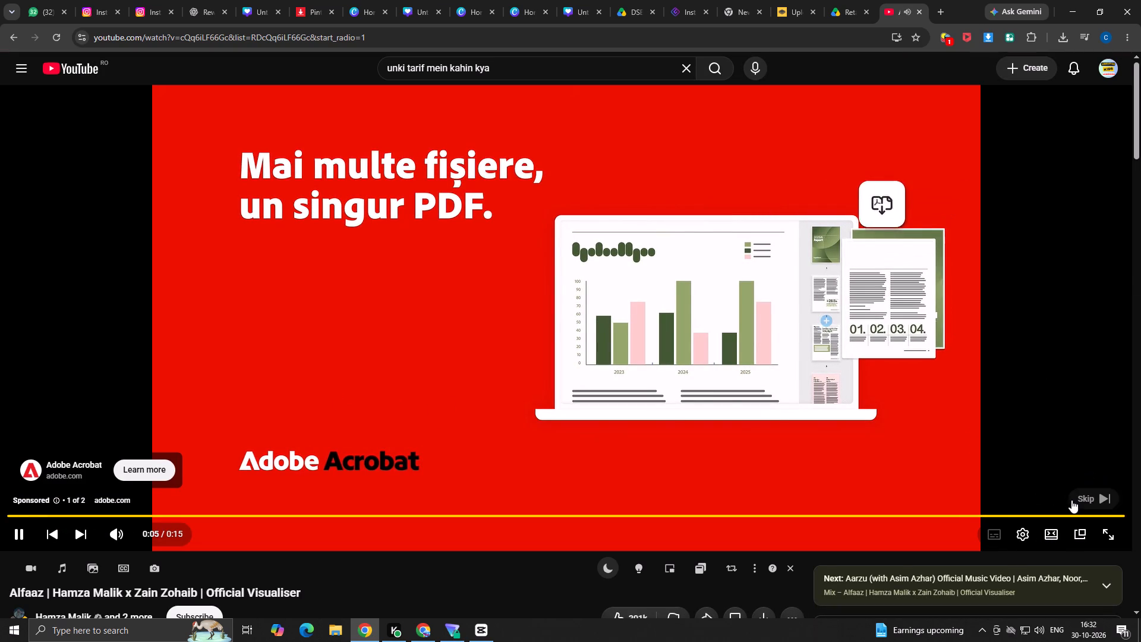
pyautogui.click(1078, 502)
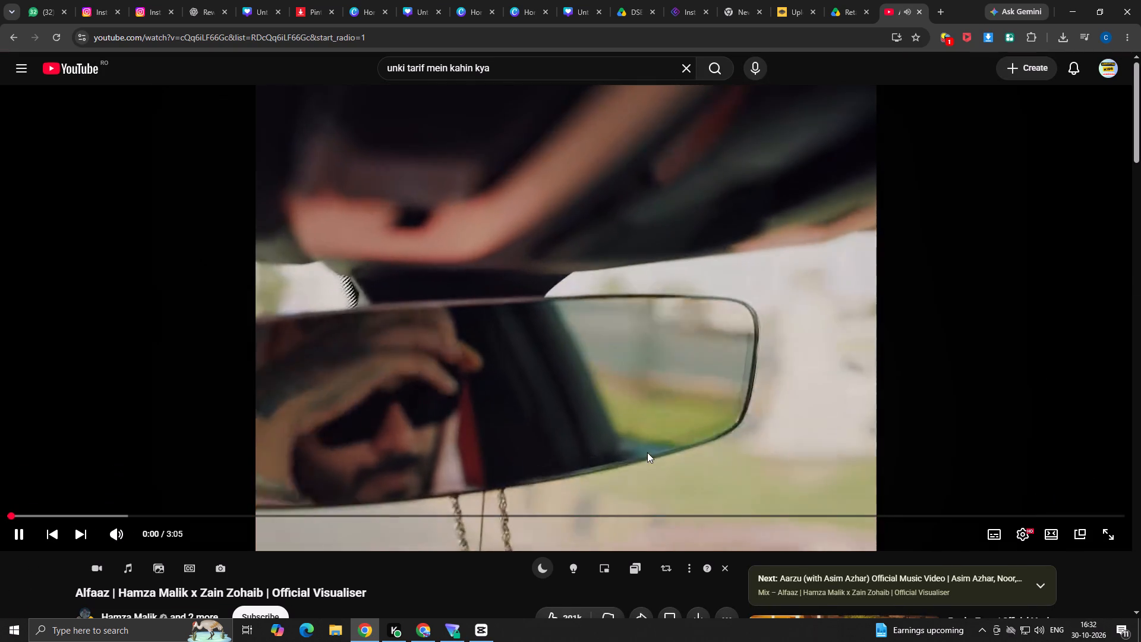
# Skip ahead through the Alfaaz video to about 0:51 to listen to that part of the song.
pyautogui.press('Right')
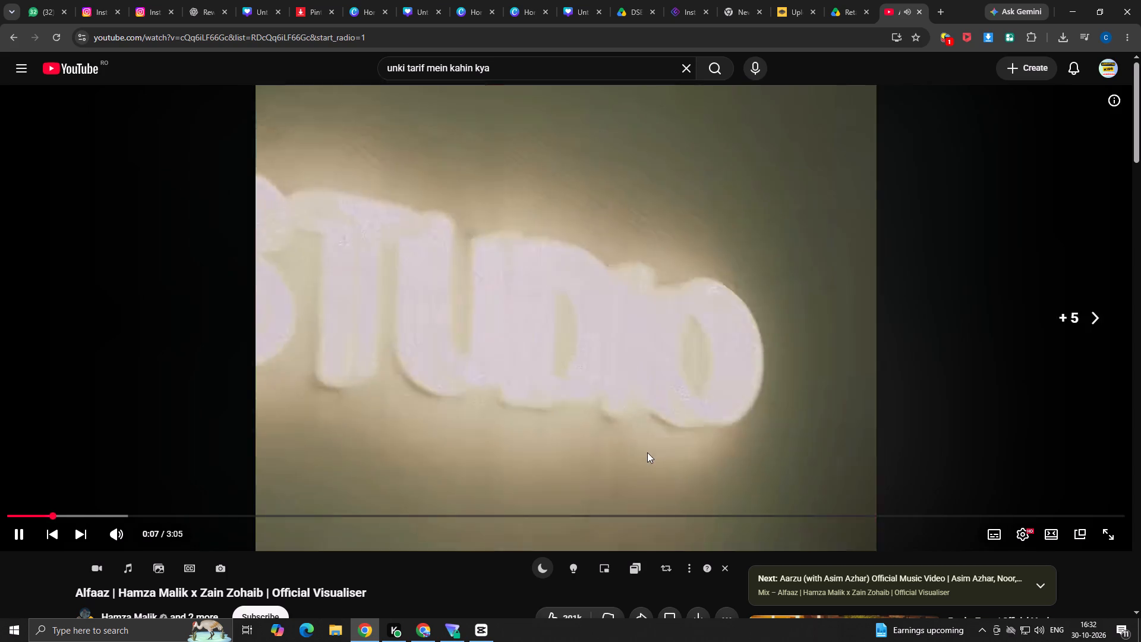
pyautogui.press('Right')
pyautogui.press('Right')
pyautogui.press('Right')
pyautogui.press('Right')
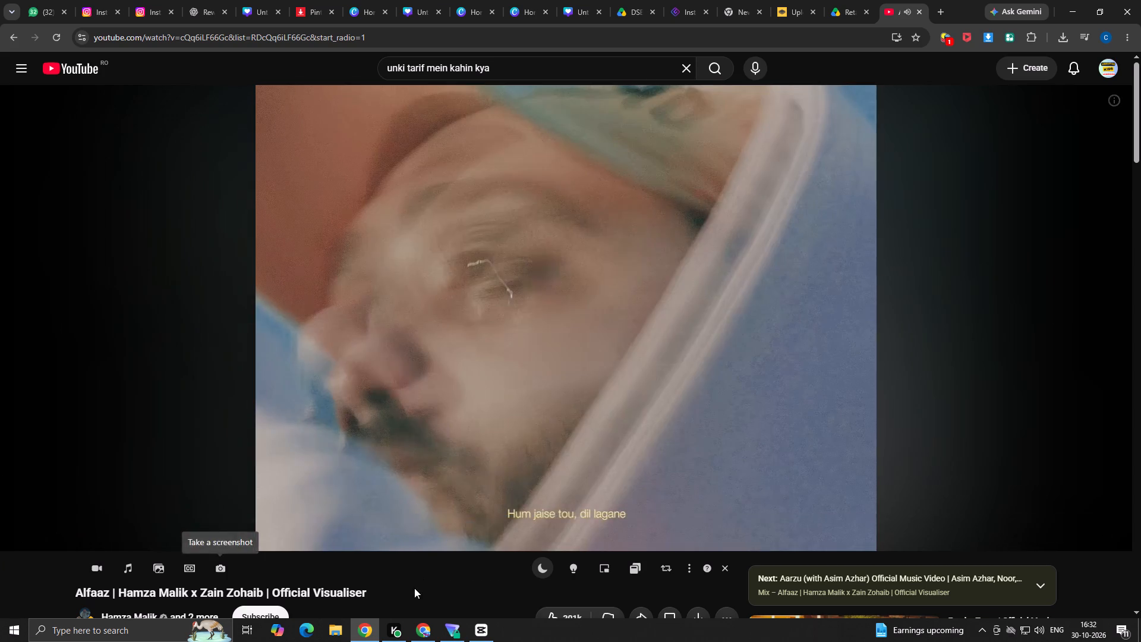
pyautogui.click(319, 514)
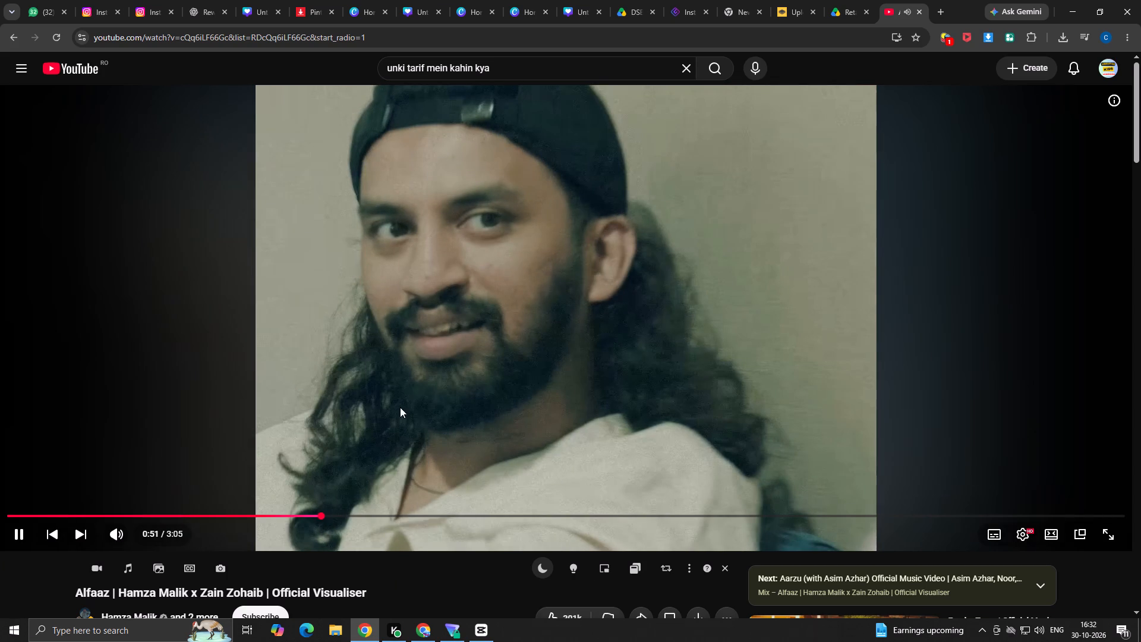
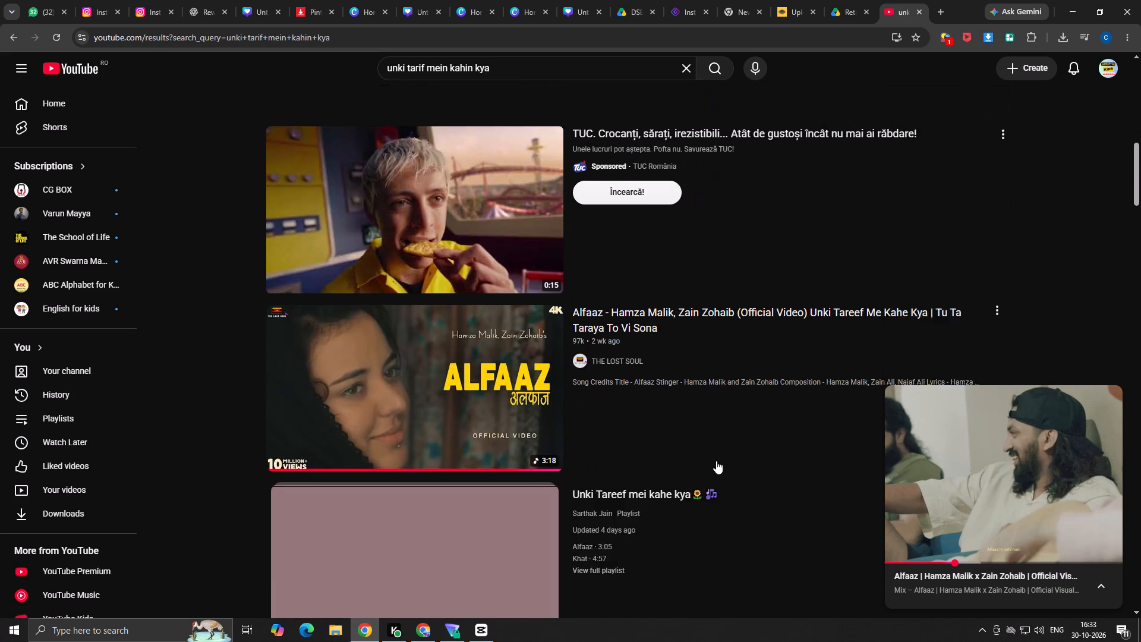
# Open the "Unki Tarif Mein Kahein Kya | Alfaaz" Short showing a couple from the Shorts in the search results.
pyautogui.scroll(-4, 691, 460)
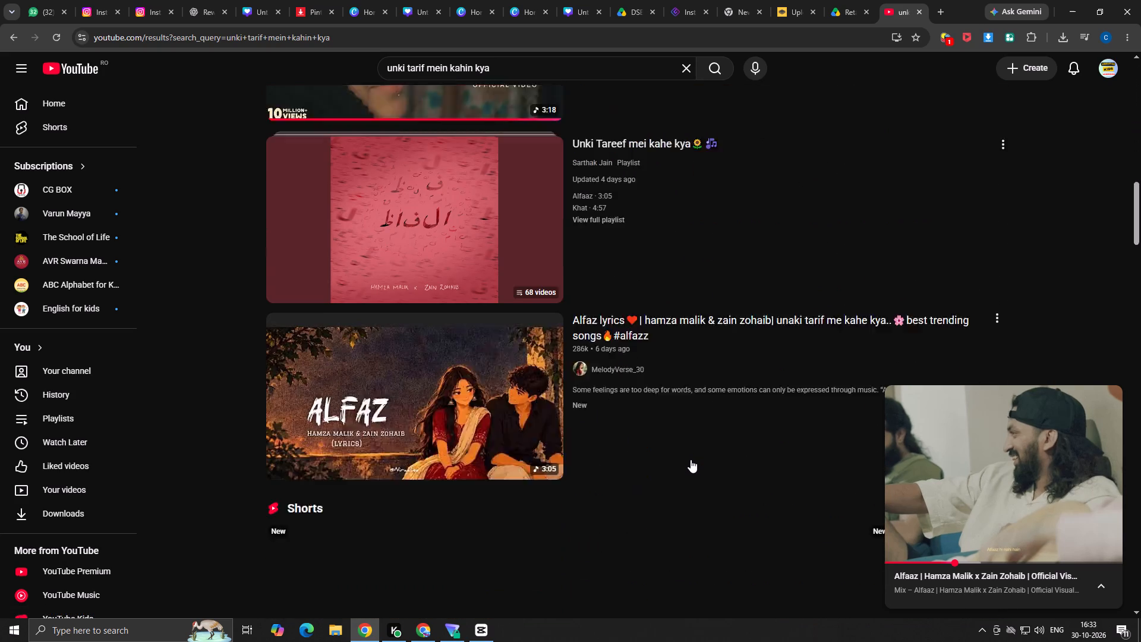
pyautogui.scroll(-6, 691, 460)
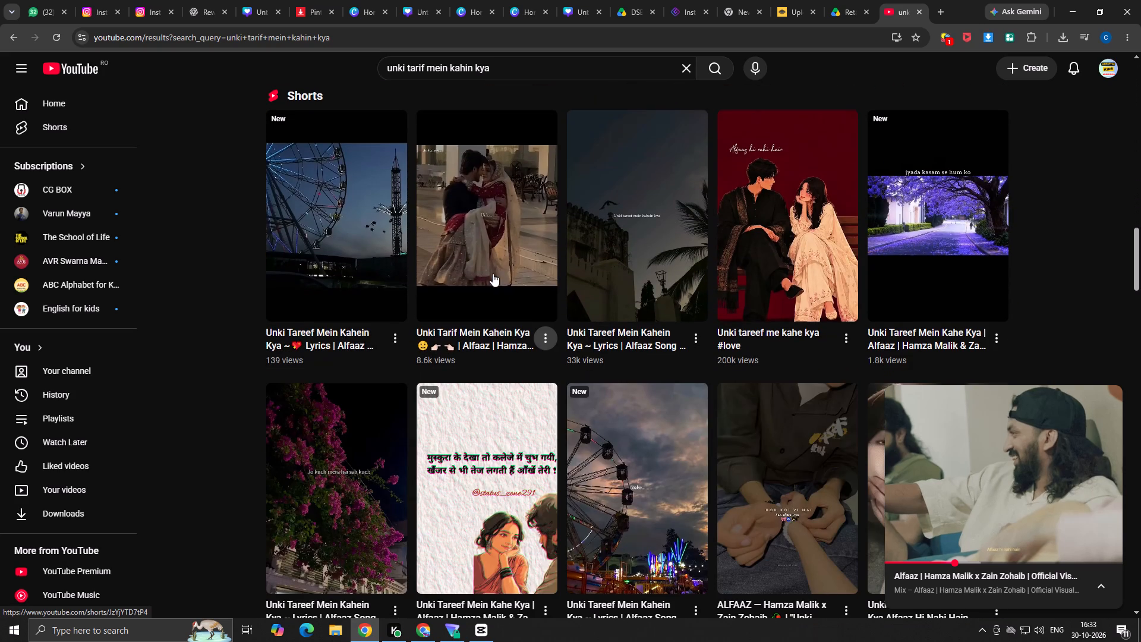
pyautogui.click(457, 222)
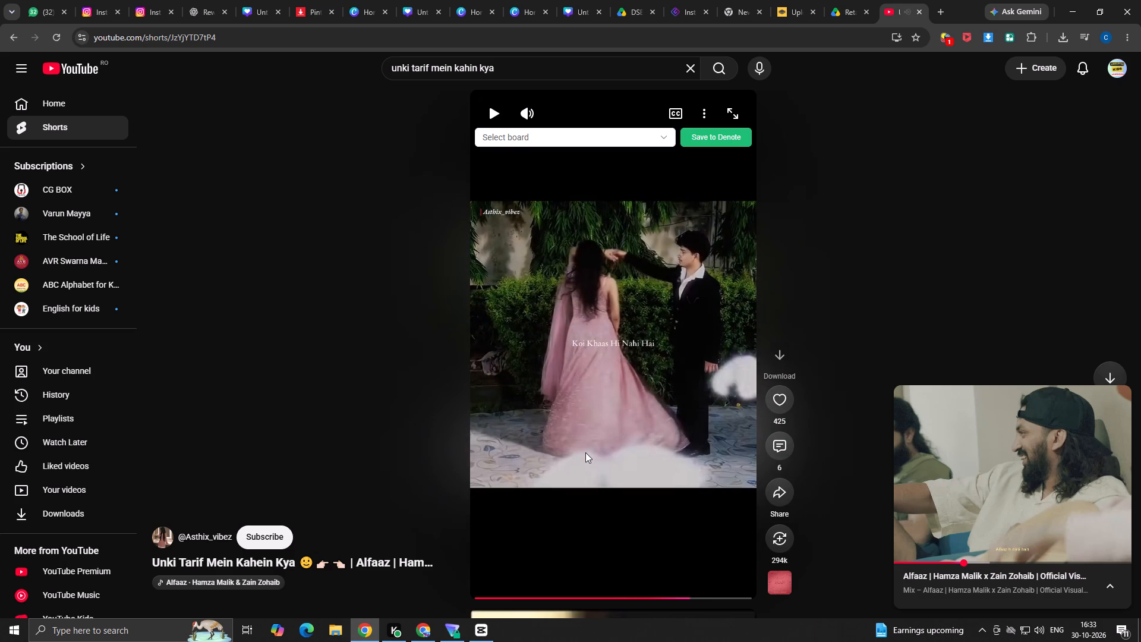
# Replay the Short and skip towards its end to hear how the song excerpt closes and loops.
pyautogui.click(585, 445)
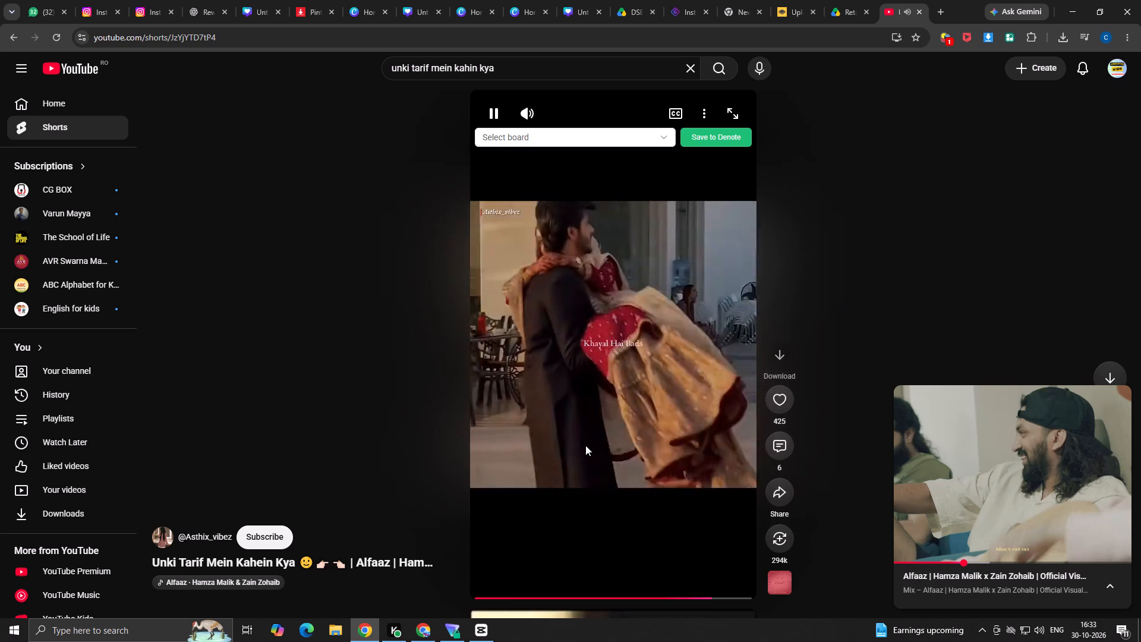
pyautogui.click(585, 445)
pyautogui.click(585, 445)
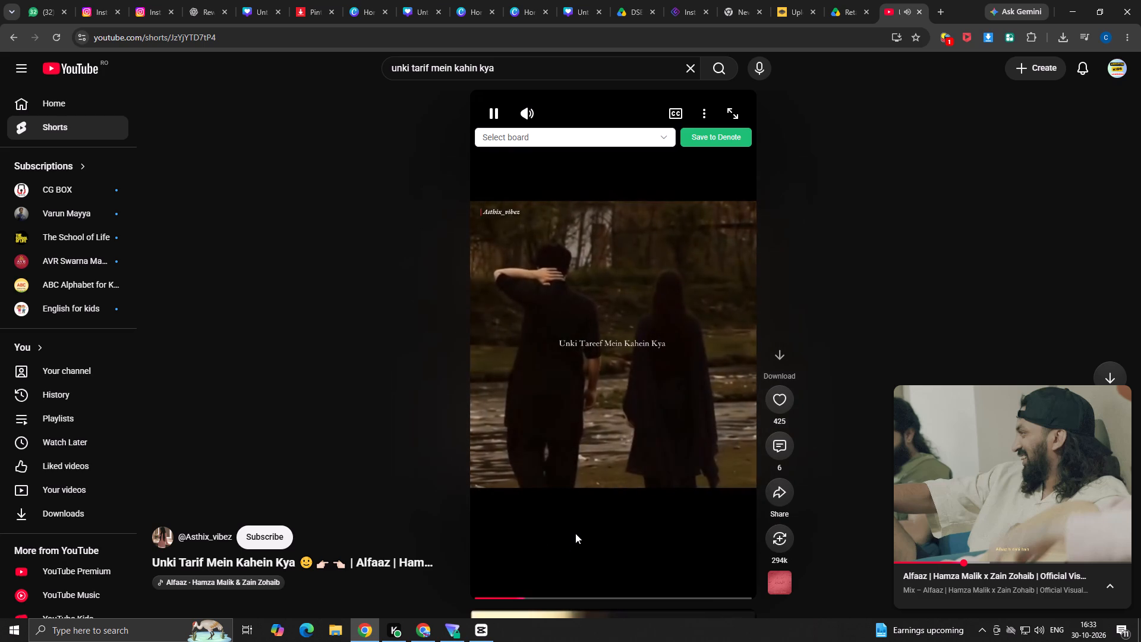
pyautogui.press('space')
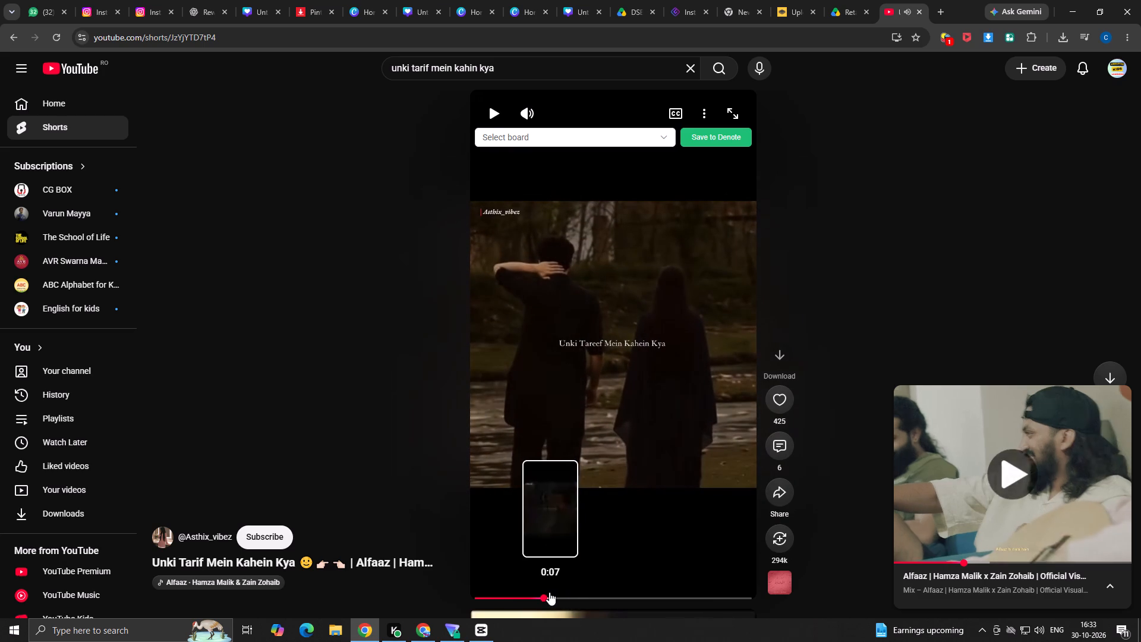
pyautogui.moveTo(549, 593); pyautogui.dragTo(766, 606)
pyautogui.click(645, 527)
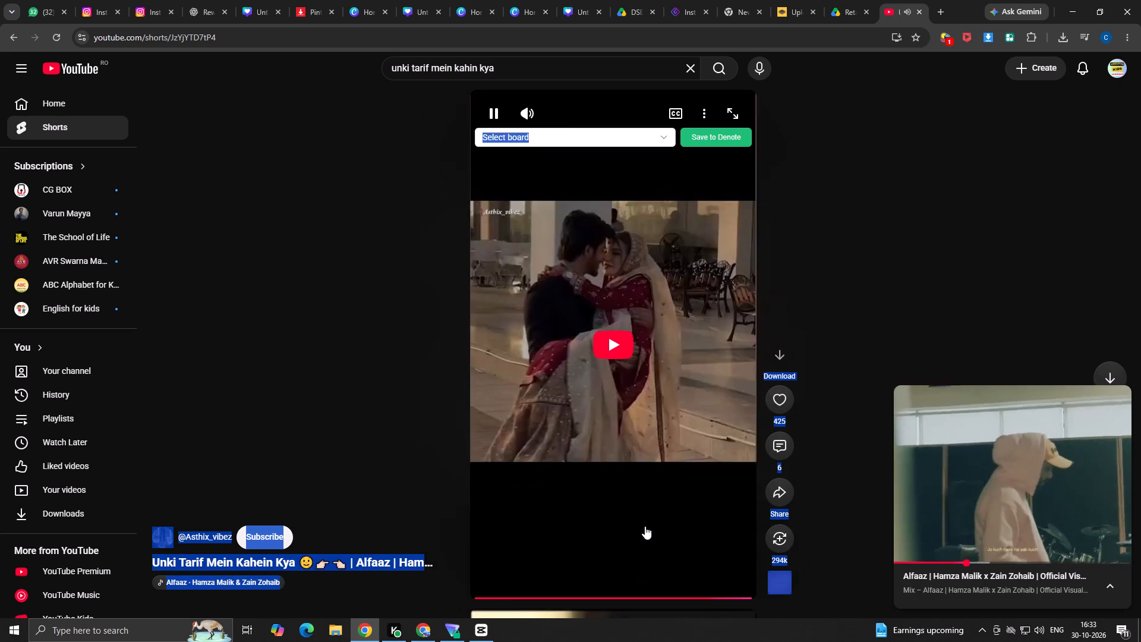
pyautogui.press('space')
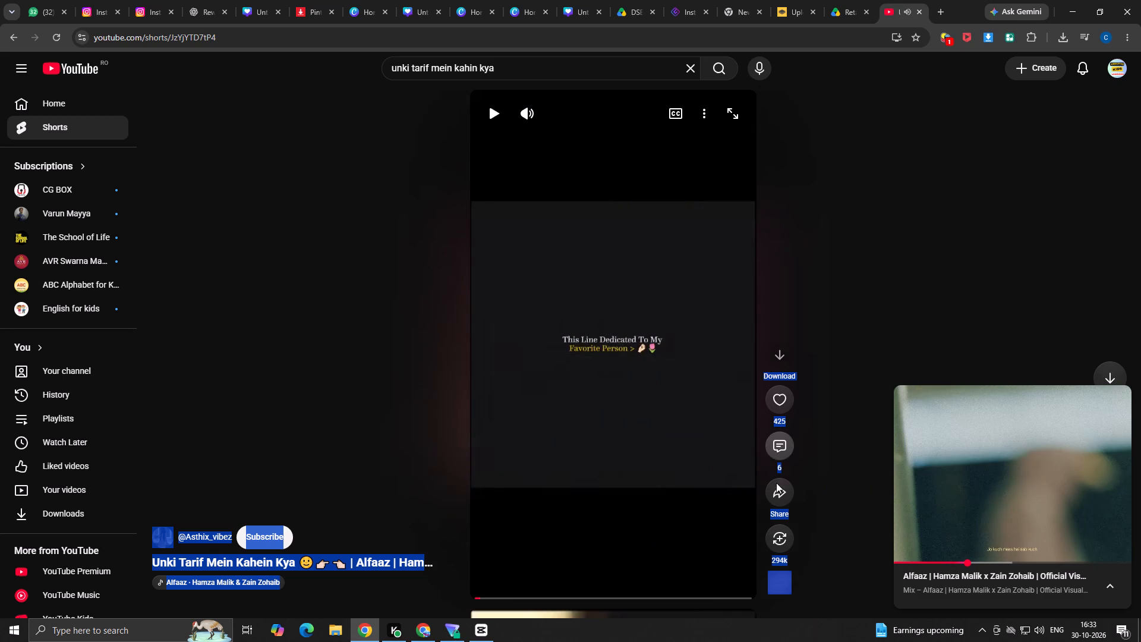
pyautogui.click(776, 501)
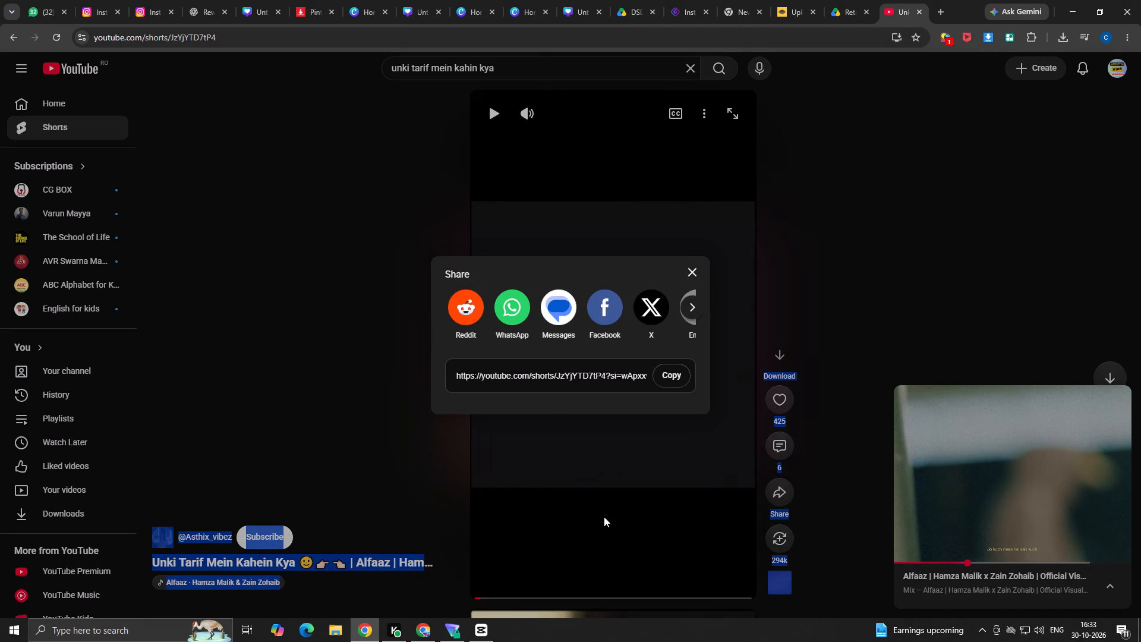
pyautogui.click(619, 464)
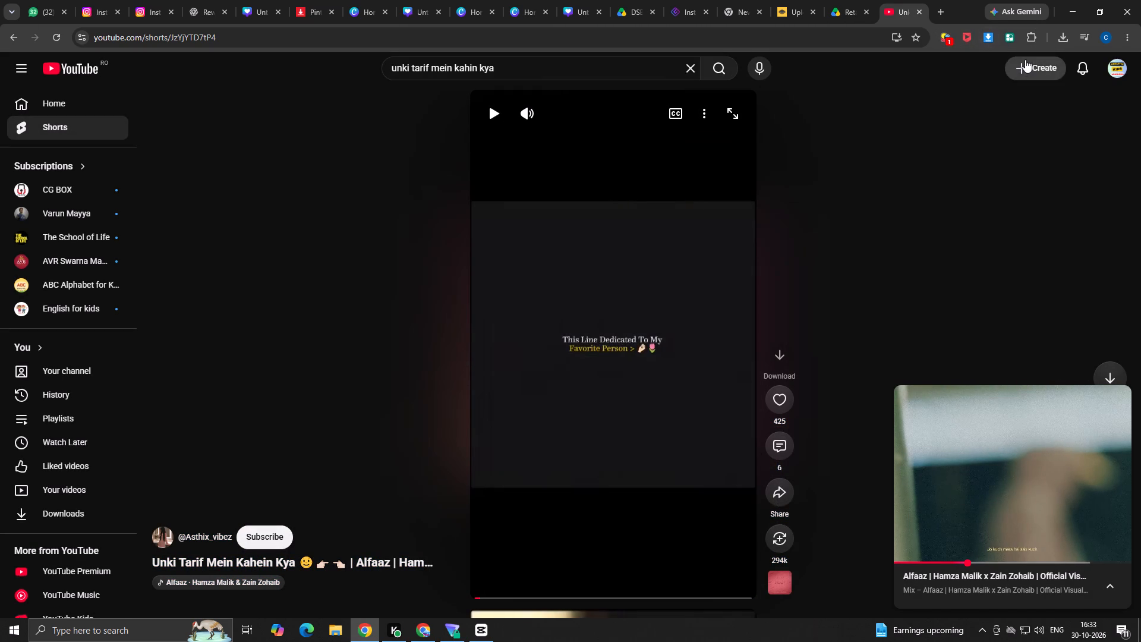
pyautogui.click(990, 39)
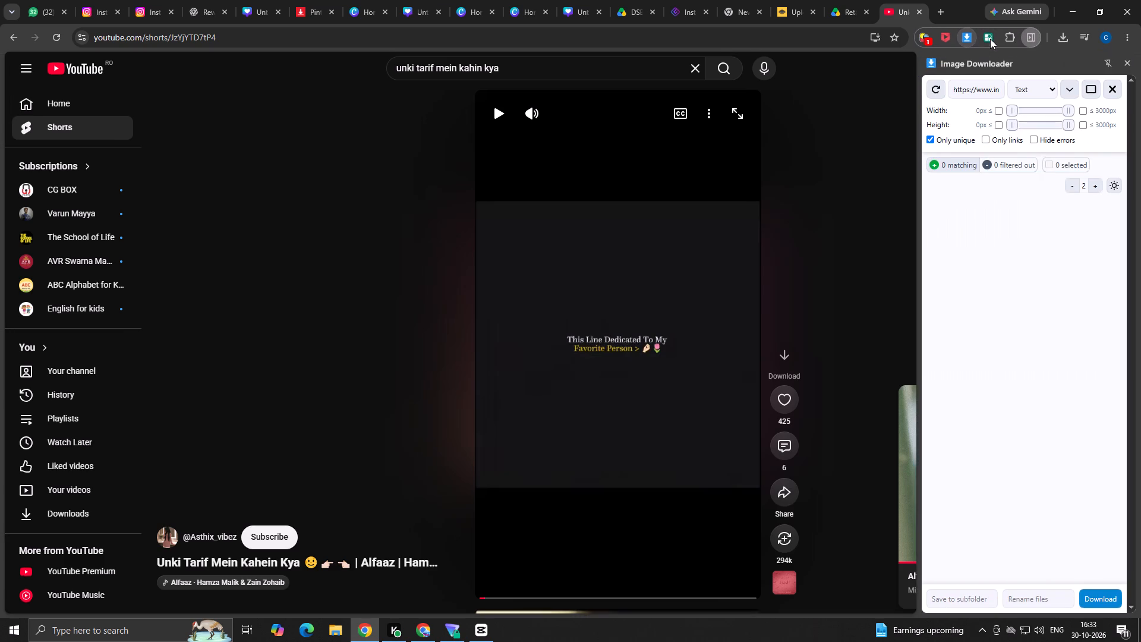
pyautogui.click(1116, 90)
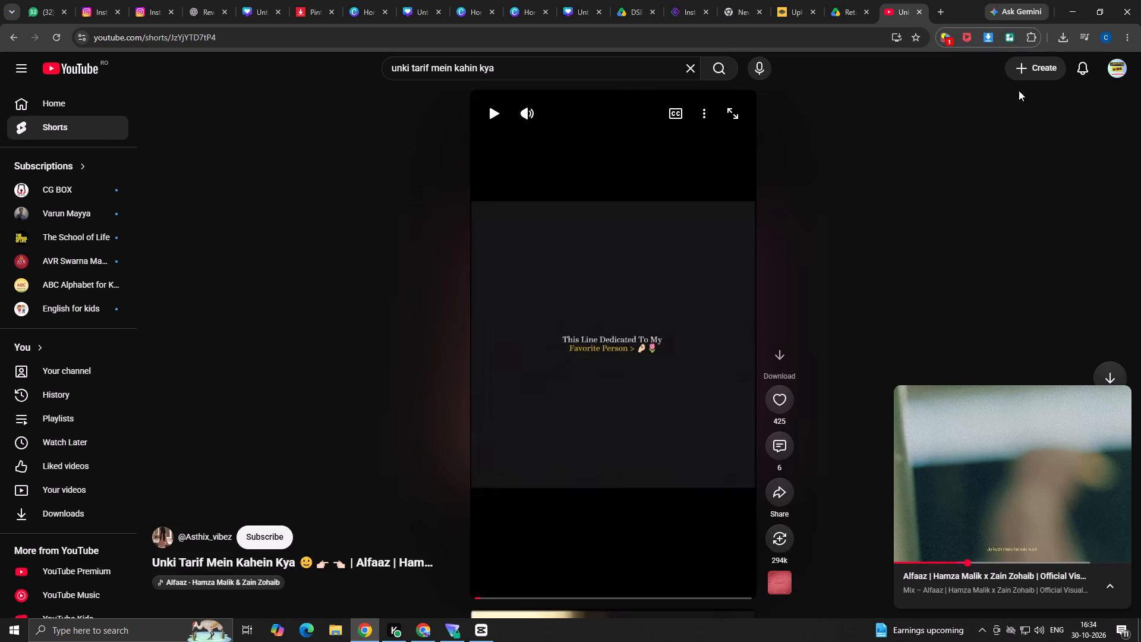
# Download the Short's full audio as a 320Kbps MP3 with the YouTube downloader extension.
pyautogui.click(964, 39)
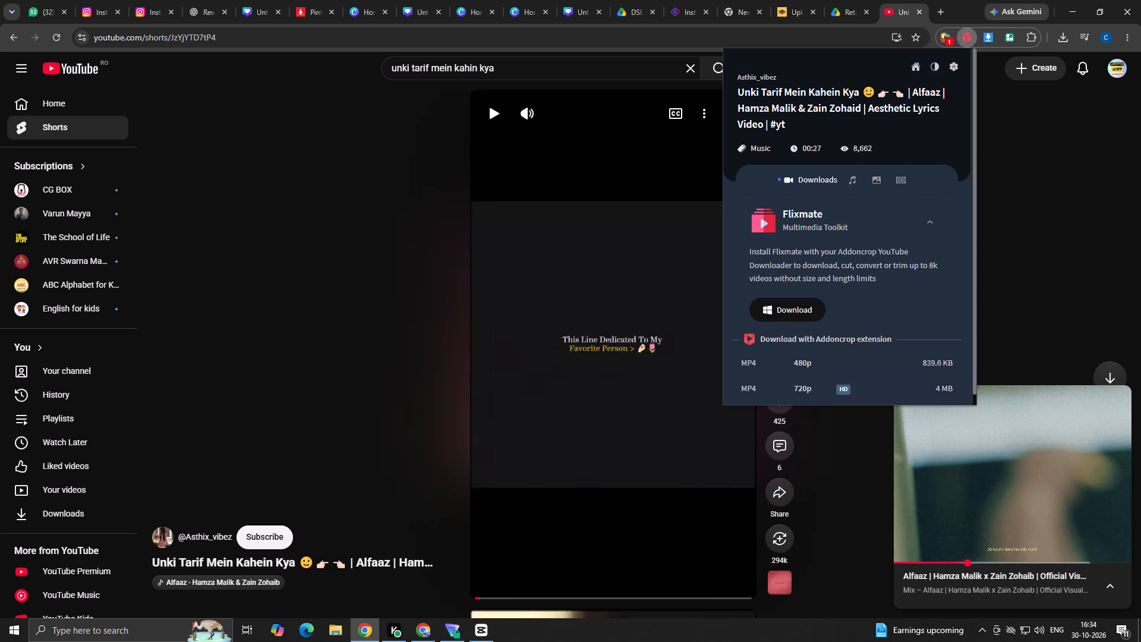
pyautogui.scroll(-4, 840, 275)
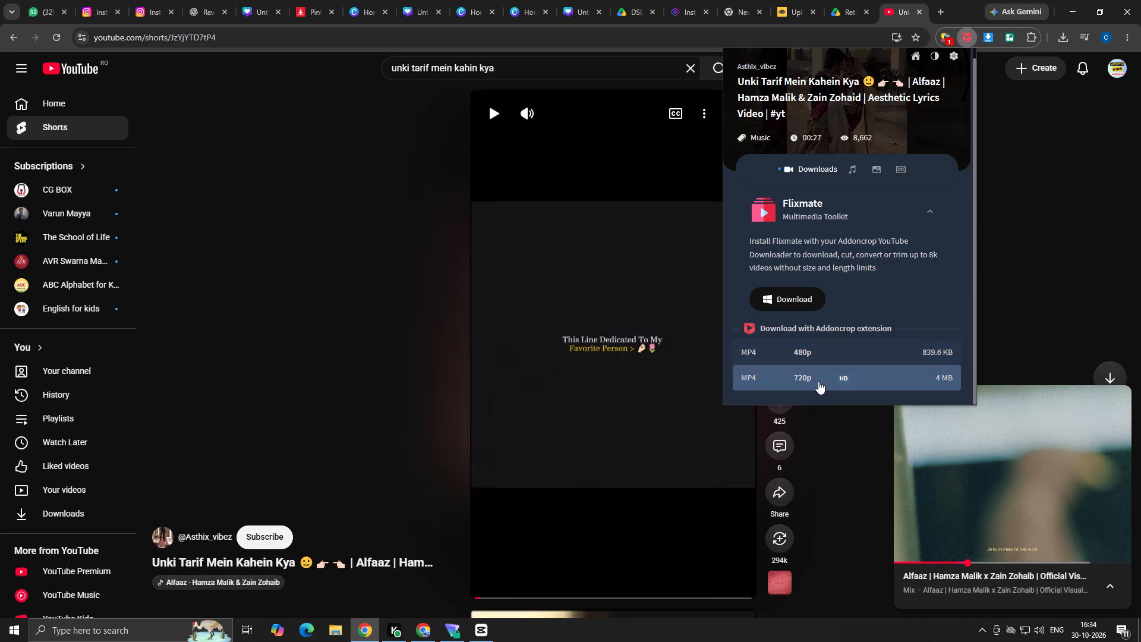
pyautogui.click(849, 168)
pyautogui.click(827, 284)
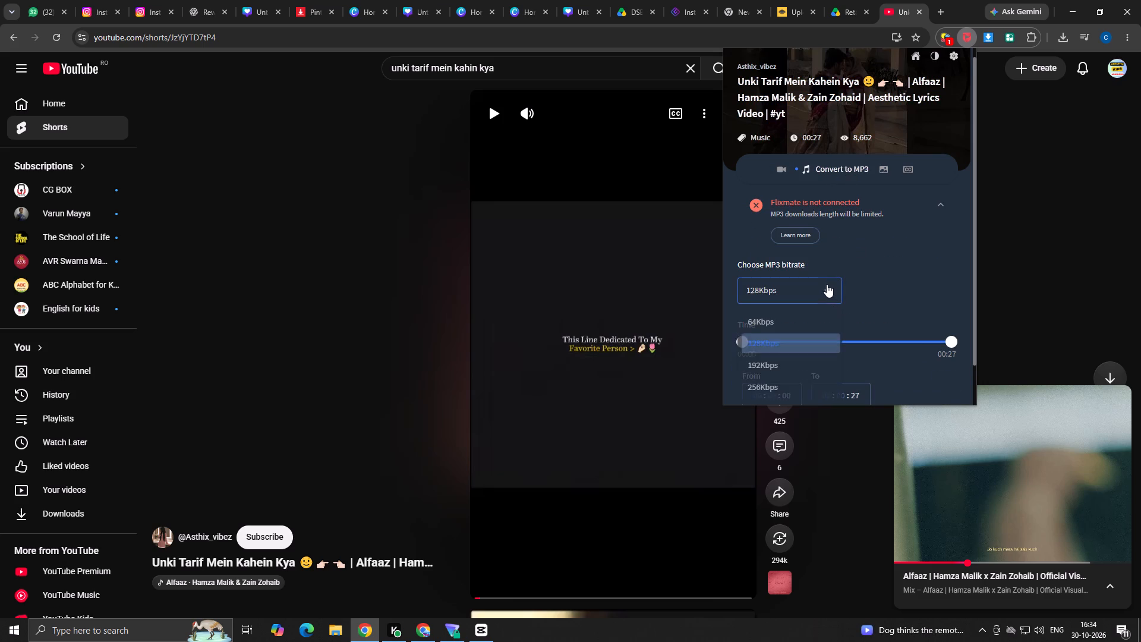
pyautogui.scroll(-3, 786, 389)
pyautogui.click(784, 361)
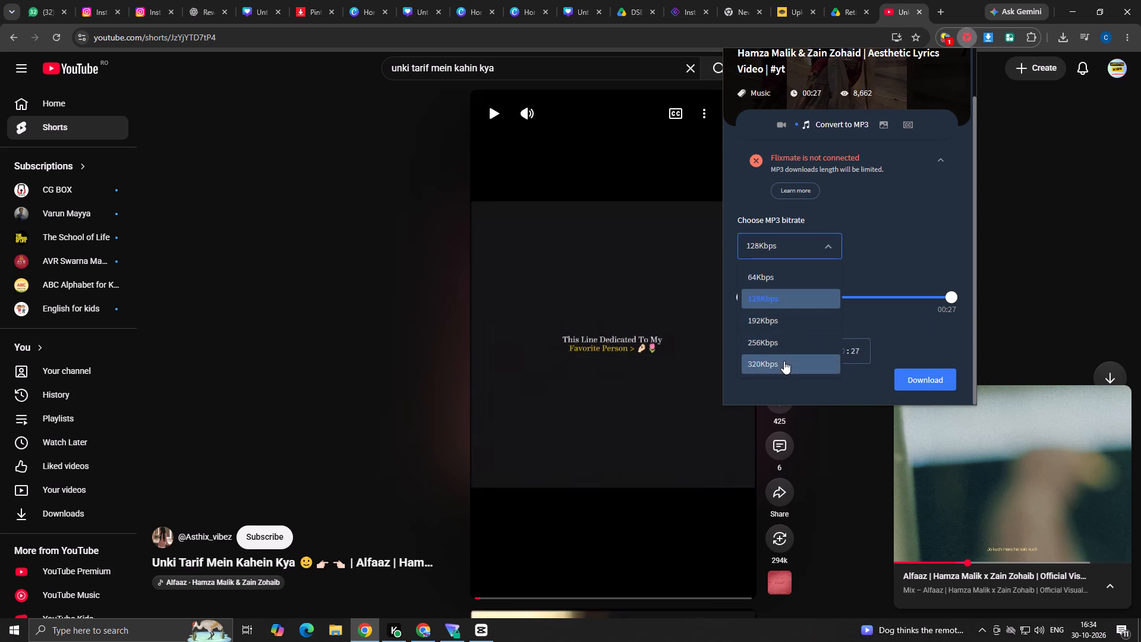
pyautogui.click(909, 380)
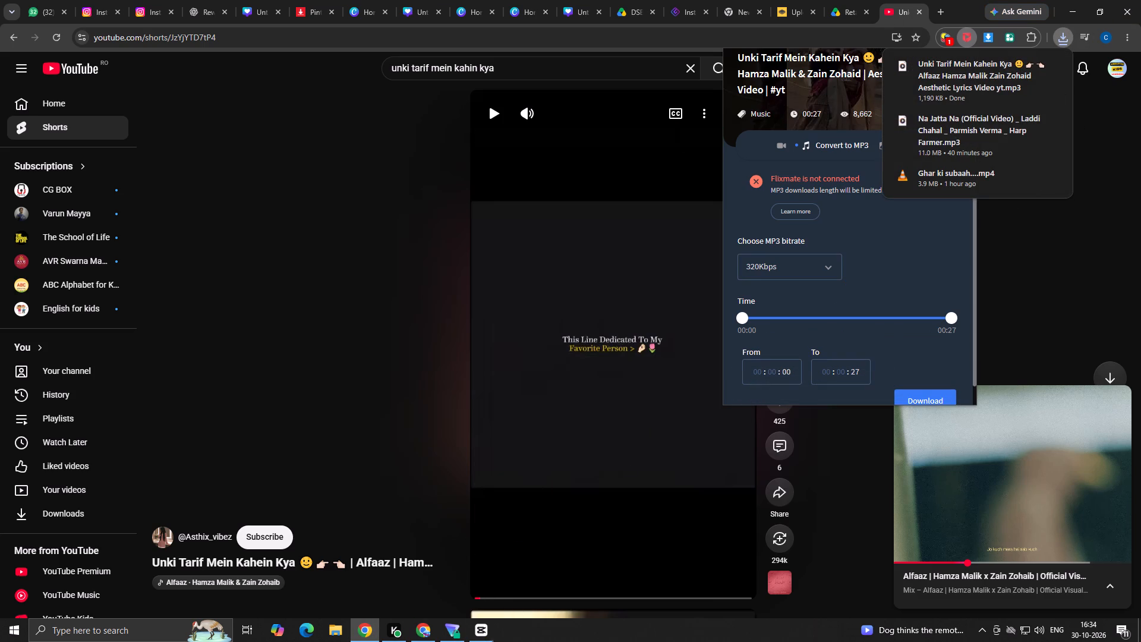
# In CapCut, import the downloaded Unki Tarif Mein Kahein Kya MP3 from the Downloads folder into the project media.
pyautogui.click(478, 627)
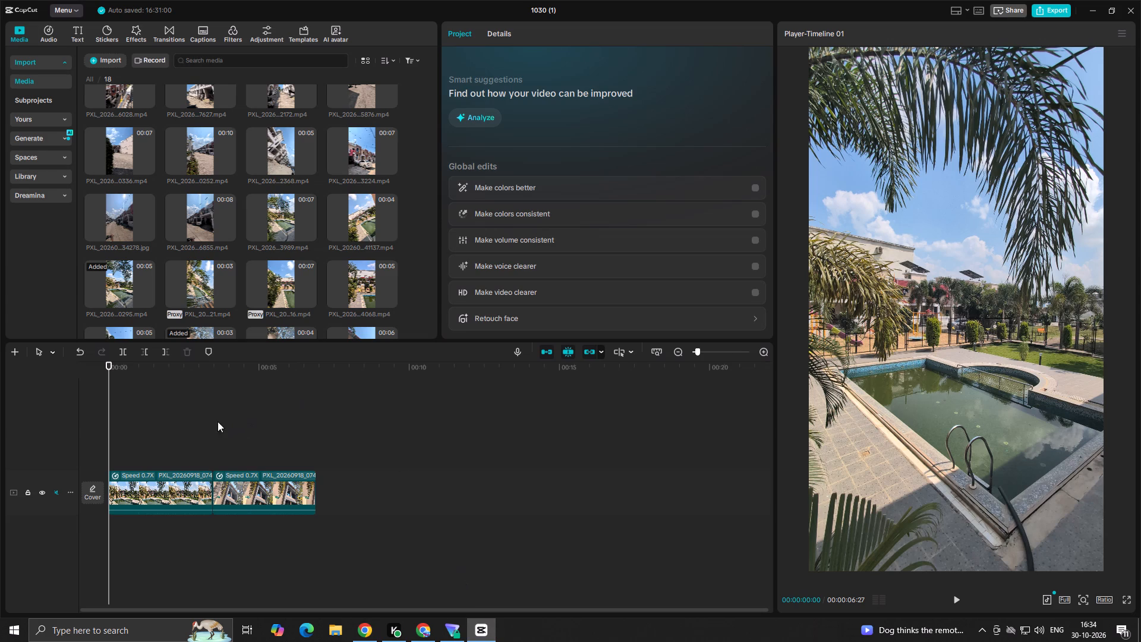
pyautogui.click(96, 56)
pyautogui.click(114, 75)
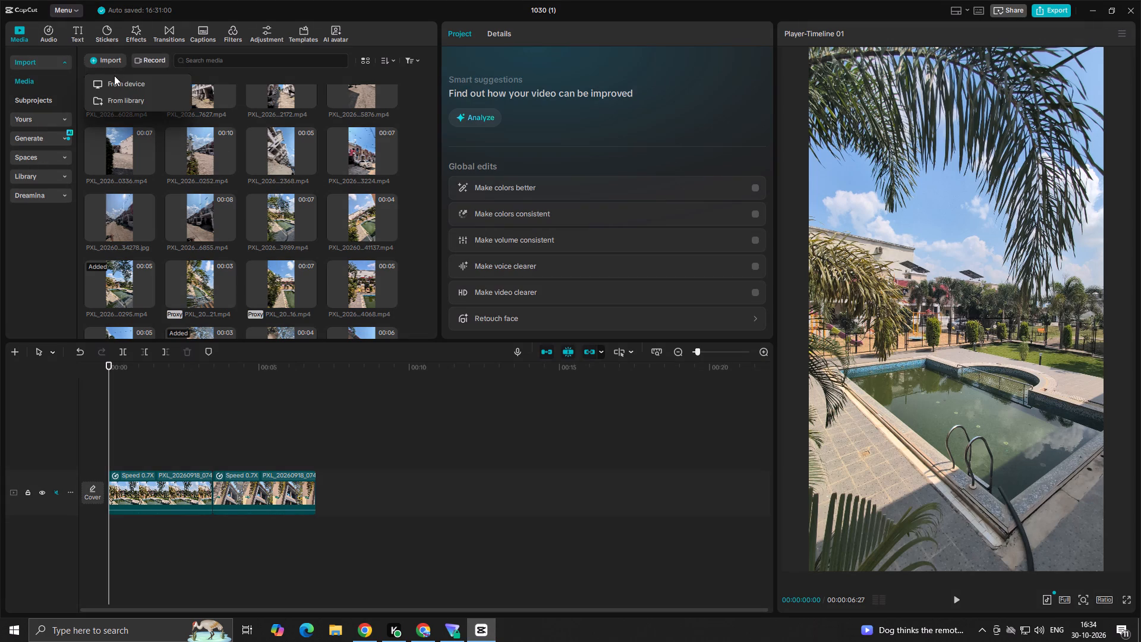
pyautogui.click(119, 81)
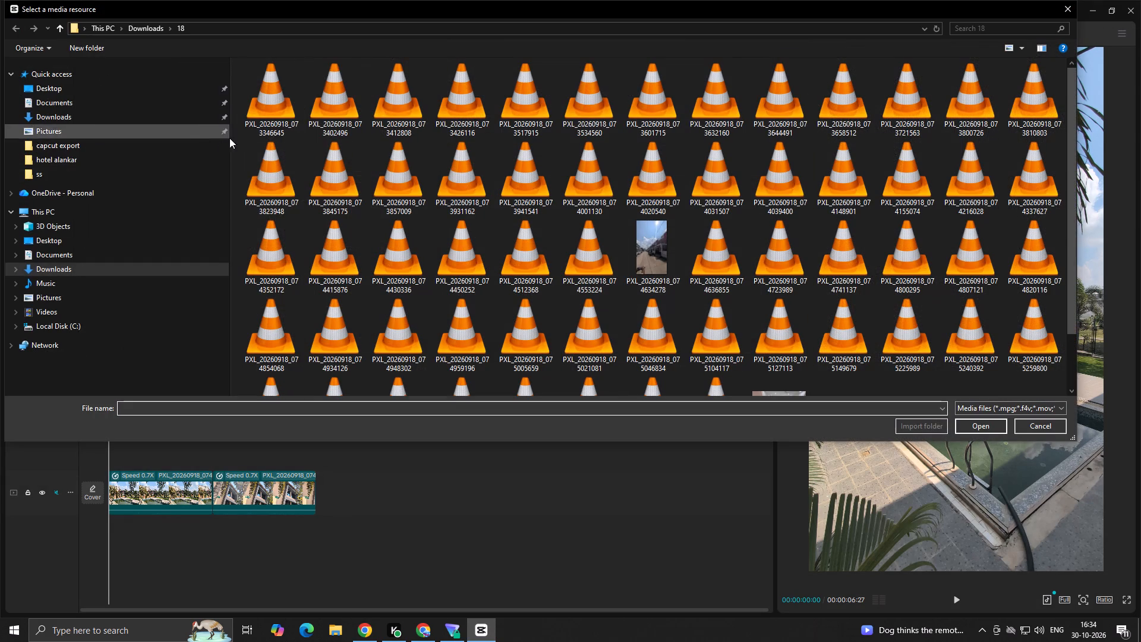
pyautogui.scroll(5, 428, 181)
pyautogui.click(102, 115)
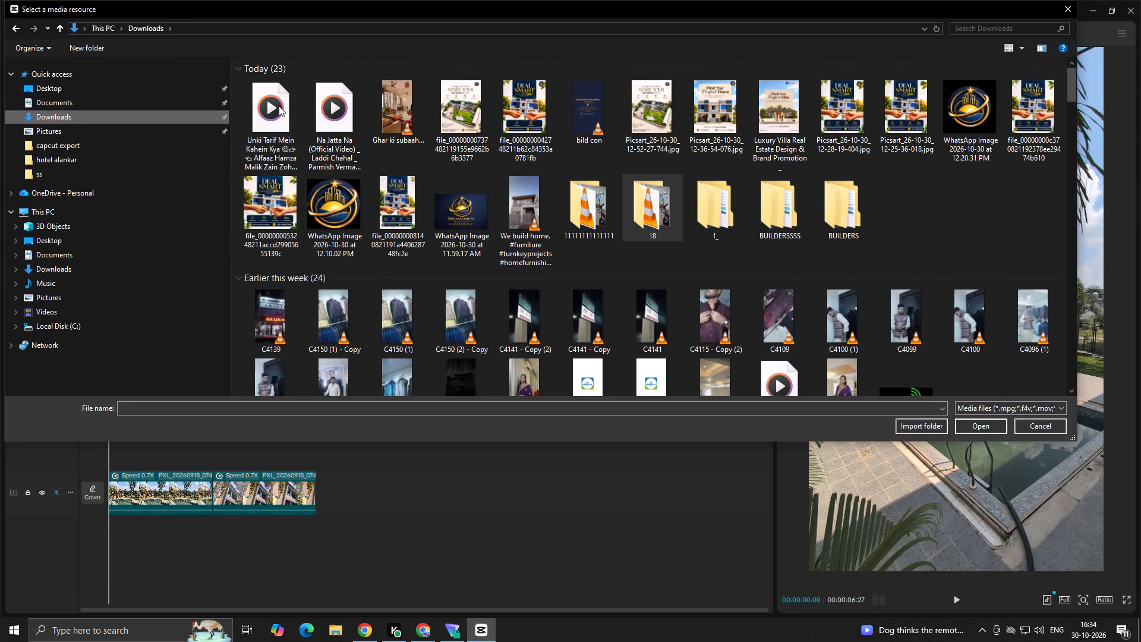
pyautogui.doubleClick(267, 111)
# Place the Unki Tarif MP3 on an audio track beneath the video clips, starting at 00:00.
pyautogui.moveTo(218, 287); pyautogui.dragTo(179, 526)
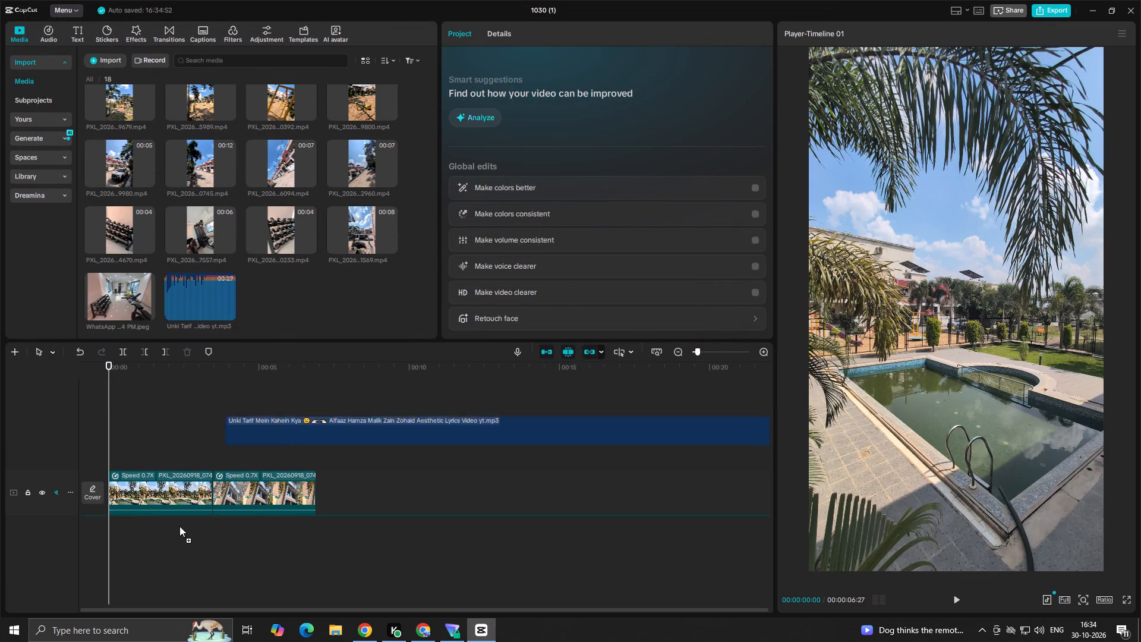
pyautogui.moveTo(179, 526); pyautogui.dragTo(93, 551)
pyautogui.click(166, 438)
pyautogui.moveTo(166, 438); pyautogui.dragTo(0, 505)
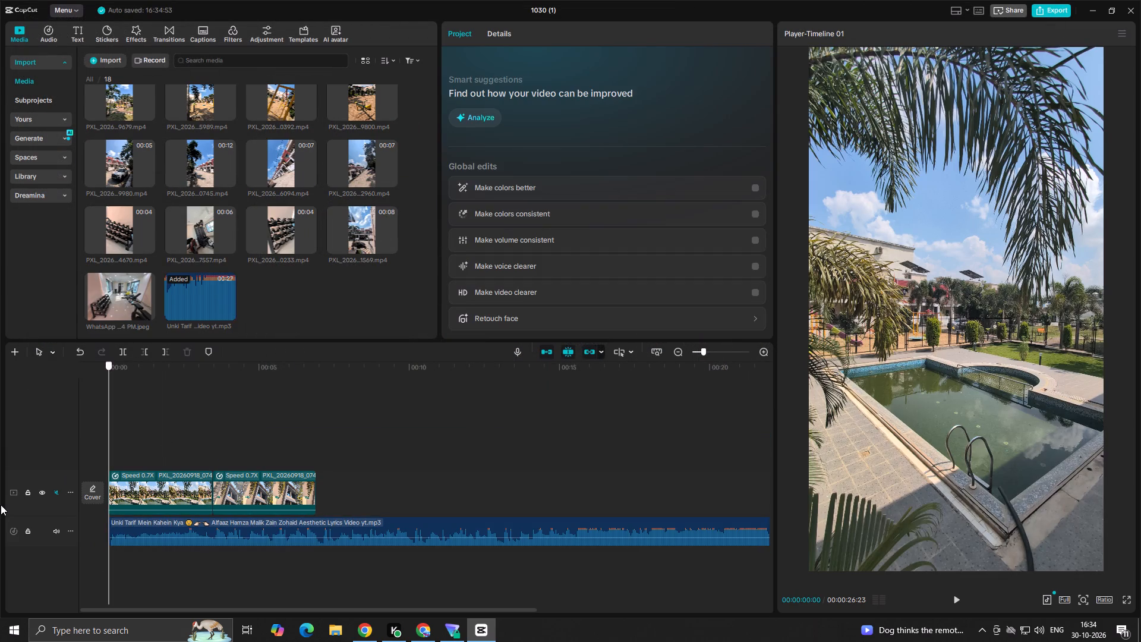
# Play the pool and club house clips against the new song to find the beat for the cut.
pyautogui.press('space')
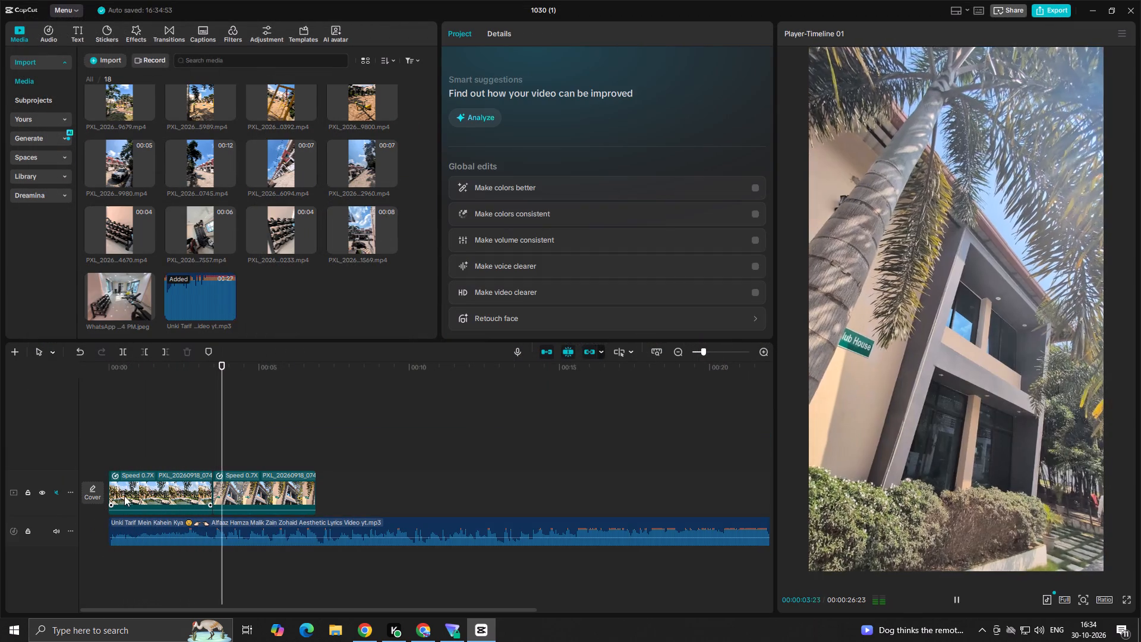
pyautogui.click(212, 438)
pyautogui.press('space')
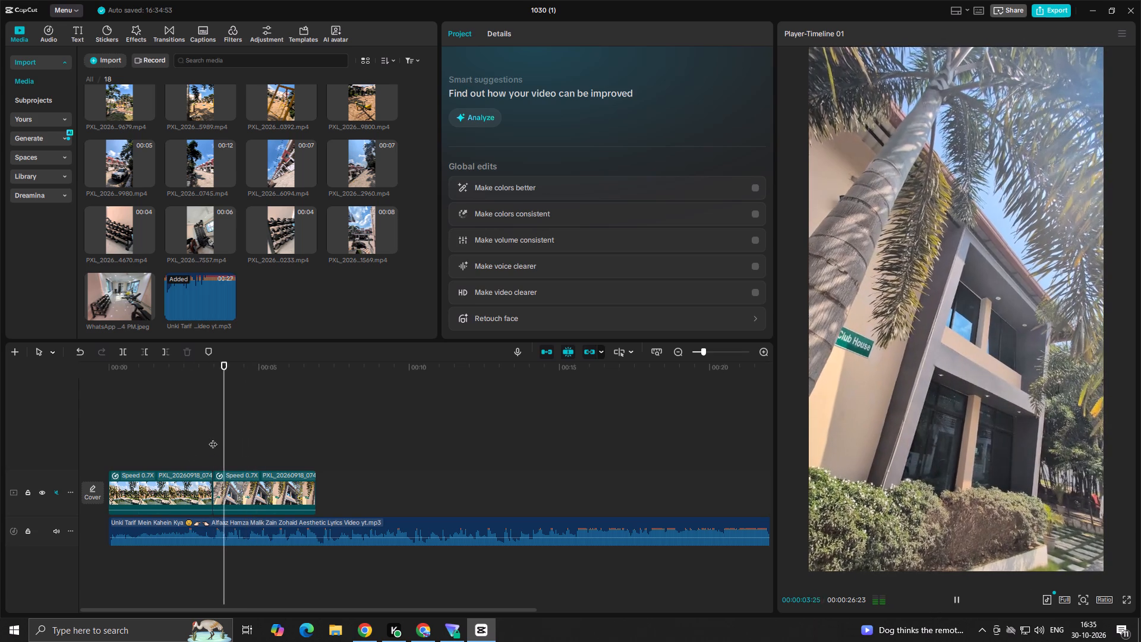
pyautogui.click(156, 443)
pyautogui.press('space')
pyautogui.press('space')
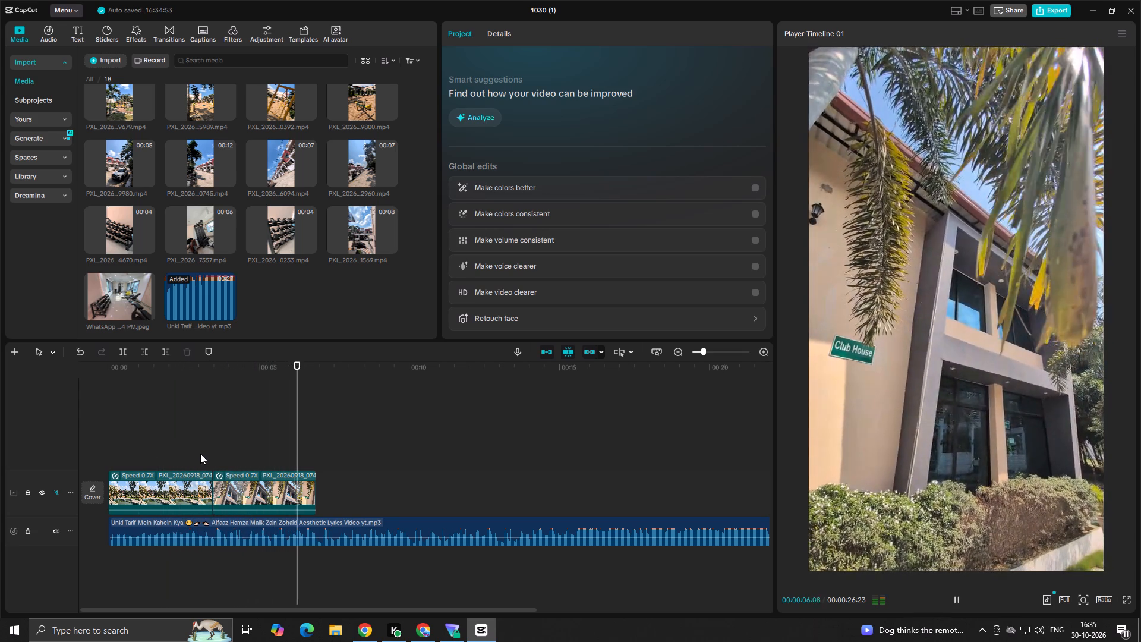
pyautogui.click(200, 454)
pyautogui.press('space')
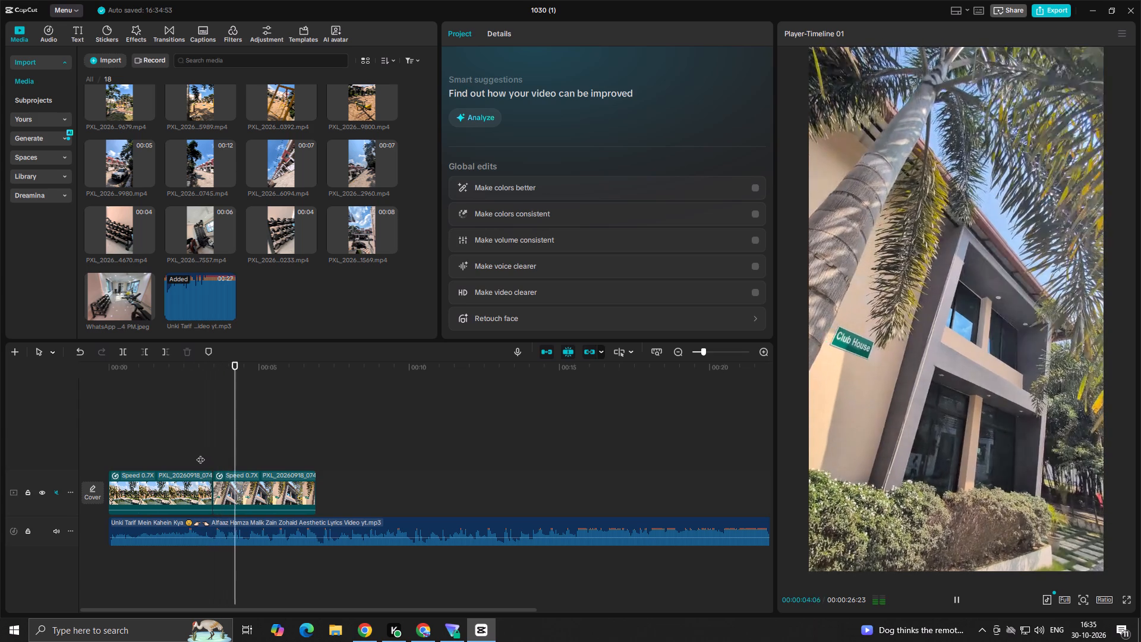
pyautogui.press('space')
# Trim the end of the club house clip at 00:00:04:19, removing everything after that point.
pyautogui.click(239, 490)
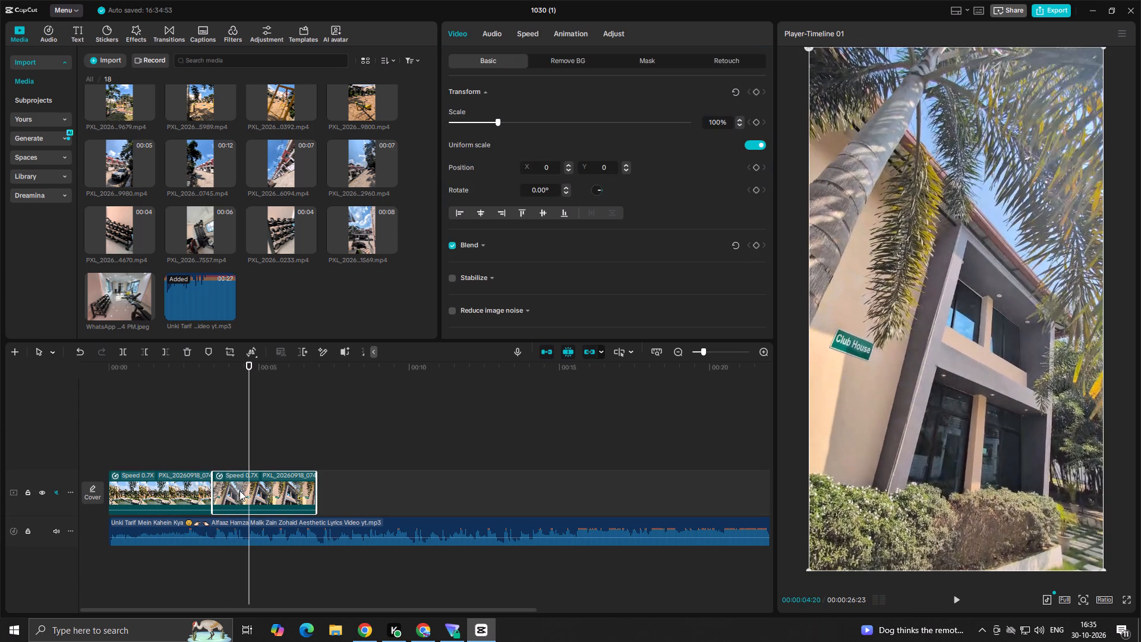
pyautogui.keyDown('ctrl'); pyautogui.scroll(13, 239, 490); pyautogui.keyUp('ctrl')
pyautogui.click(242, 461)
pyautogui.moveTo(242, 460); pyautogui.dragTo(237, 460)
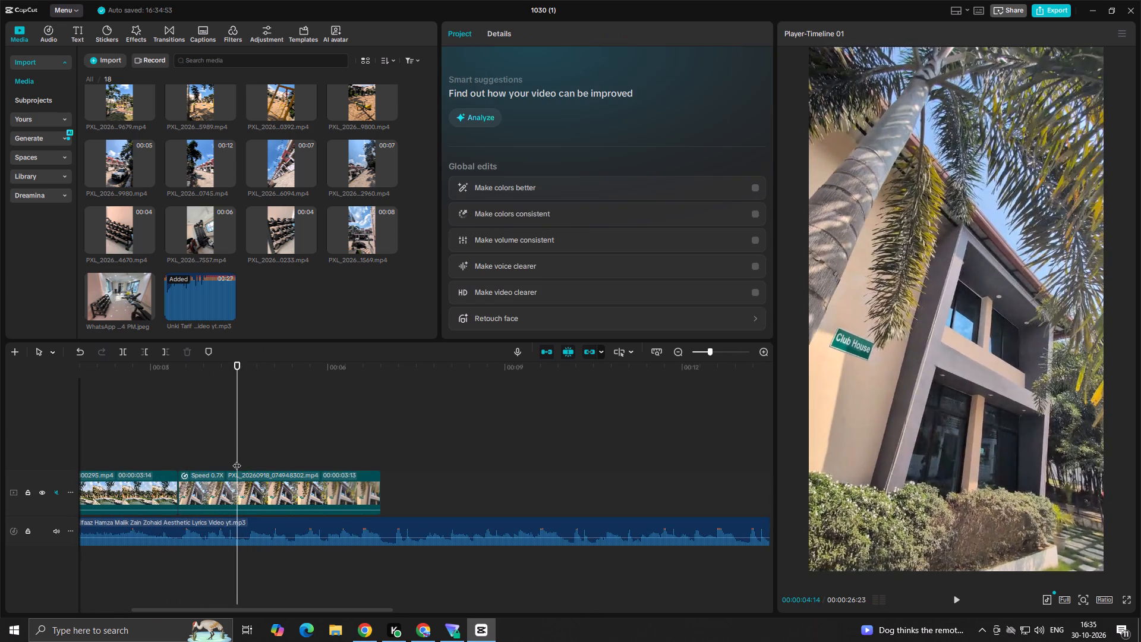
pyautogui.press('space')
pyautogui.press('space')
pyautogui.click(237, 460)
pyautogui.moveTo(237, 460); pyautogui.dragTo(243, 474)
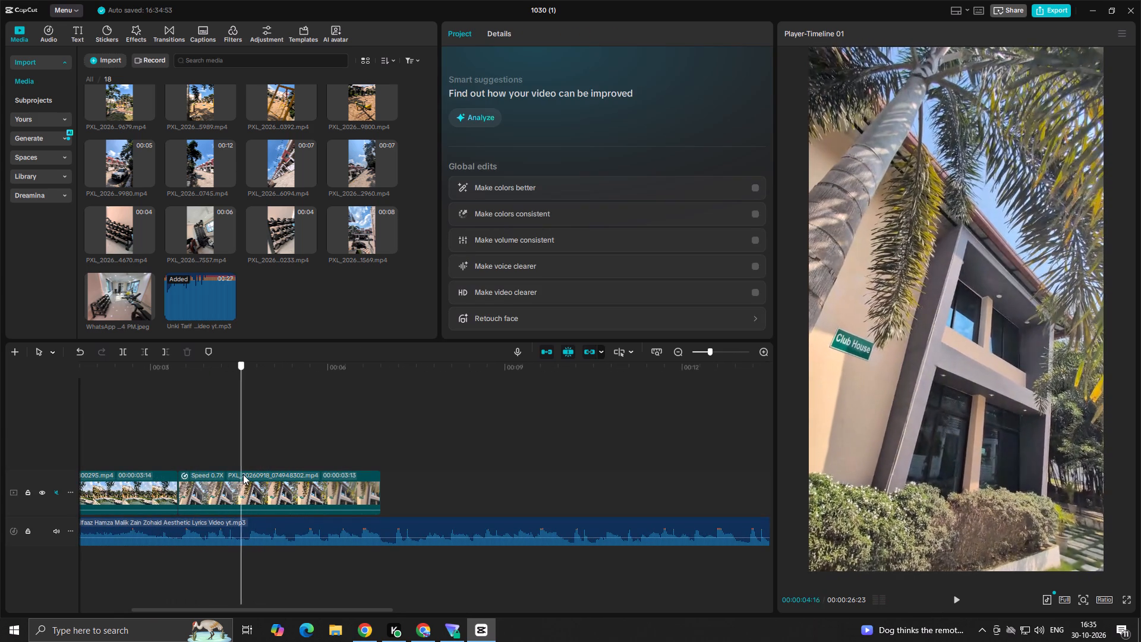
pyautogui.moveTo(243, 474); pyautogui.dragTo(247, 476)
pyautogui.click(247, 496)
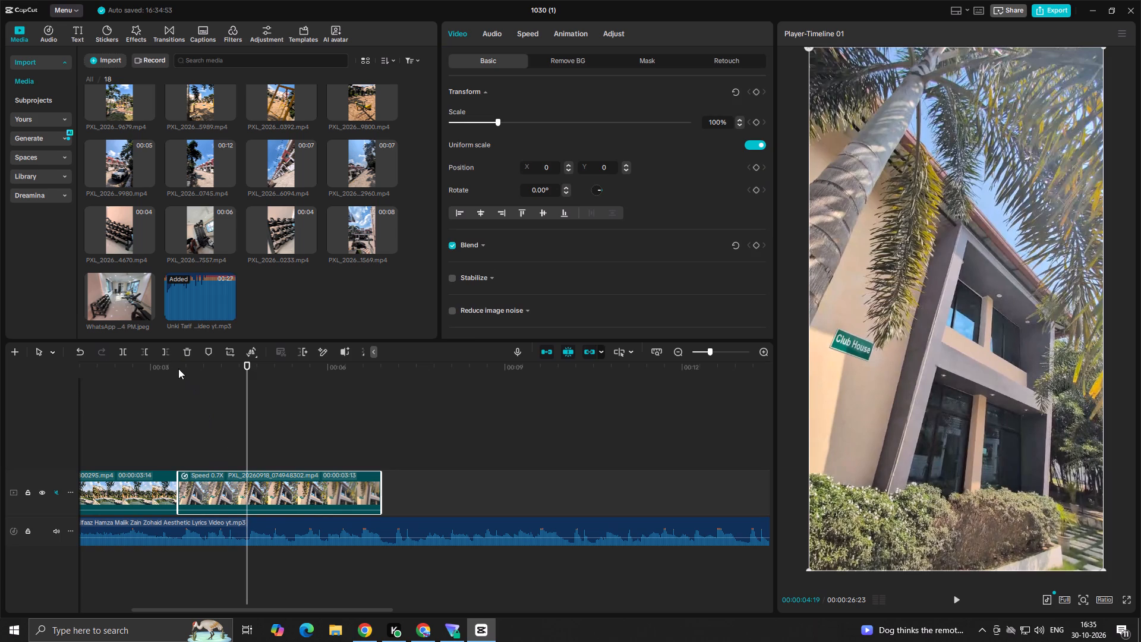
pyautogui.click(165, 351)
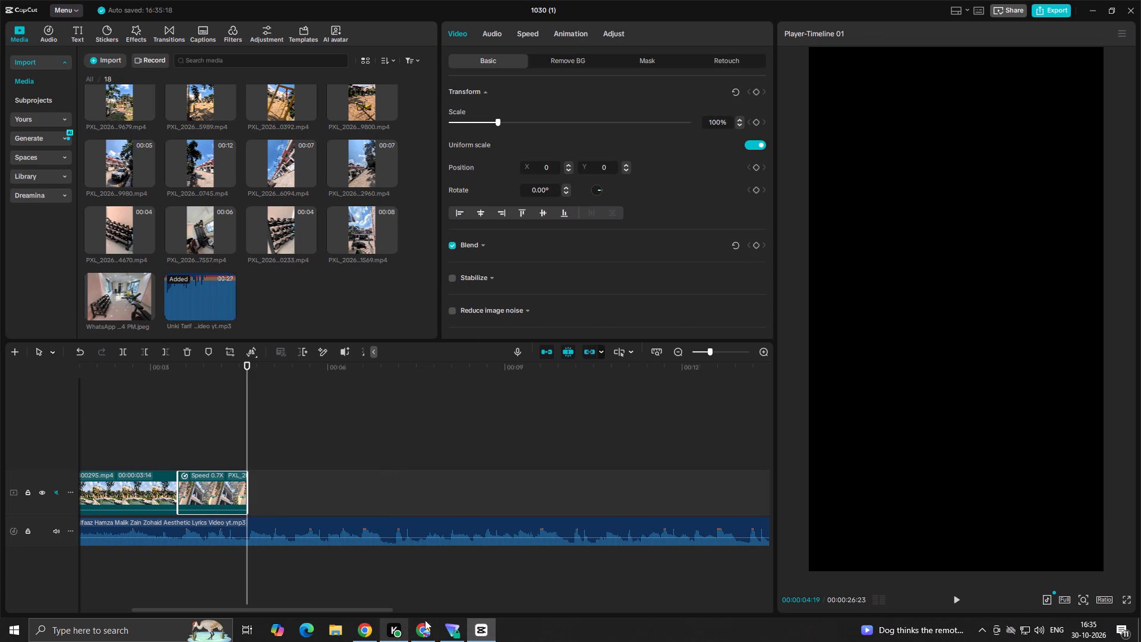
# Play the trimmed club house clip with the song to check the timing of the cut.
pyautogui.click(213, 429)
pyautogui.press('space')
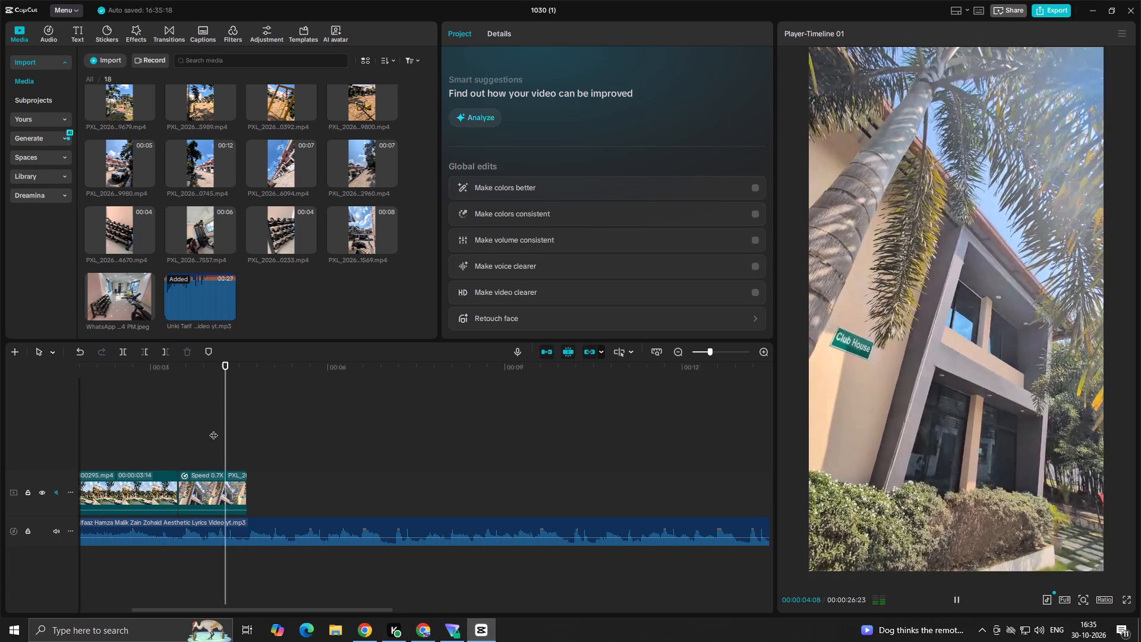
pyautogui.press('space')
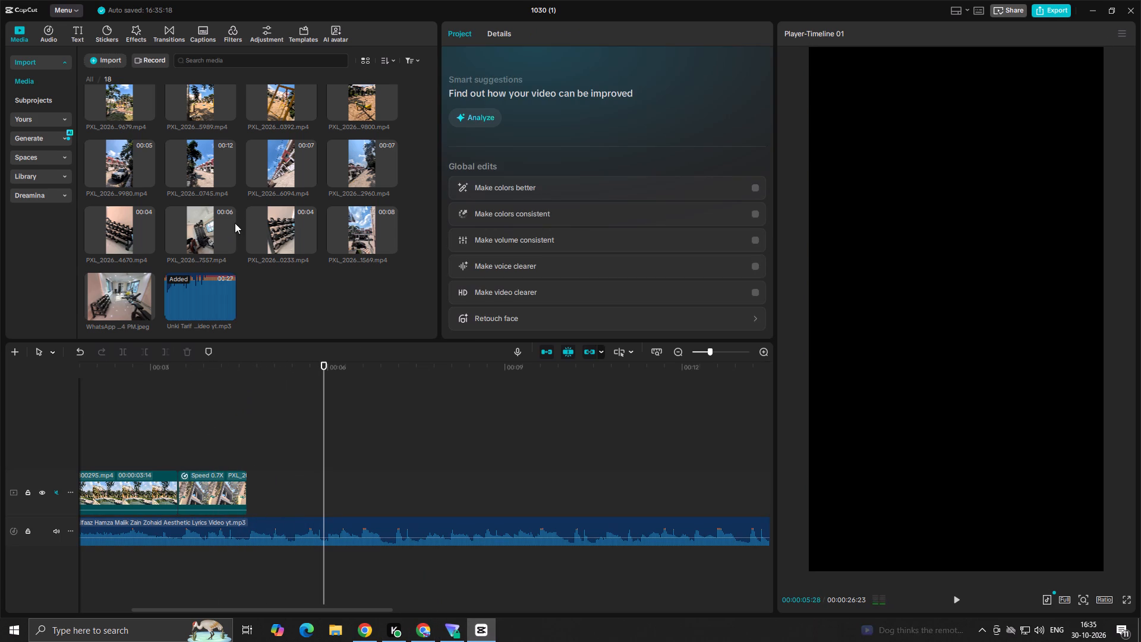
# Preview the gym, street, kitchen and sofa clips in the media library to look for the next shot.
pyautogui.click(283, 234)
pyautogui.press('space')
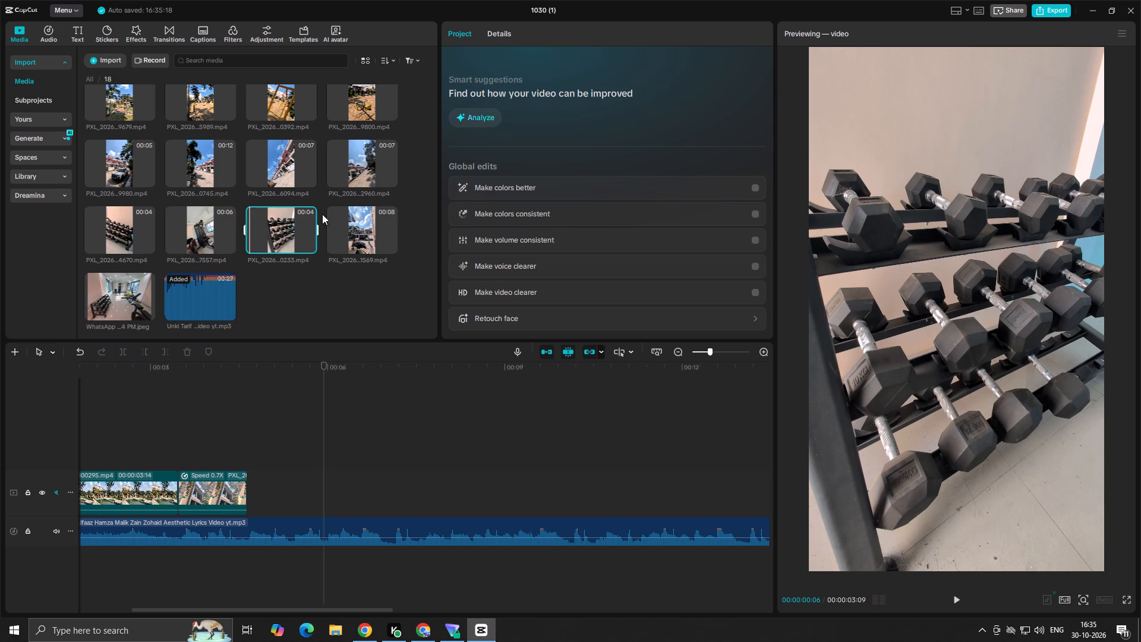
pyautogui.click(285, 164)
pyautogui.press('space')
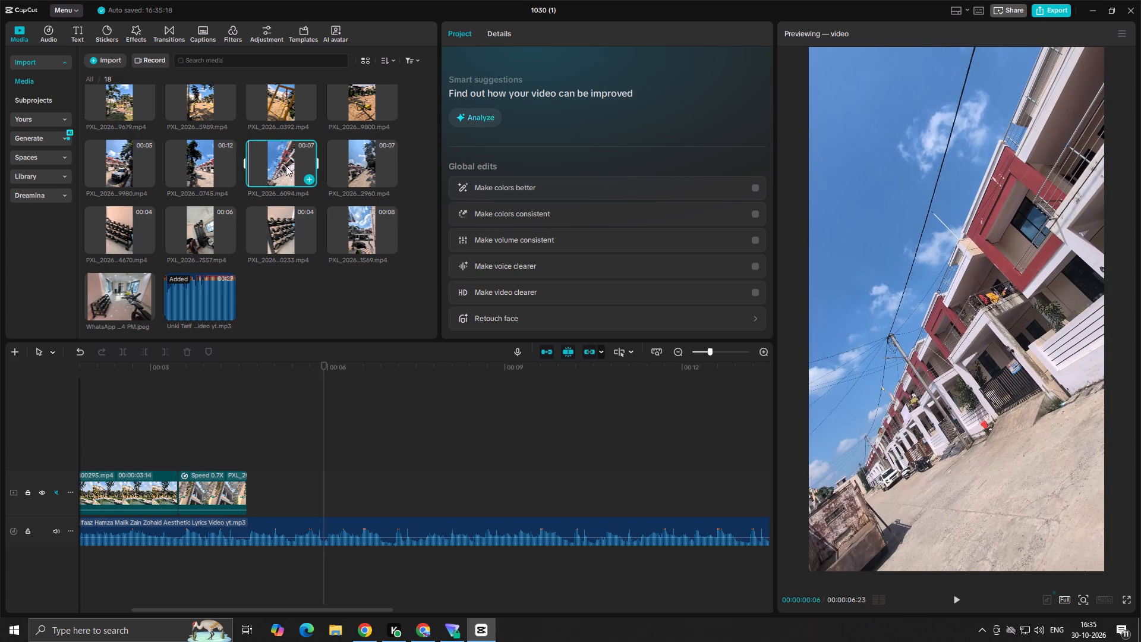
pyautogui.scroll(10, 286, 166)
pyautogui.scroll(11, 286, 164)
pyautogui.click(285, 162)
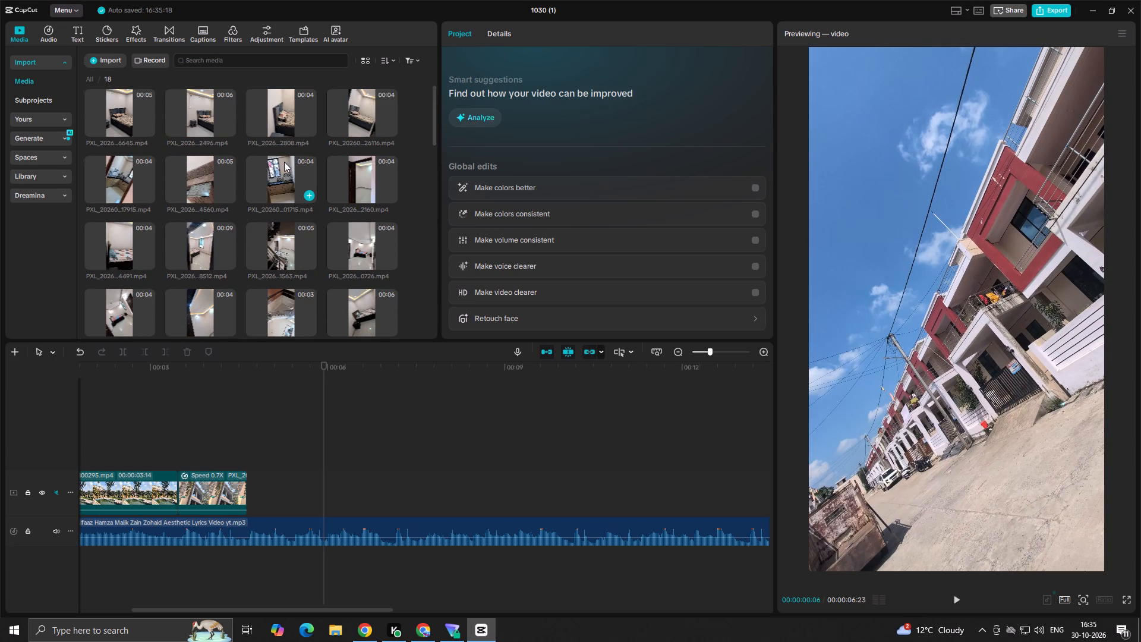
pyautogui.press('space')
pyautogui.click(213, 190)
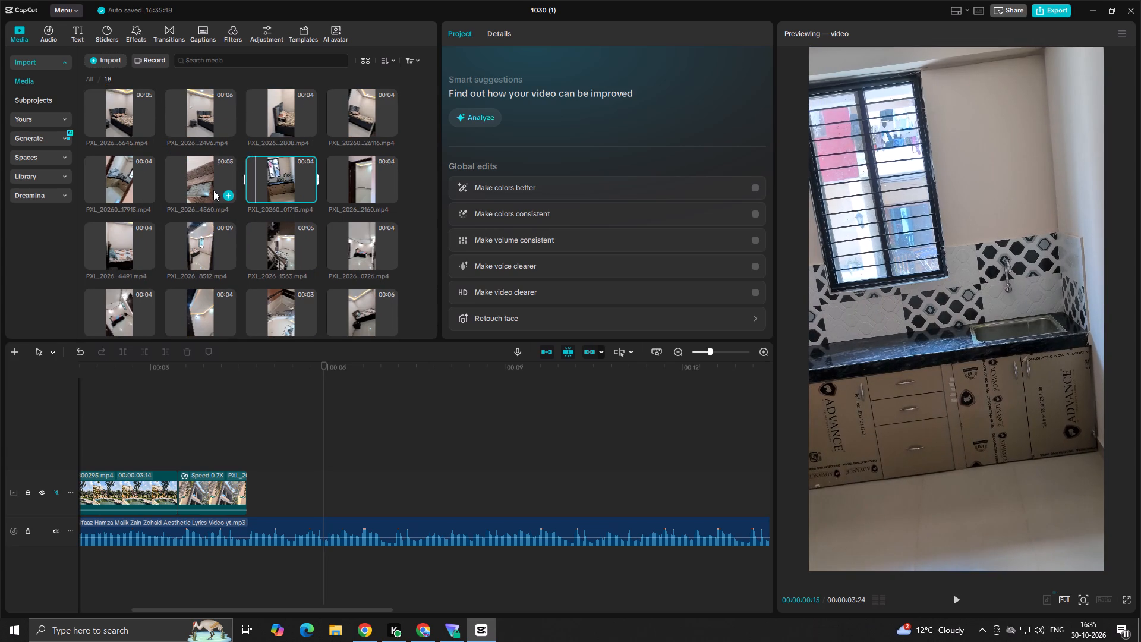
pyautogui.press('space')
pyautogui.scroll(5, 255, 169)
pyautogui.scroll(-4, 307, 190)
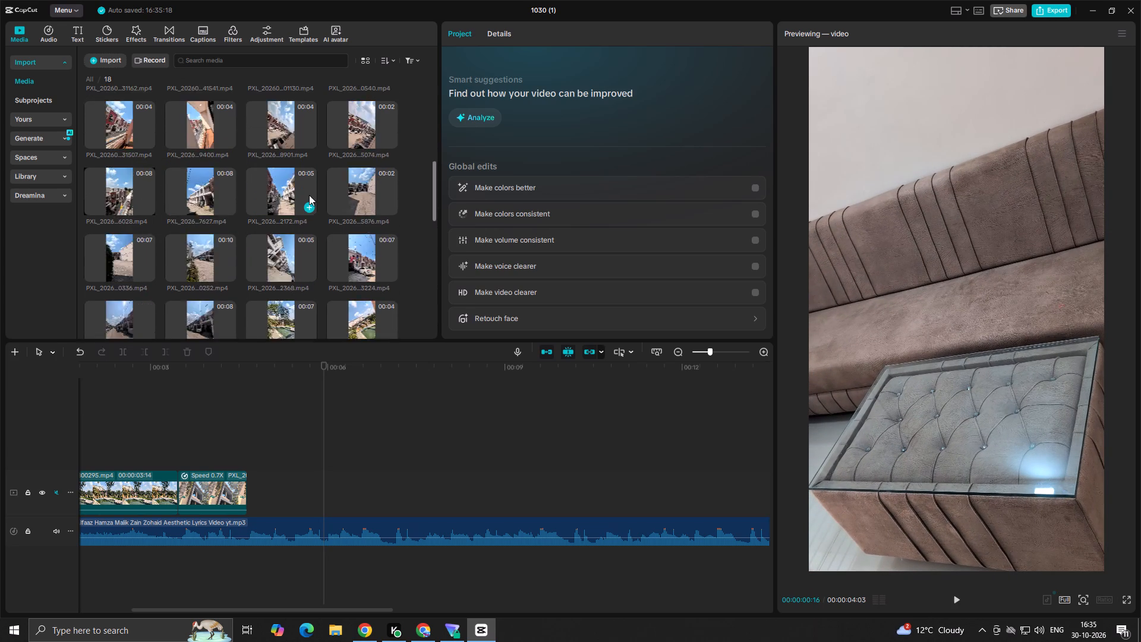
pyautogui.scroll(-12, 309, 195)
# Play the timeline from the start with the song past the end of the last clip.
pyautogui.click(237, 445)
pyautogui.moveTo(237, 444); pyautogui.dragTo(20, 505)
pyautogui.press('space')
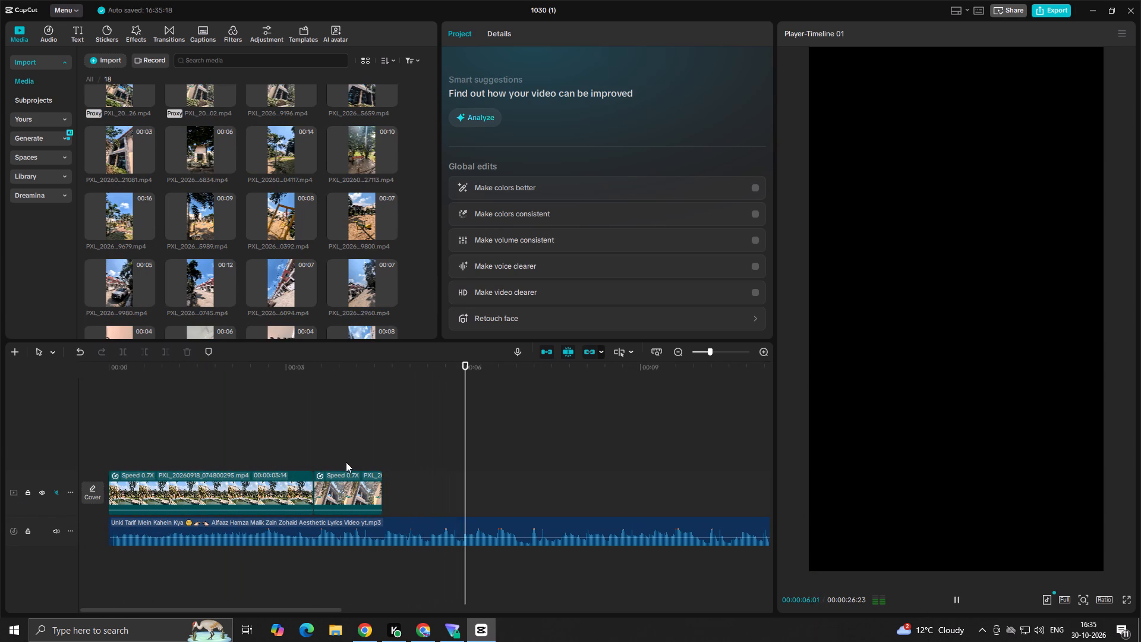
pyautogui.press('space')
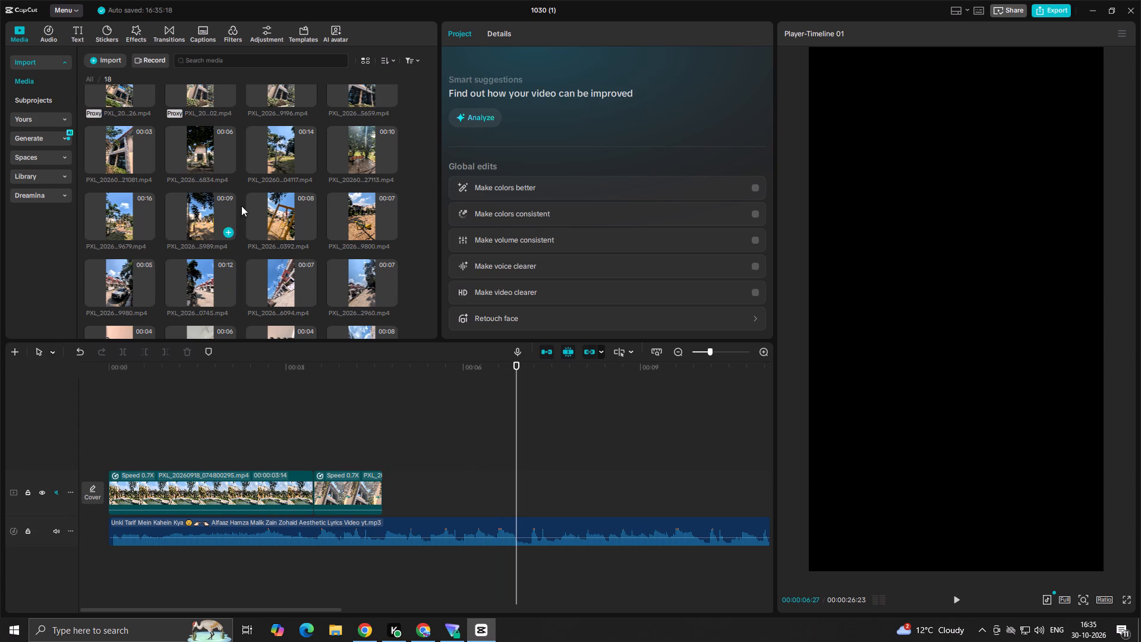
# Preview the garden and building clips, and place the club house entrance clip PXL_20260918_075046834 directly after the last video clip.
pyautogui.click(280, 143)
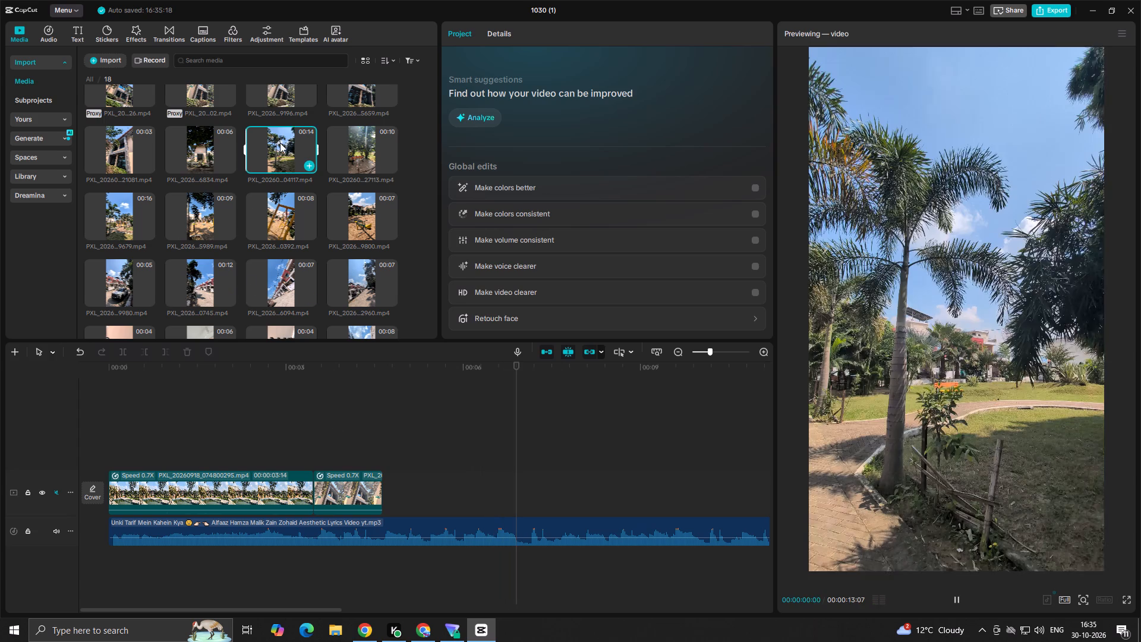
pyautogui.press('space')
pyautogui.press('space')
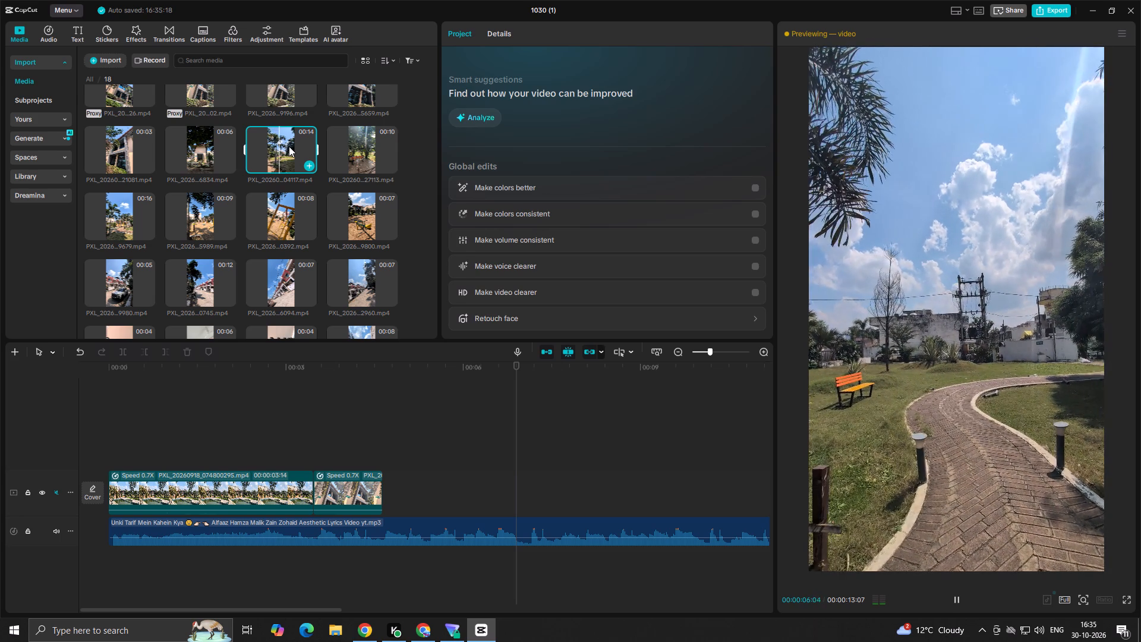
pyautogui.press('space')
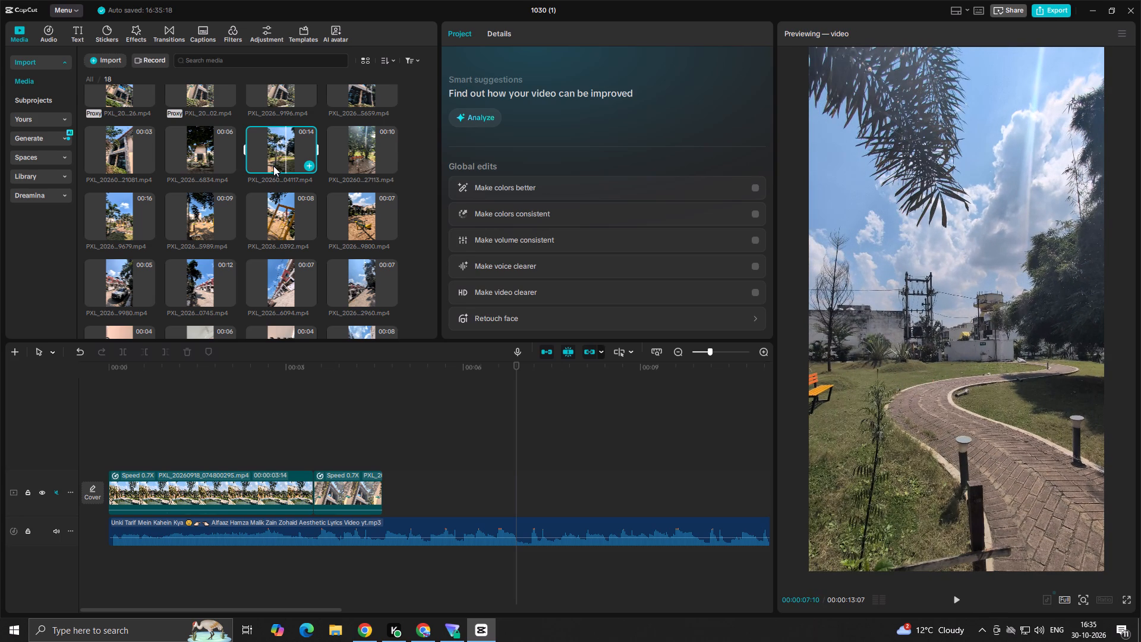
pyautogui.click(359, 150)
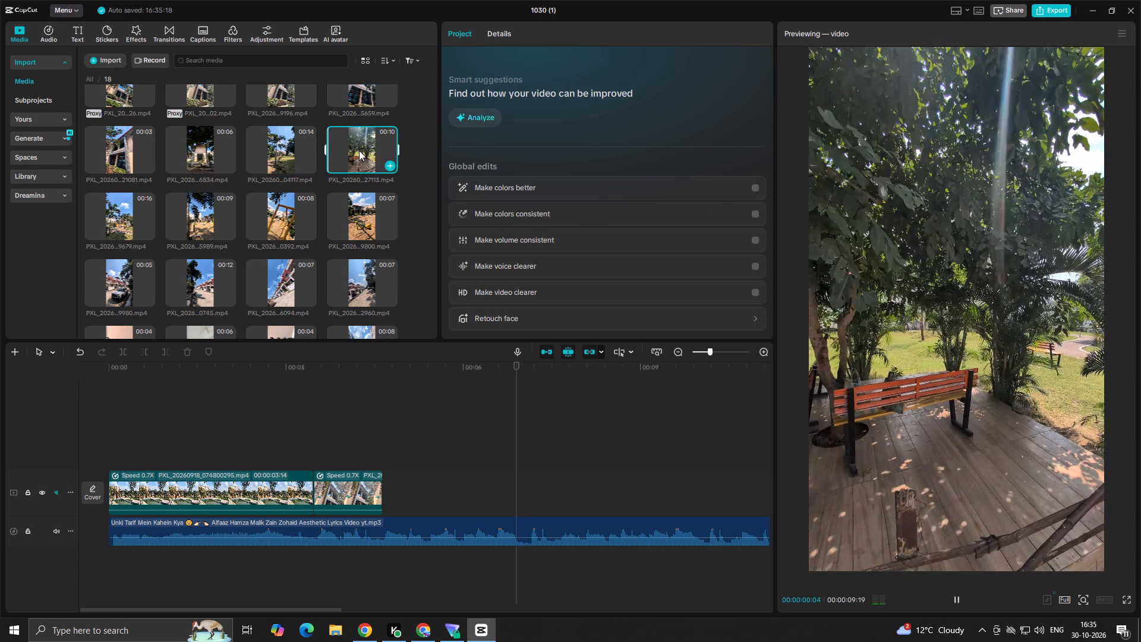
pyautogui.press('space')
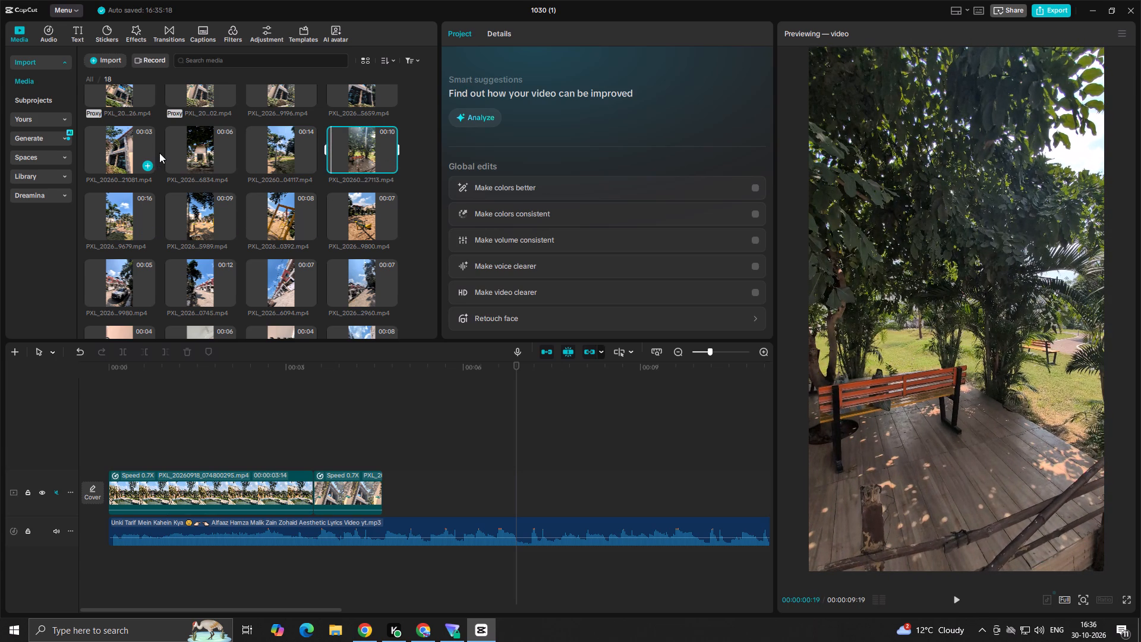
pyautogui.click(126, 164)
pyautogui.press('space')
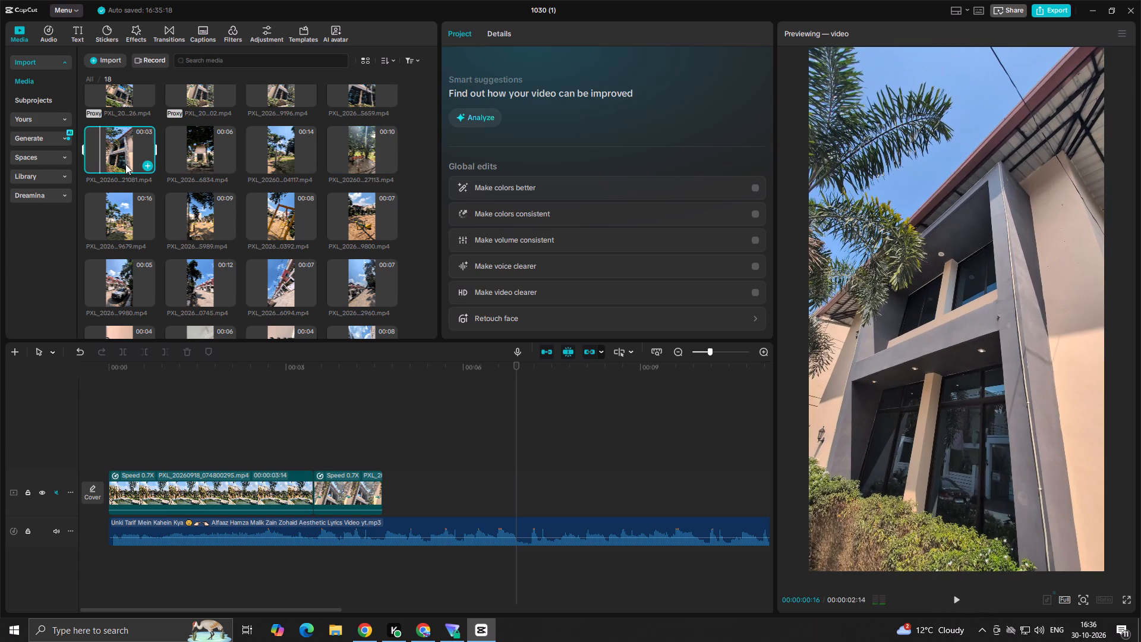
pyautogui.click(184, 165)
pyautogui.press('space')
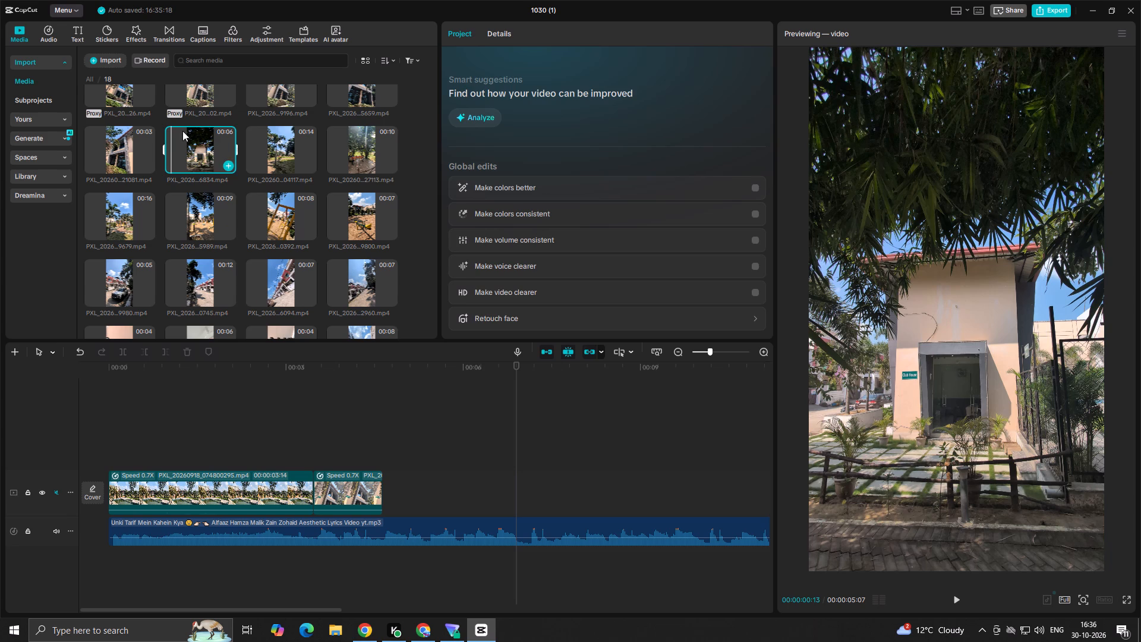
pyautogui.moveTo(203, 150); pyautogui.dragTo(402, 495)
# Play the new club house entrance clip with the song several times to find where it should start.
pyautogui.click(360, 444)
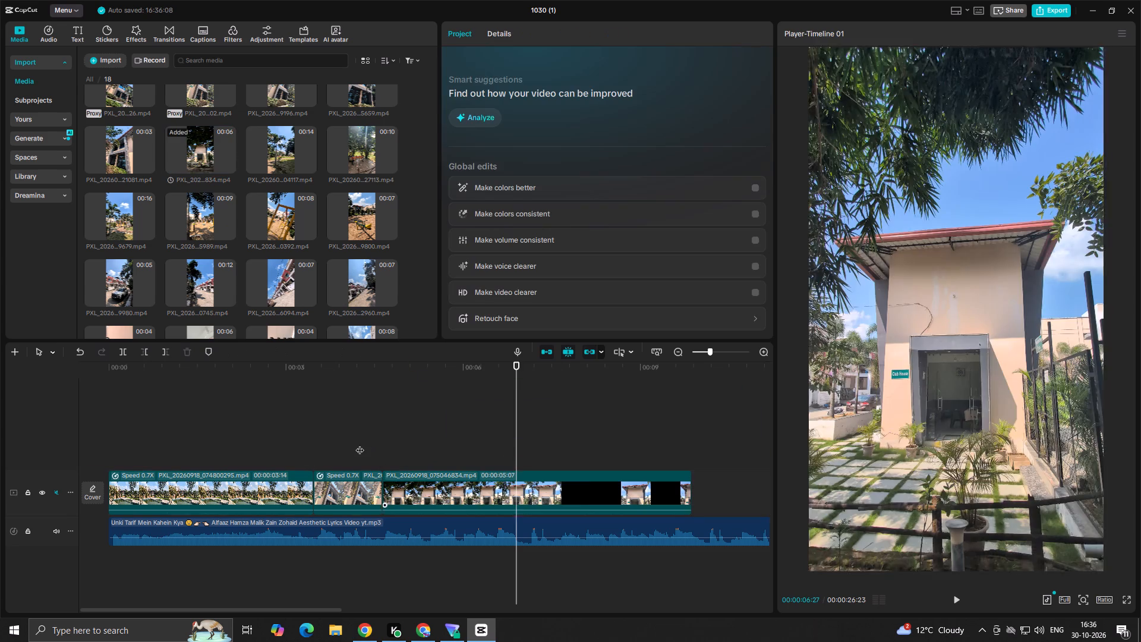
pyautogui.press('space')
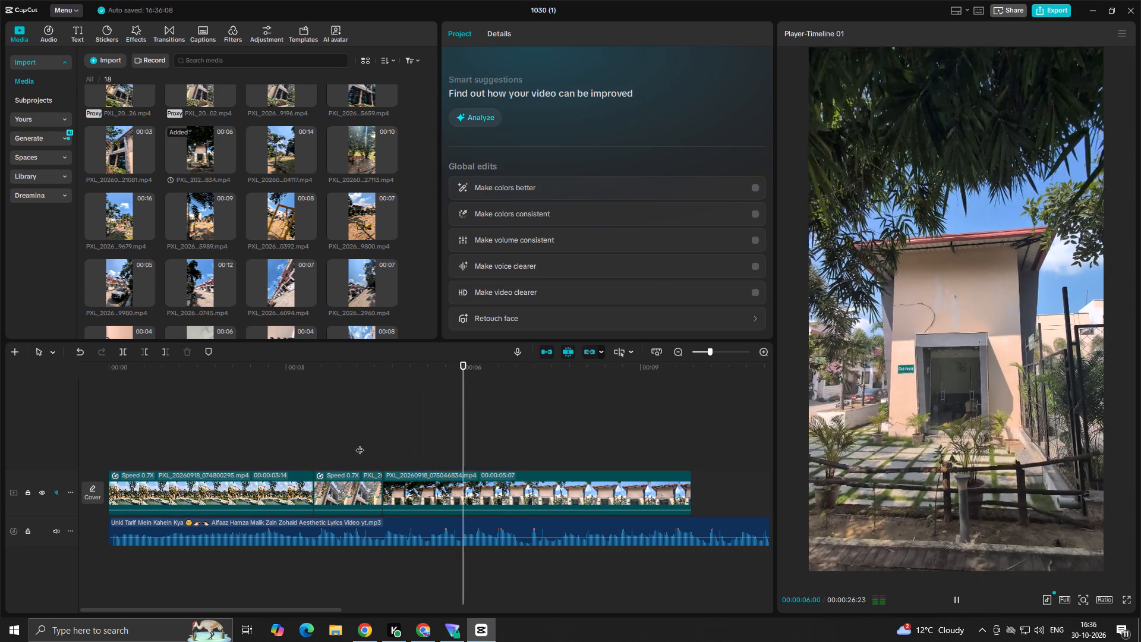
pyautogui.press('space')
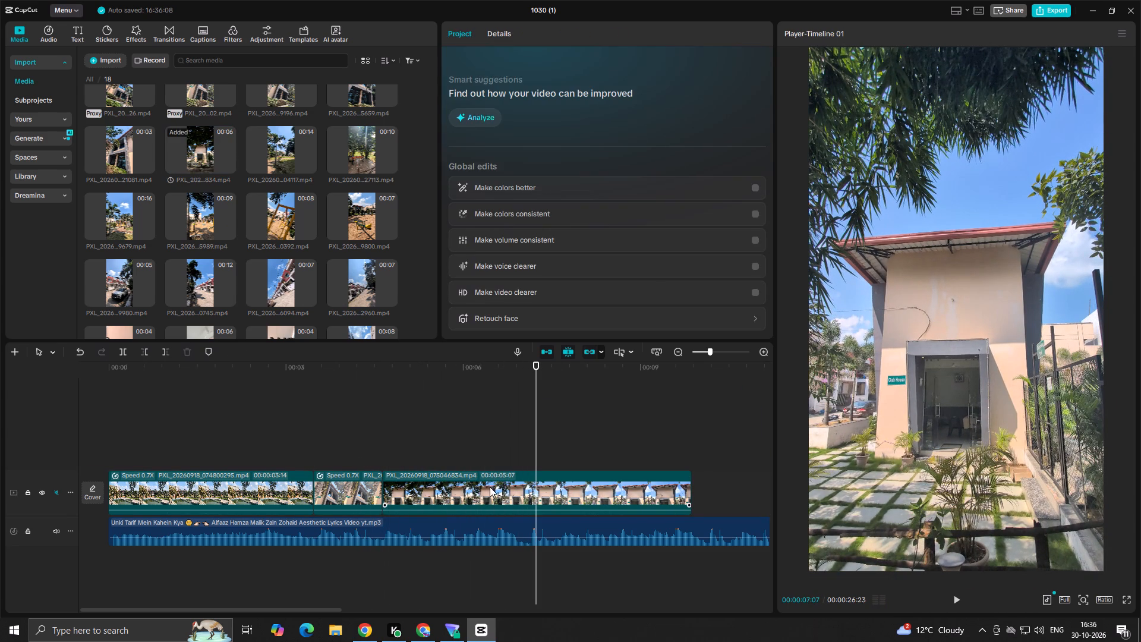
pyautogui.press('space')
pyautogui.press('space')
pyautogui.press('space')
pyautogui.press('space')
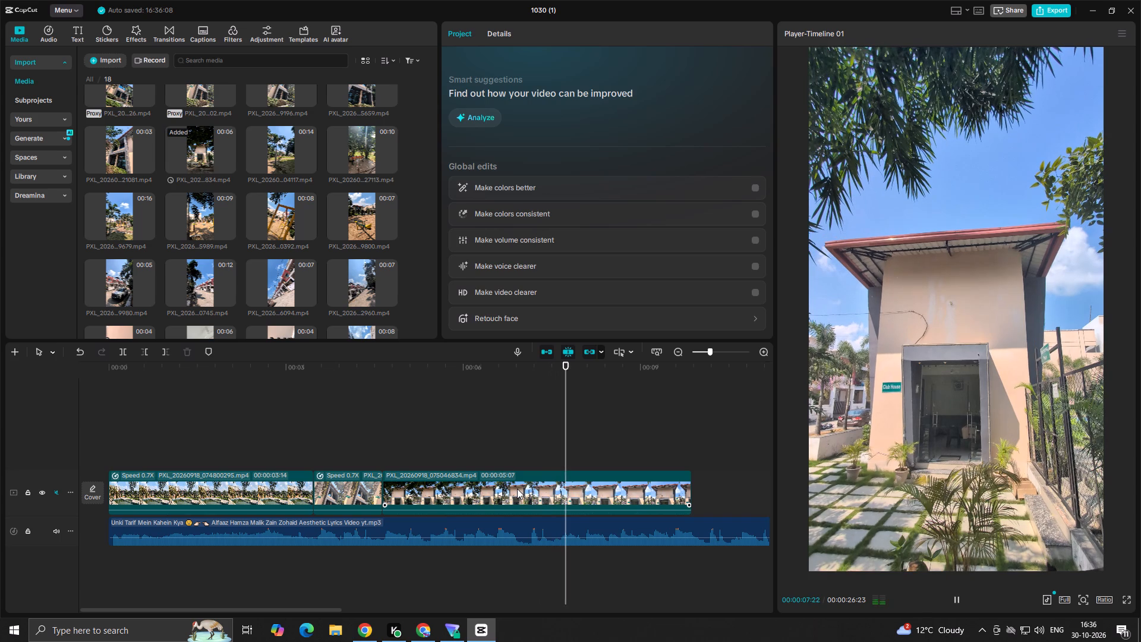
pyautogui.click(486, 455)
pyautogui.press('space')
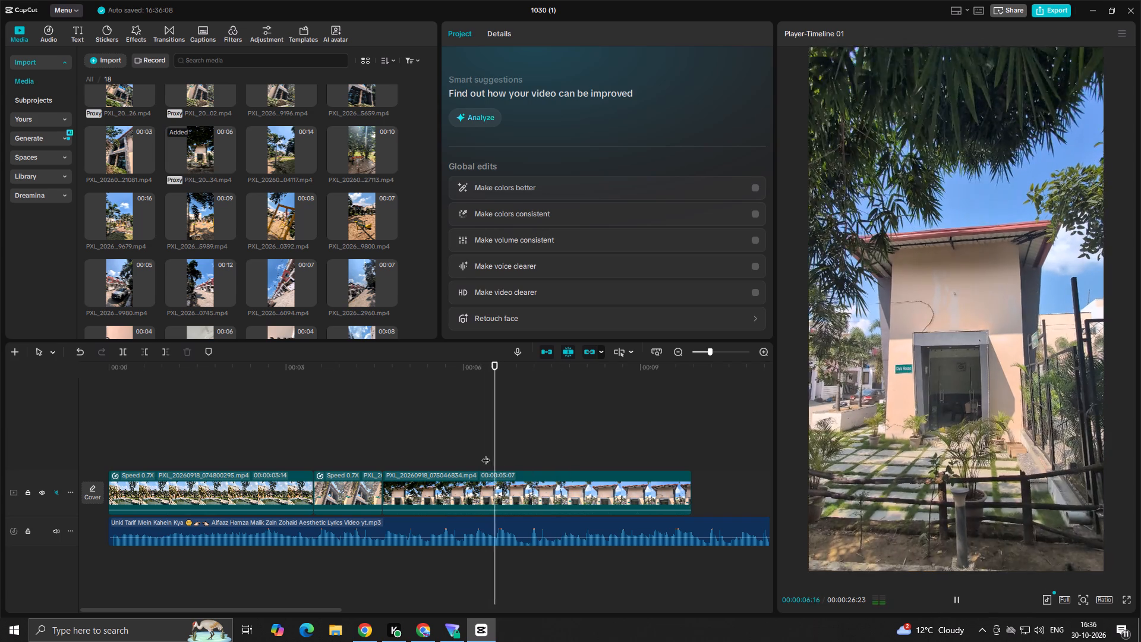
pyautogui.press('space')
pyautogui.click(365, 449)
pyautogui.press('space')
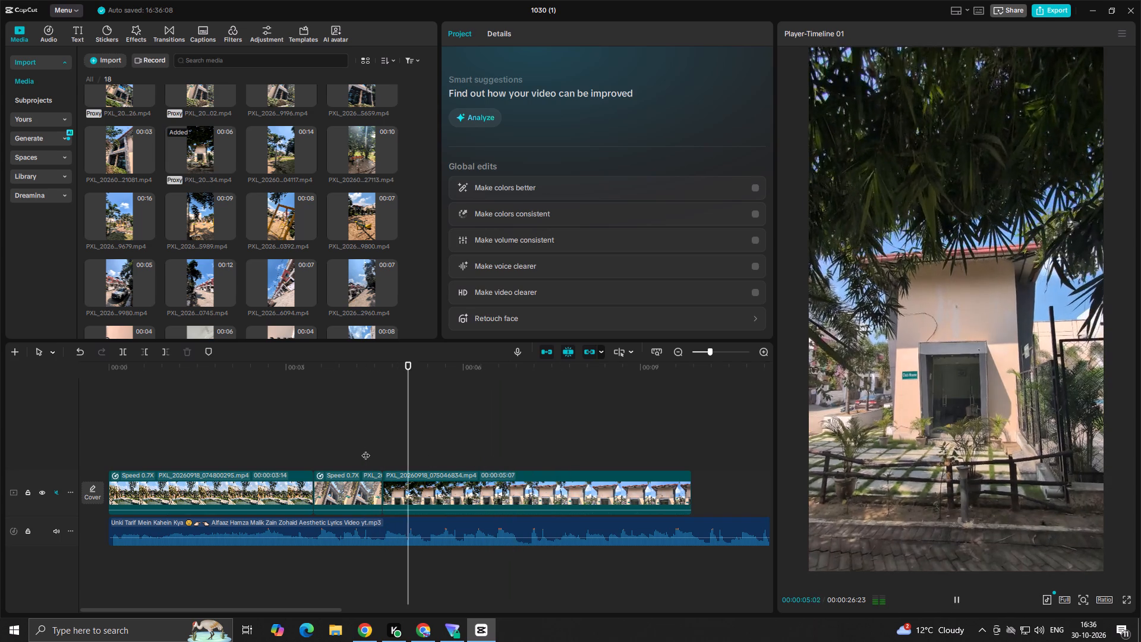
pyautogui.press('space')
# Trim the start of the club house entrance clip at 00:00:05:05, removing everything before that point, and replay the cut.
pyautogui.click(415, 454)
pyautogui.click(408, 505)
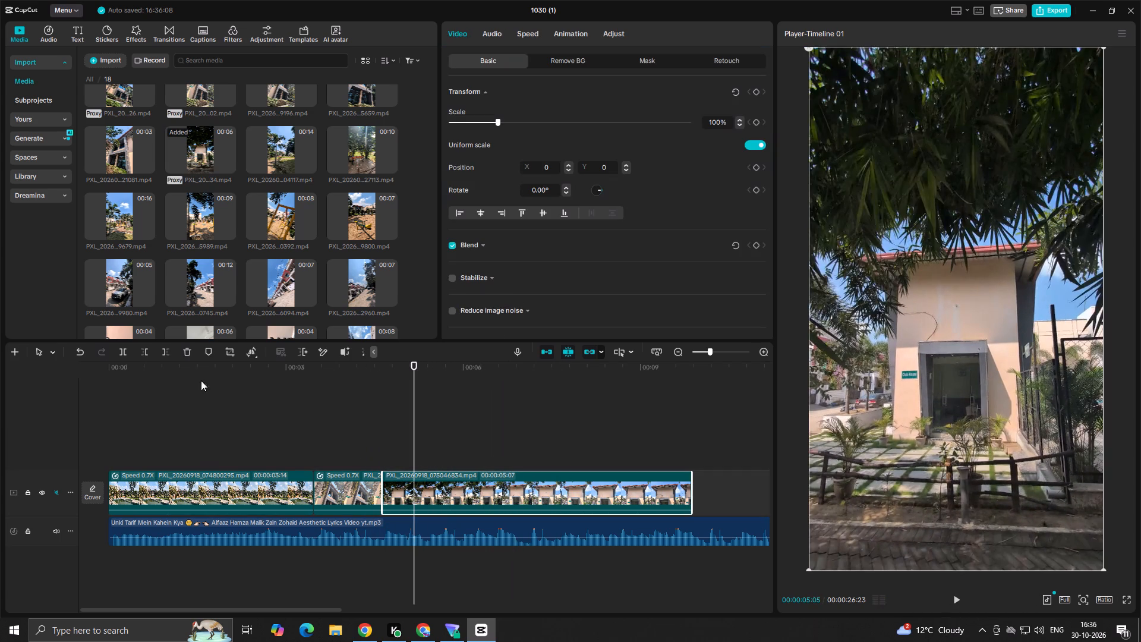
pyautogui.click(149, 353)
pyautogui.click(351, 446)
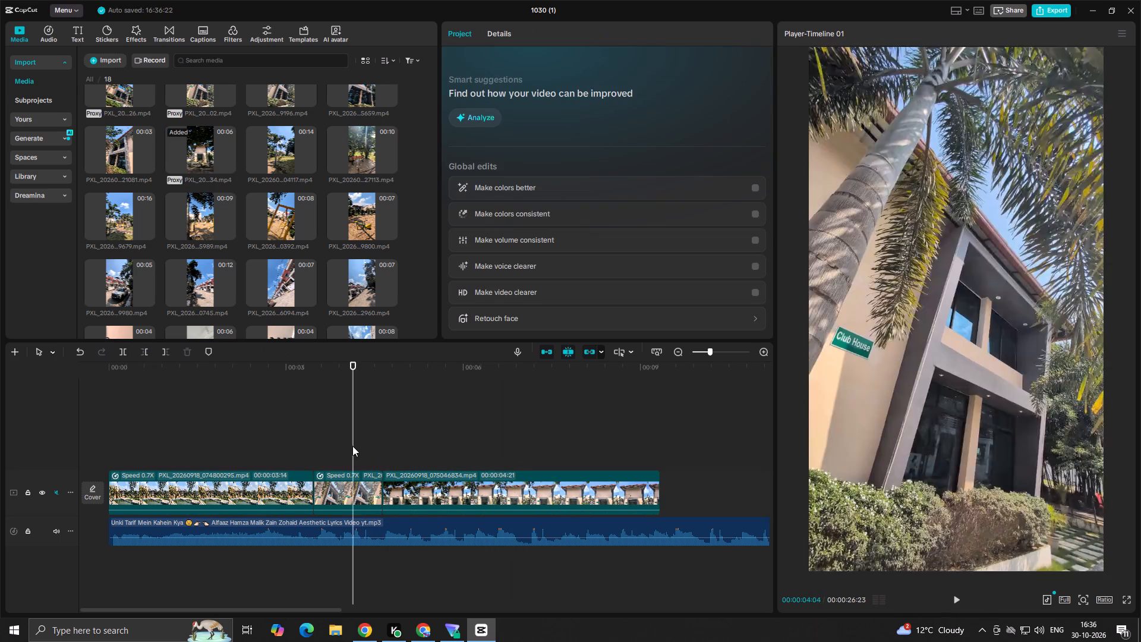
pyautogui.press('space')
pyautogui.press('space')
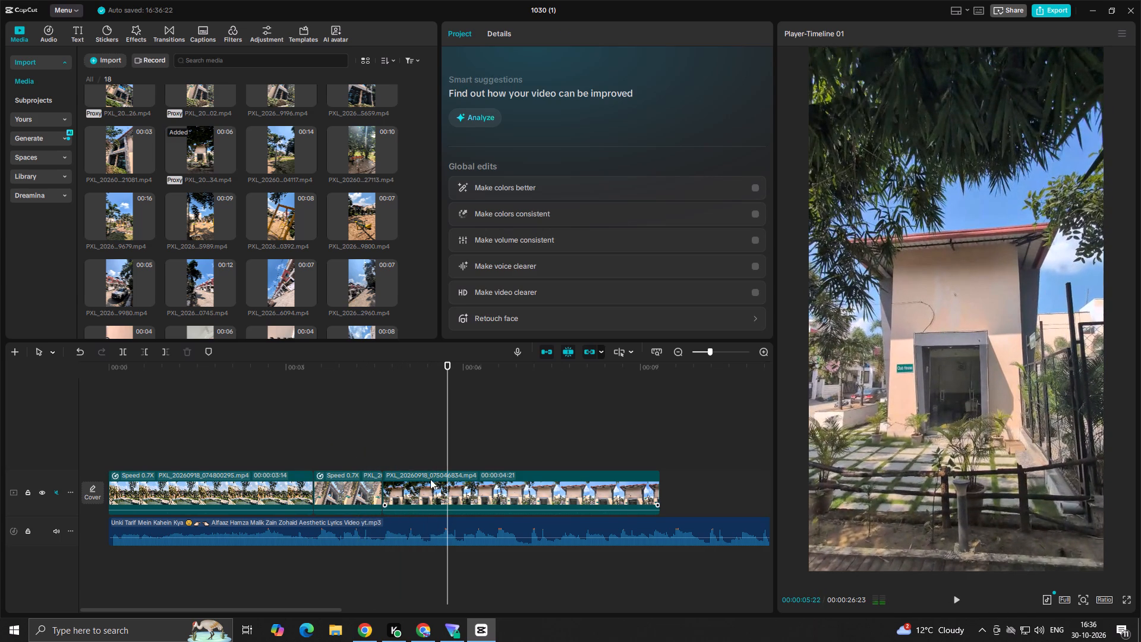
# Apply a Custom speed curve to the club house entrance clip, raise its starting point to about 3.75x, and replay the clip.
pyautogui.click(432, 481)
pyautogui.click(532, 32)
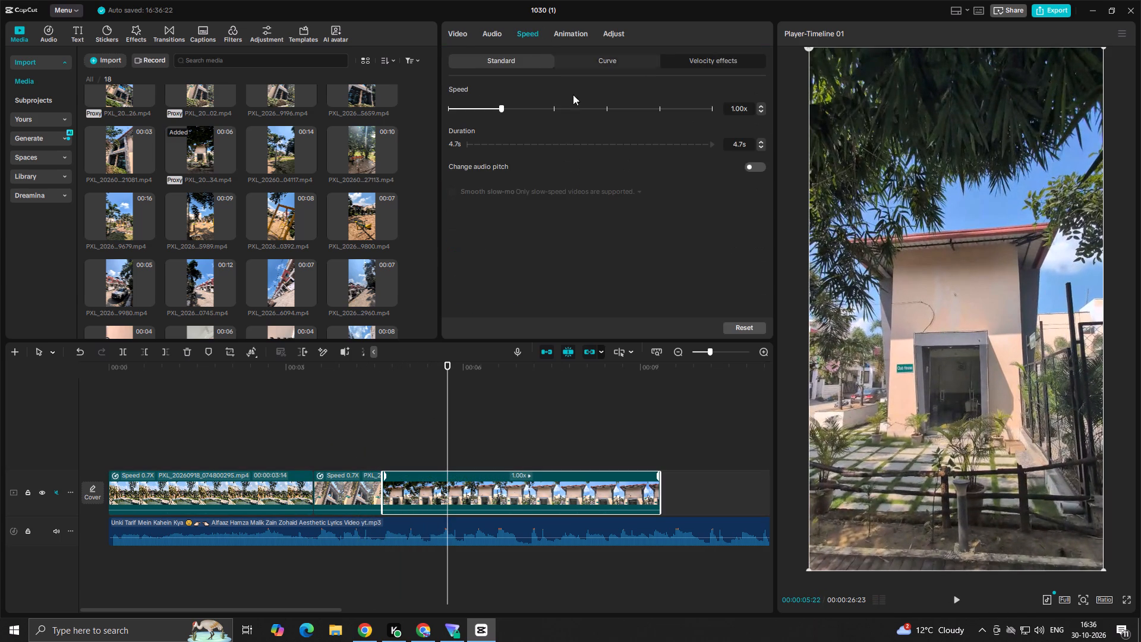
pyautogui.click(599, 65)
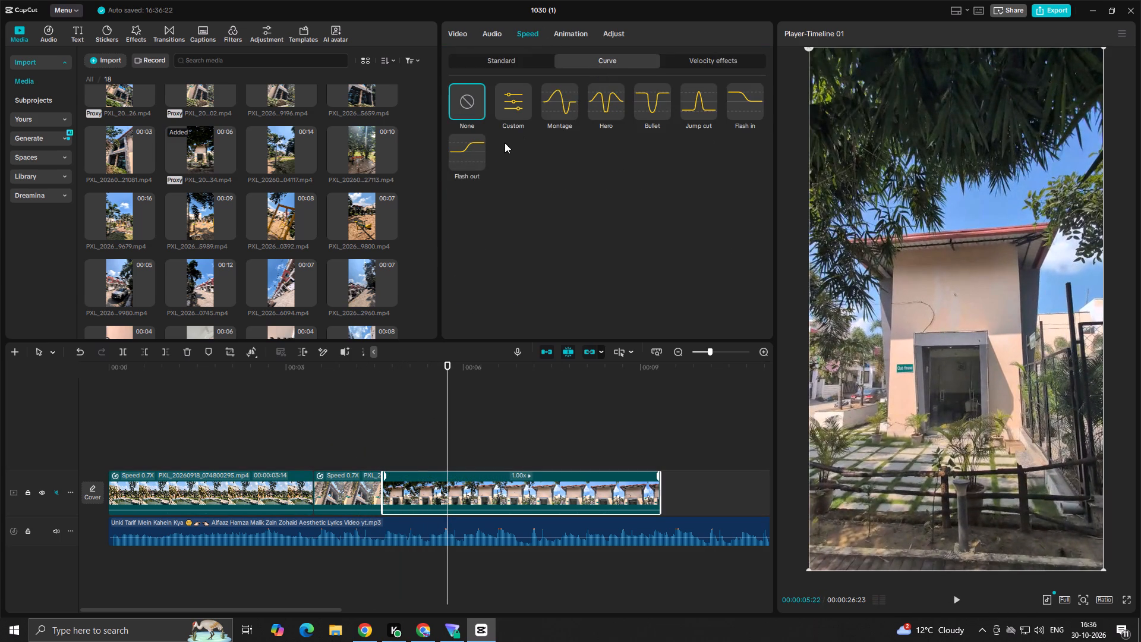
pyautogui.click(502, 100)
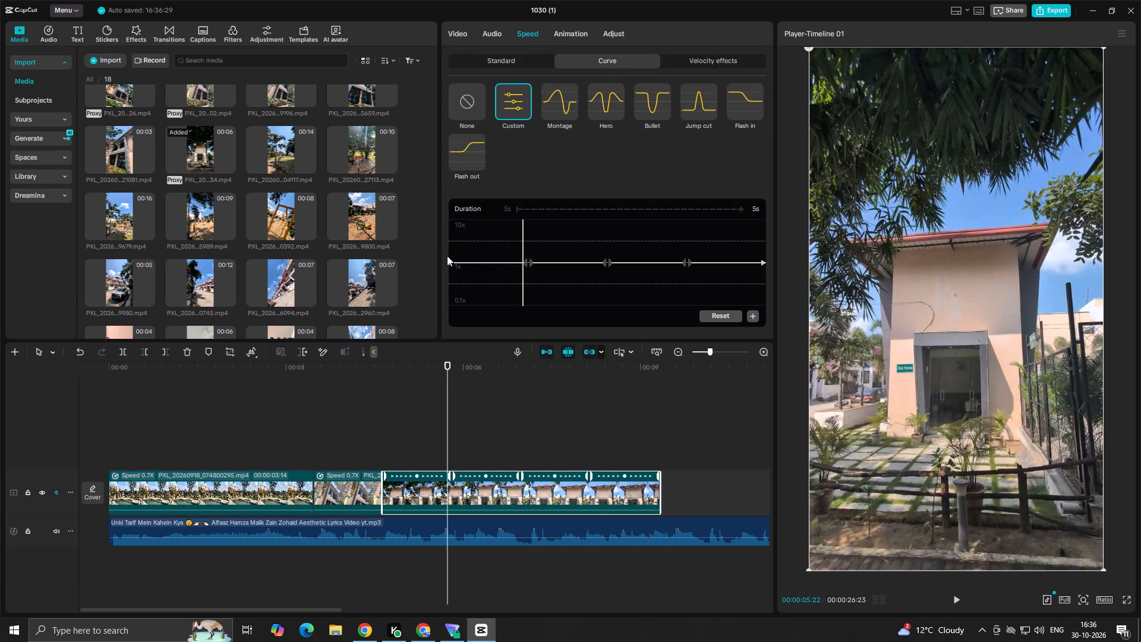
pyautogui.moveTo(447, 260); pyautogui.dragTo(448, 239)
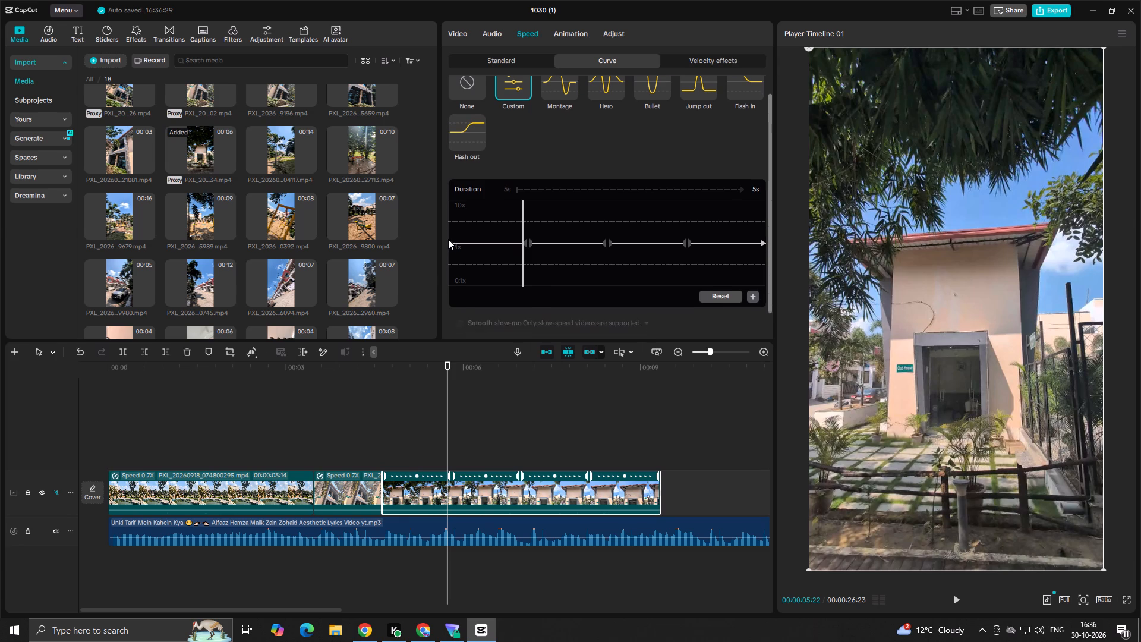
pyautogui.moveTo(454, 243); pyautogui.dragTo(454, 230)
pyautogui.moveTo(450, 240); pyautogui.dragTo(449, 228)
pyautogui.press('space')
pyautogui.press('space')
pyautogui.click(478, 247)
pyautogui.moveTo(478, 247); pyautogui.dragTo(457, 250)
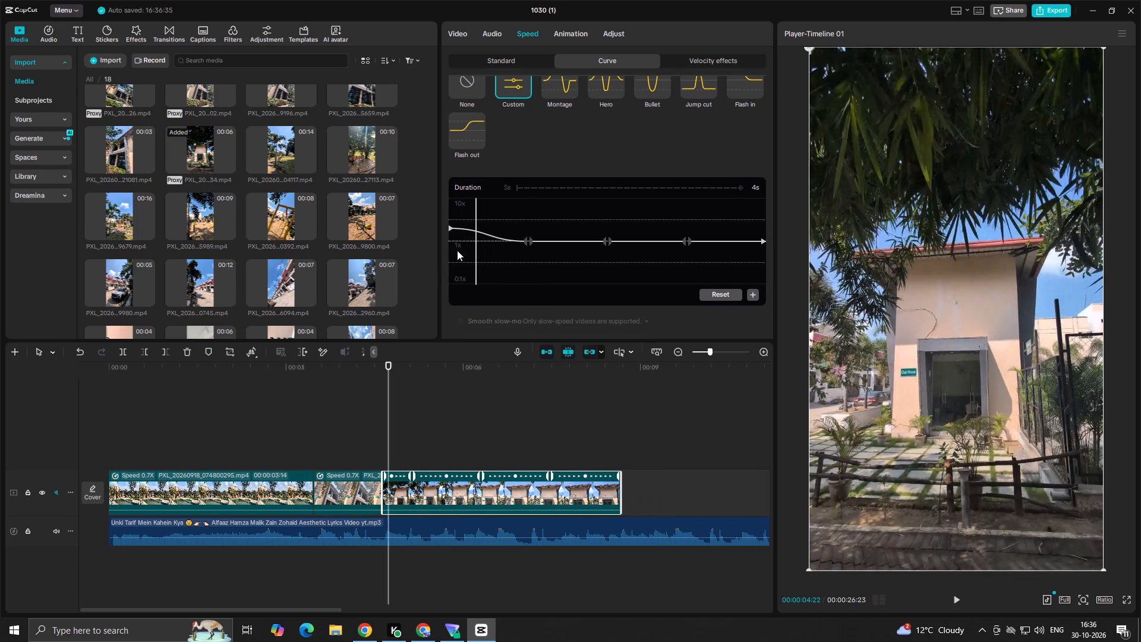
pyautogui.moveTo(457, 250); pyautogui.dragTo(416, 259)
pyautogui.press('space')
pyautogui.press('space')
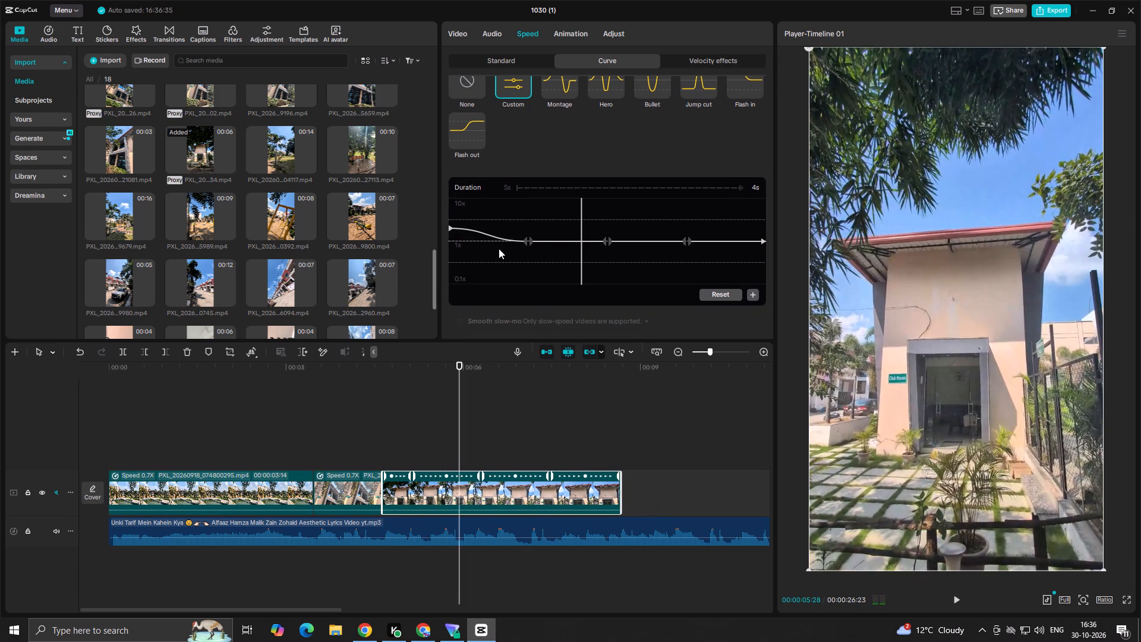
# Move the first inner point of the speed curve earlier and lower its outgoing side below 1x.
pyautogui.click(530, 244)
pyautogui.moveTo(530, 244); pyautogui.dragTo(503, 259)
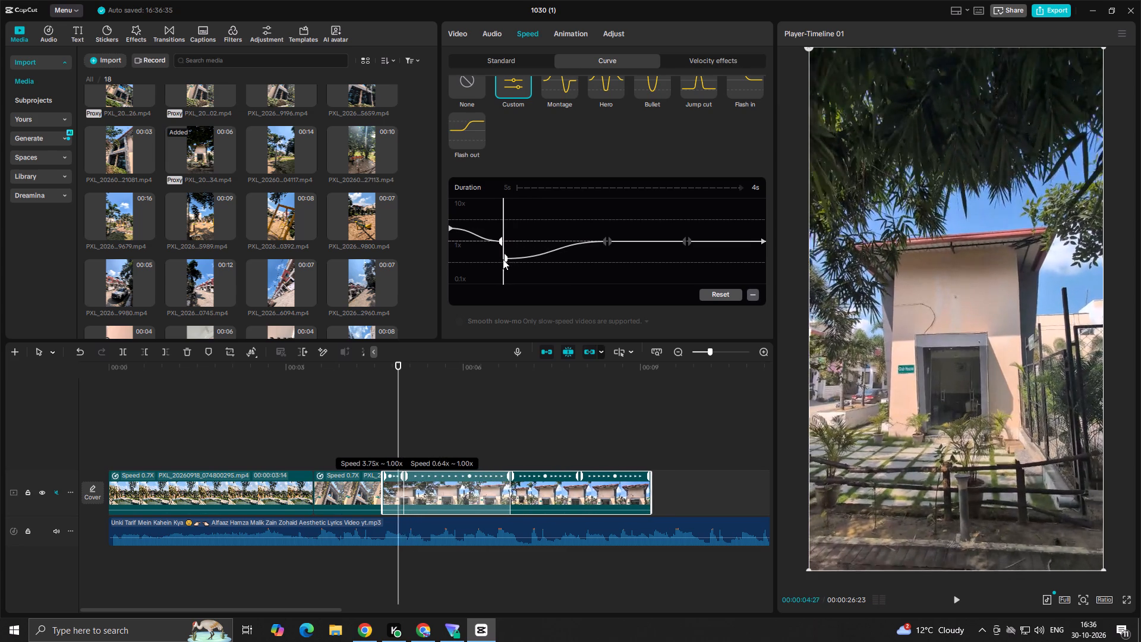
pyautogui.moveTo(503, 259); pyautogui.dragTo(494, 262)
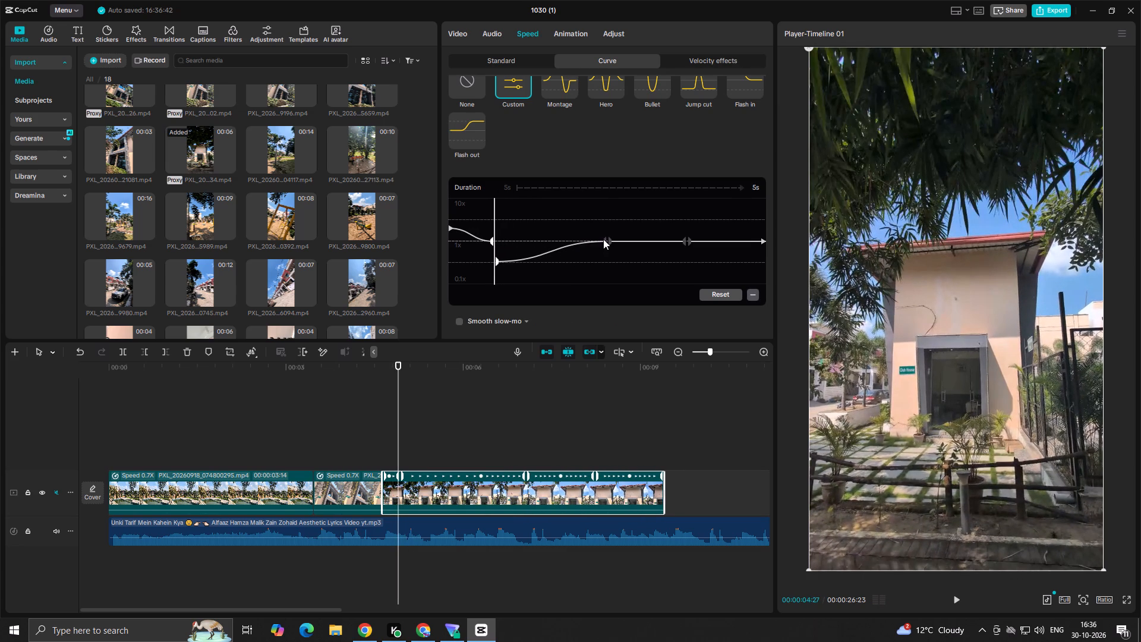
# Delete the two remaining inner points of the speed curve so it rises smoothly to the end.
pyautogui.click(604, 239)
pyautogui.click(759, 297)
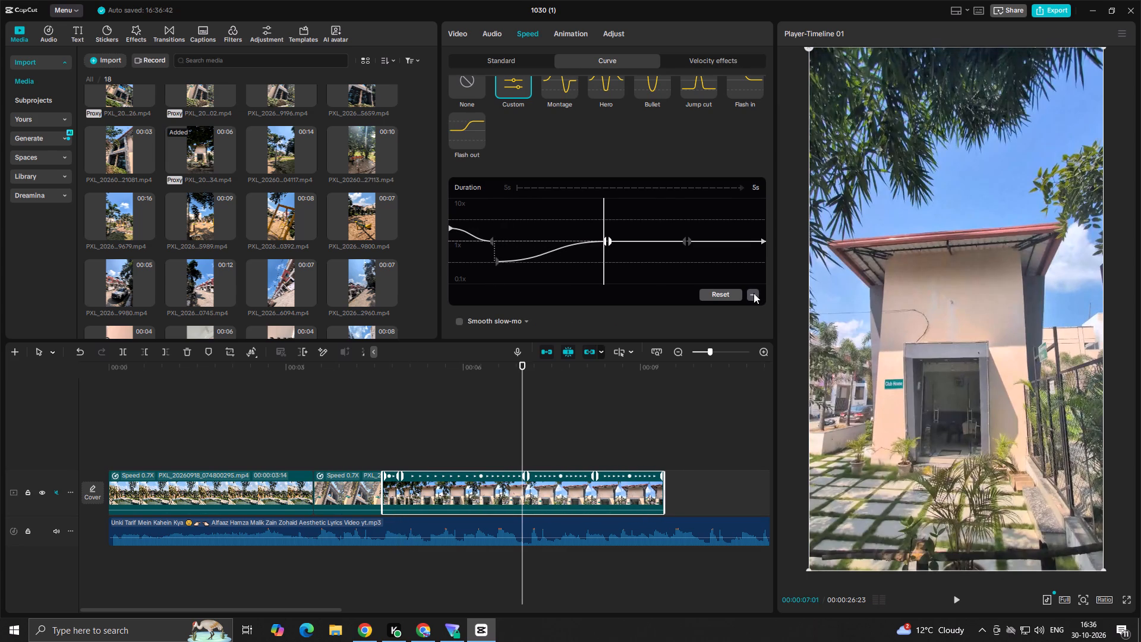
pyautogui.click(753, 293)
pyautogui.moveTo(763, 238); pyautogui.dragTo(763, 256)
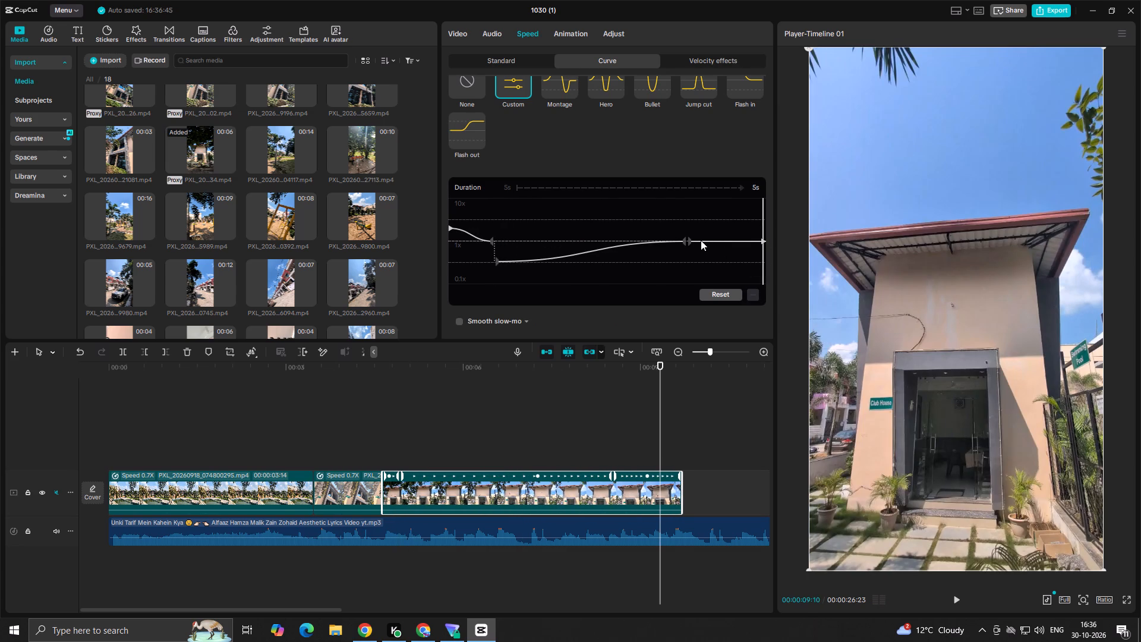
pyautogui.click(690, 240)
pyautogui.click(751, 296)
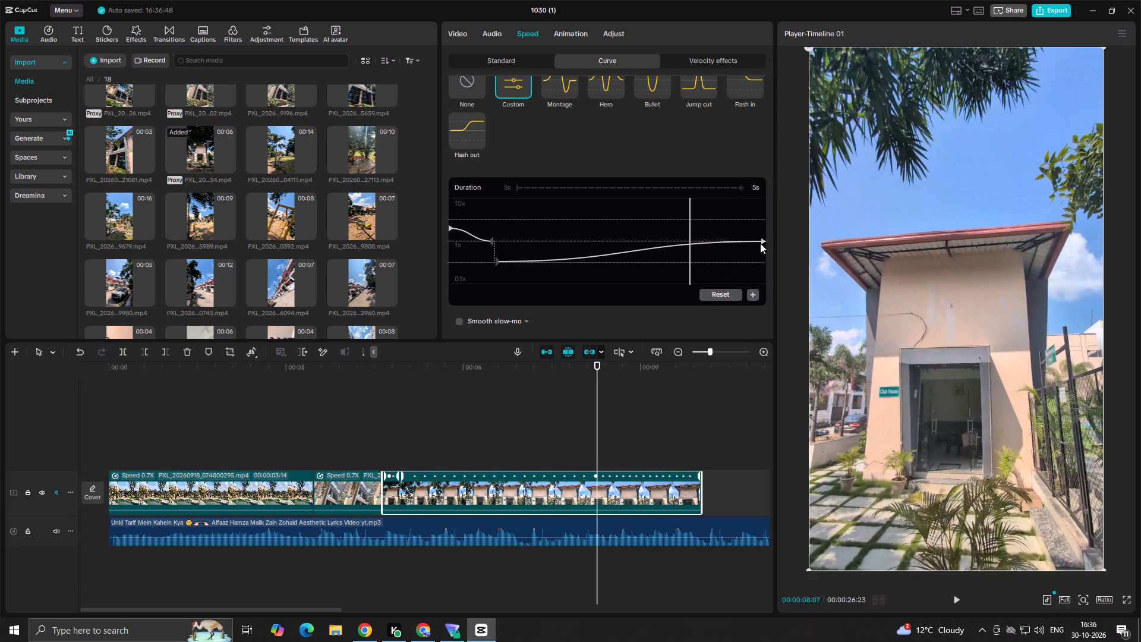
# Lower the end point of the club house entrance clip's speed curve below 1x and replay the clip.
pyautogui.moveTo(761, 242); pyautogui.dragTo(762, 261)
pyautogui.moveTo(760, 238); pyautogui.dragTo(760, 254)
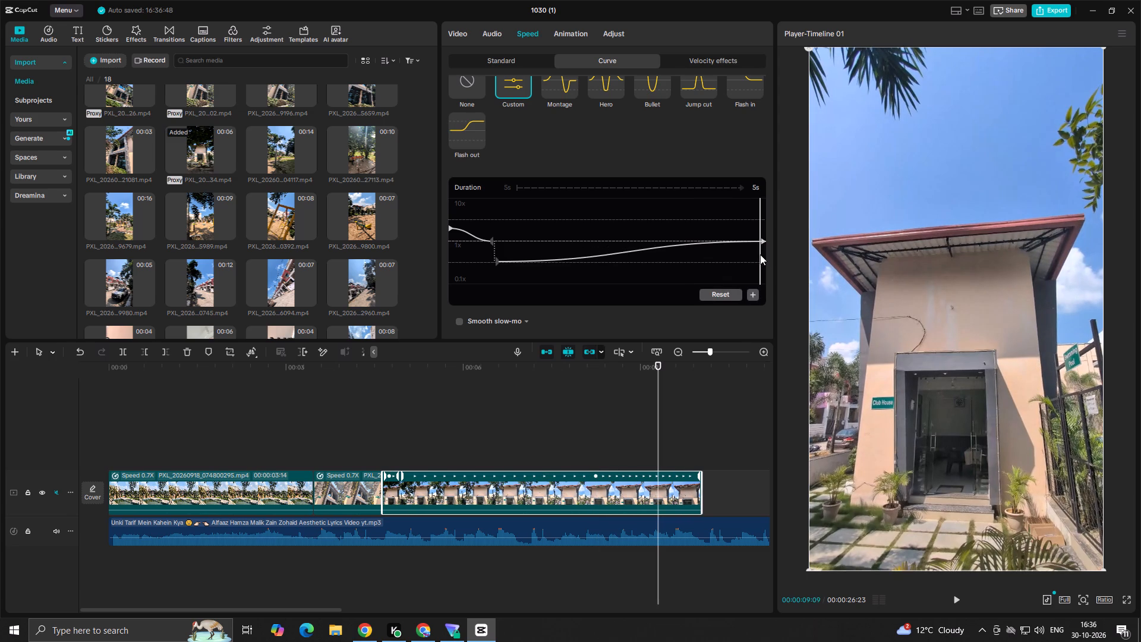
pyautogui.moveTo(760, 254); pyautogui.dragTo(759, 251)
pyautogui.moveTo(759, 235); pyautogui.dragTo(764, 257)
pyautogui.moveTo(765, 239); pyautogui.dragTo(763, 263)
pyautogui.click(326, 435)
pyautogui.press('space')
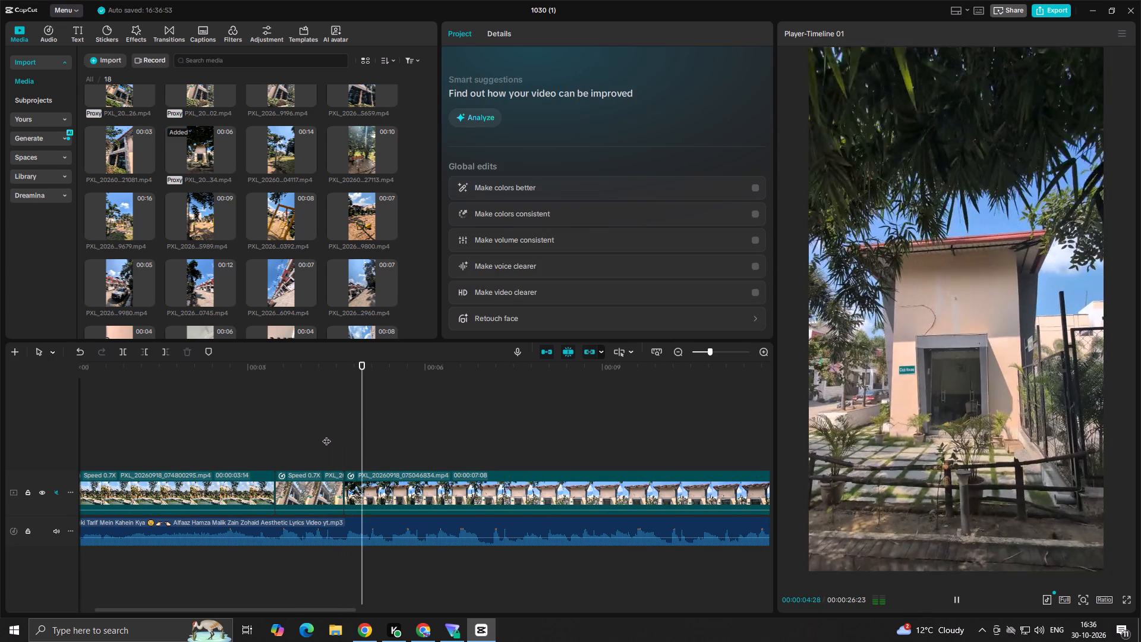
pyautogui.press('space')
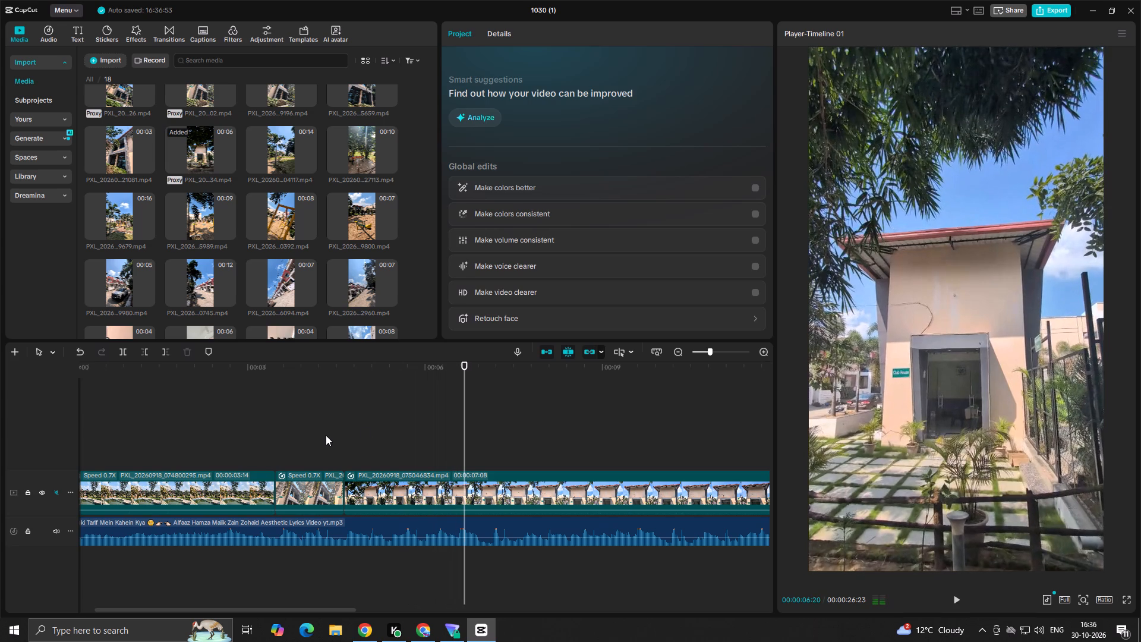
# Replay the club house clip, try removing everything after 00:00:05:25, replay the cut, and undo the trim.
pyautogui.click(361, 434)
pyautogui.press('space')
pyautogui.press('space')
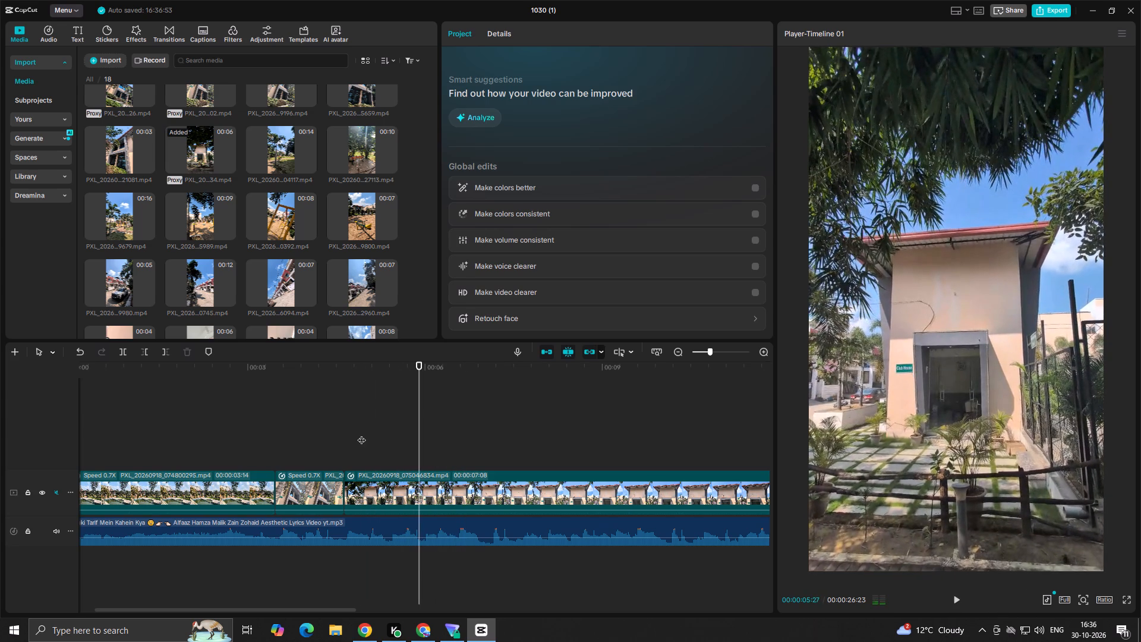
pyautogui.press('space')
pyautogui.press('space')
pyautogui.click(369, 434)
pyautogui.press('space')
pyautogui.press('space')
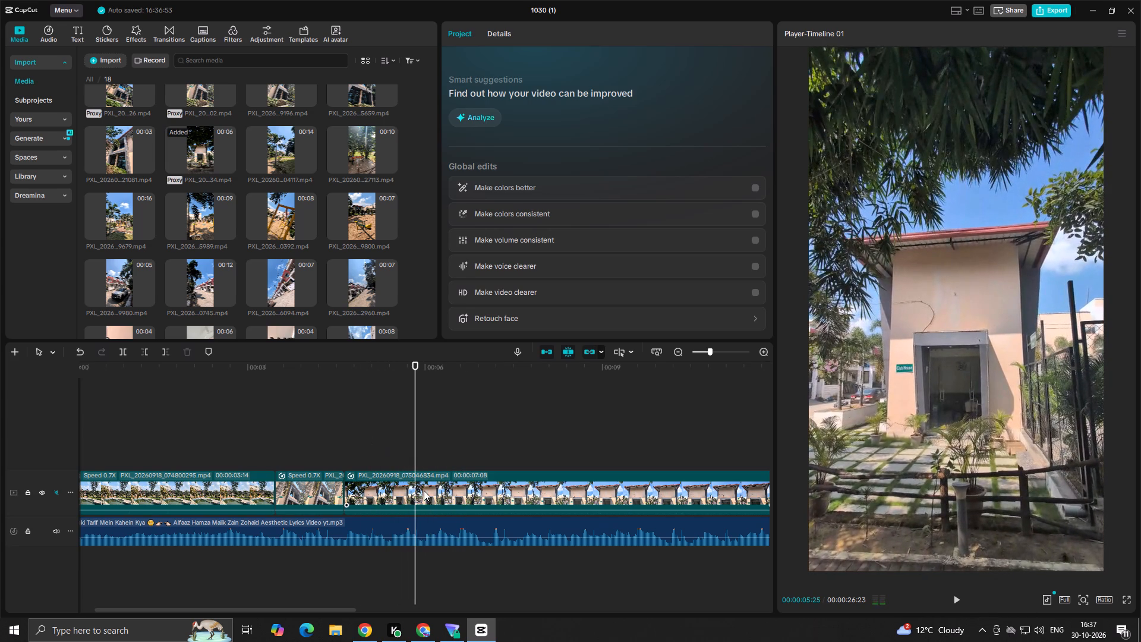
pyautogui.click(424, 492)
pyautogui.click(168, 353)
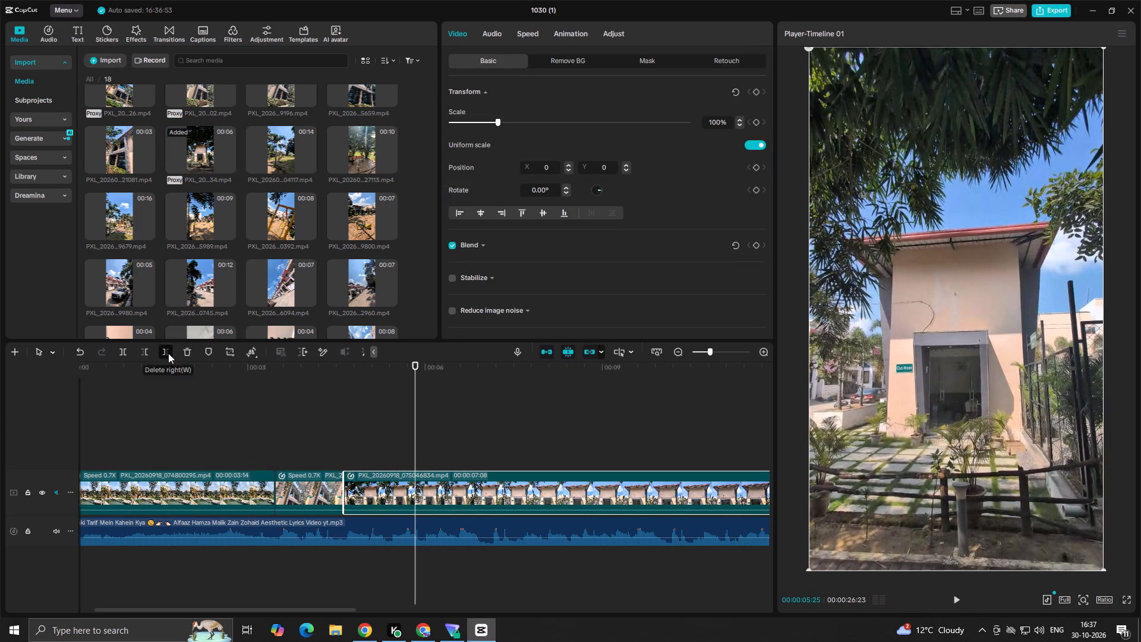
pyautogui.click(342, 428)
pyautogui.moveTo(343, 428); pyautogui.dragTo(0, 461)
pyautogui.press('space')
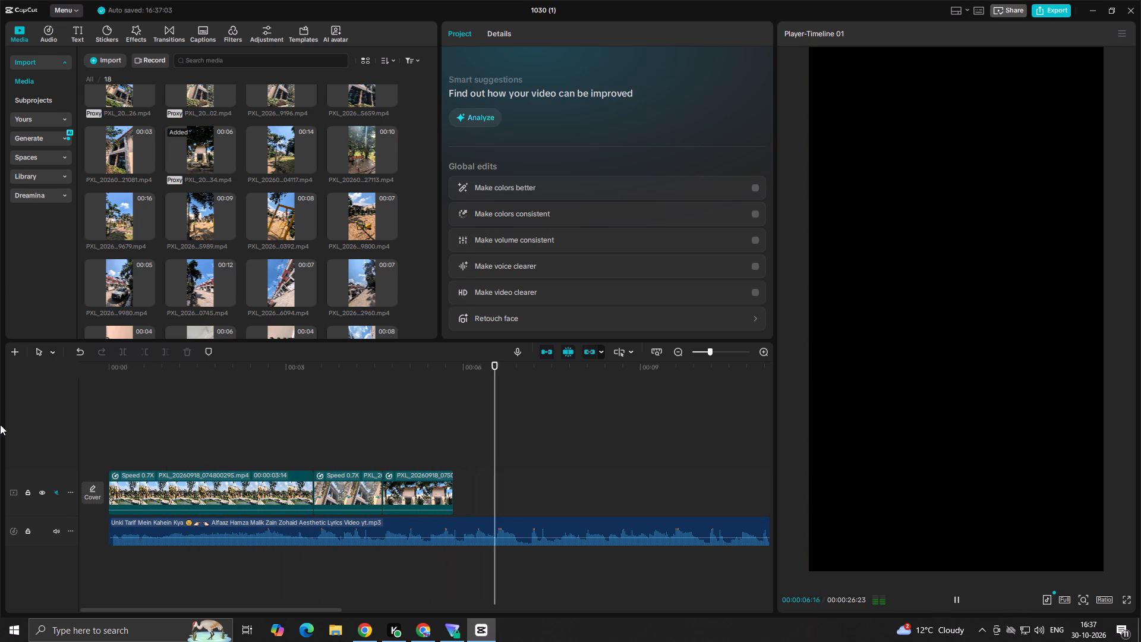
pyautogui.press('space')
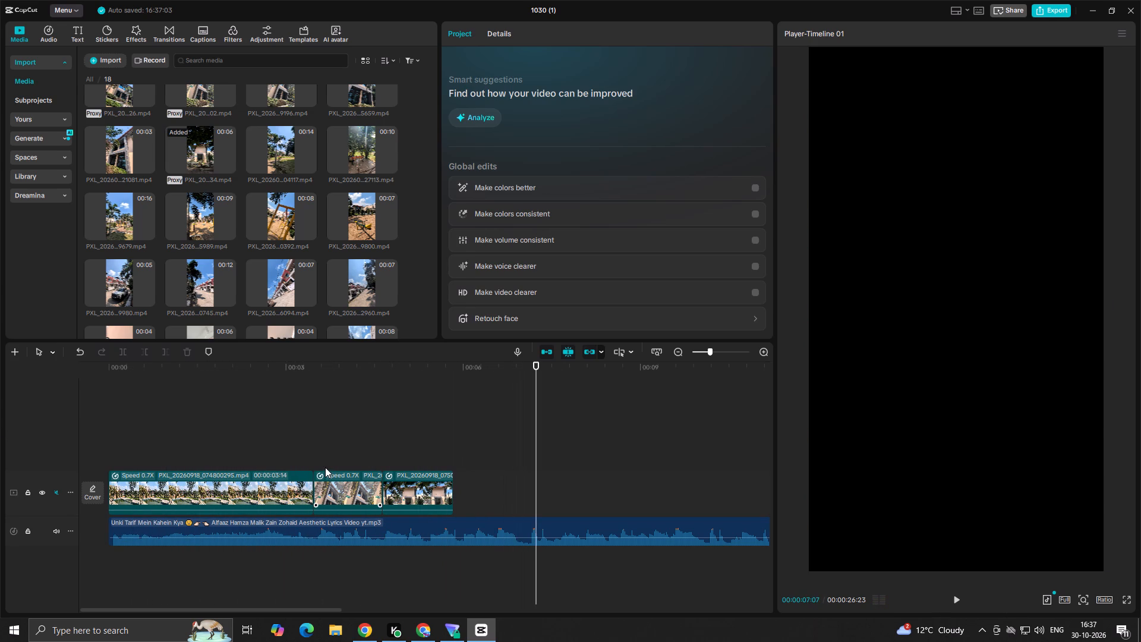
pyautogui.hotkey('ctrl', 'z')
# Replay the club house clip, split it at 00:00:05:25, delete the part after the split, and replay the cut.
pyautogui.click(395, 444)
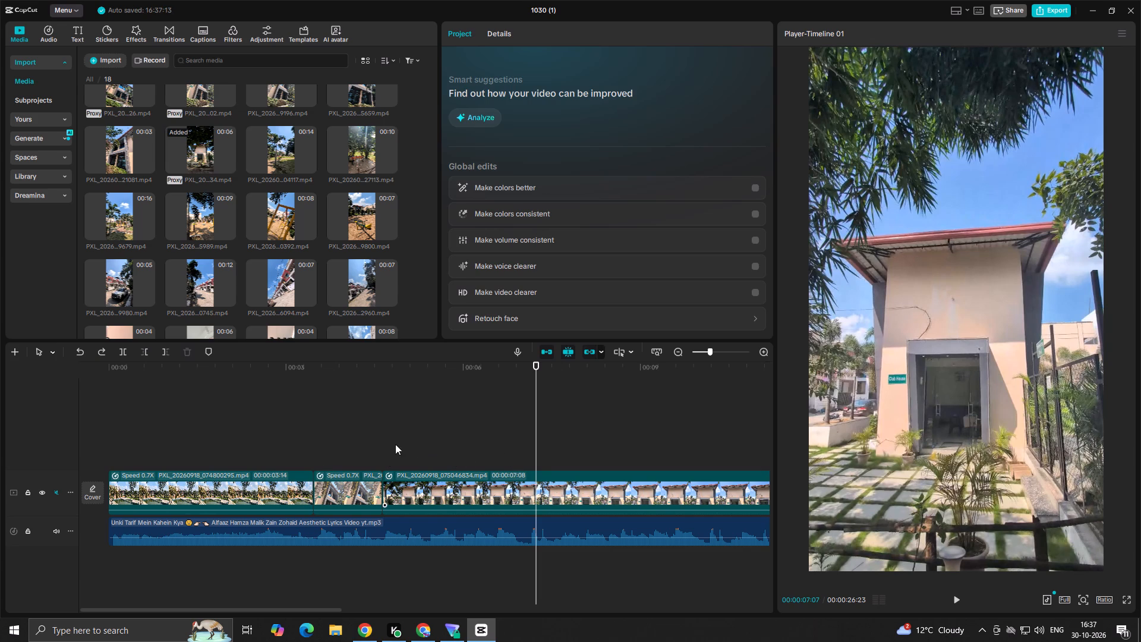
pyautogui.press('space')
pyautogui.press('space')
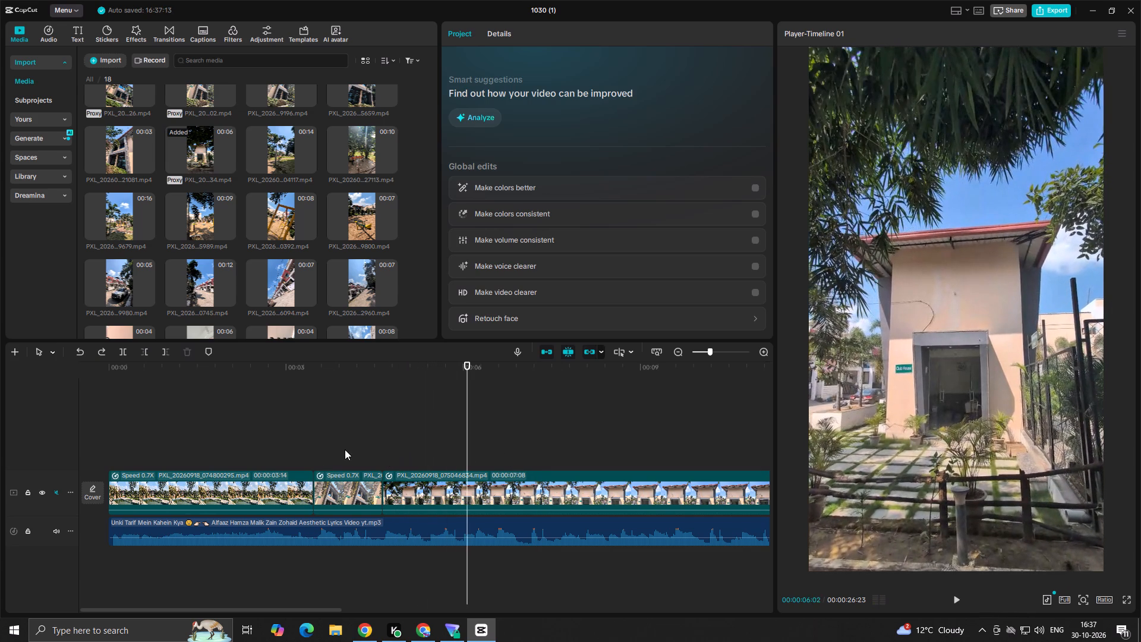
pyautogui.click(345, 449)
pyautogui.press('space')
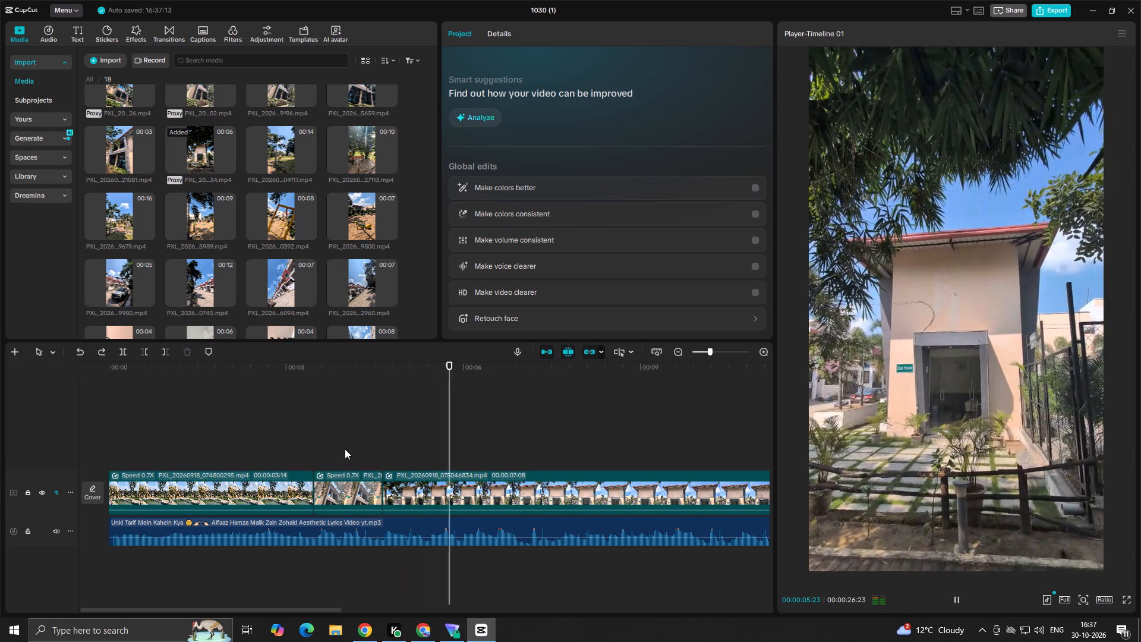
pyautogui.press('space')
pyautogui.click(446, 487)
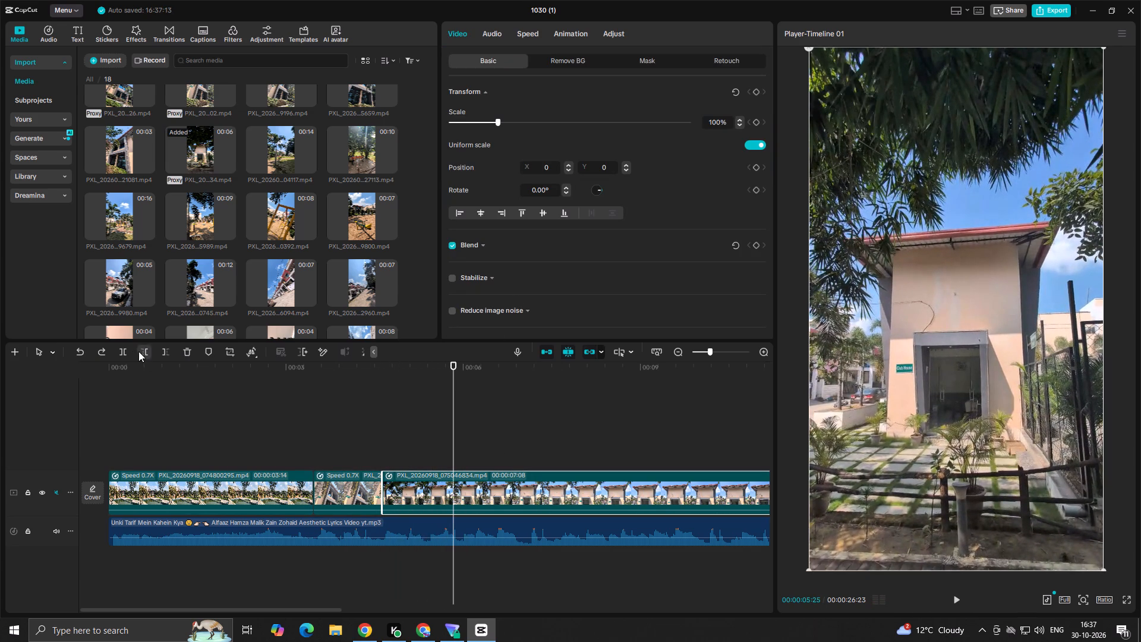
pyautogui.click(125, 351)
pyautogui.press('BackSpace')
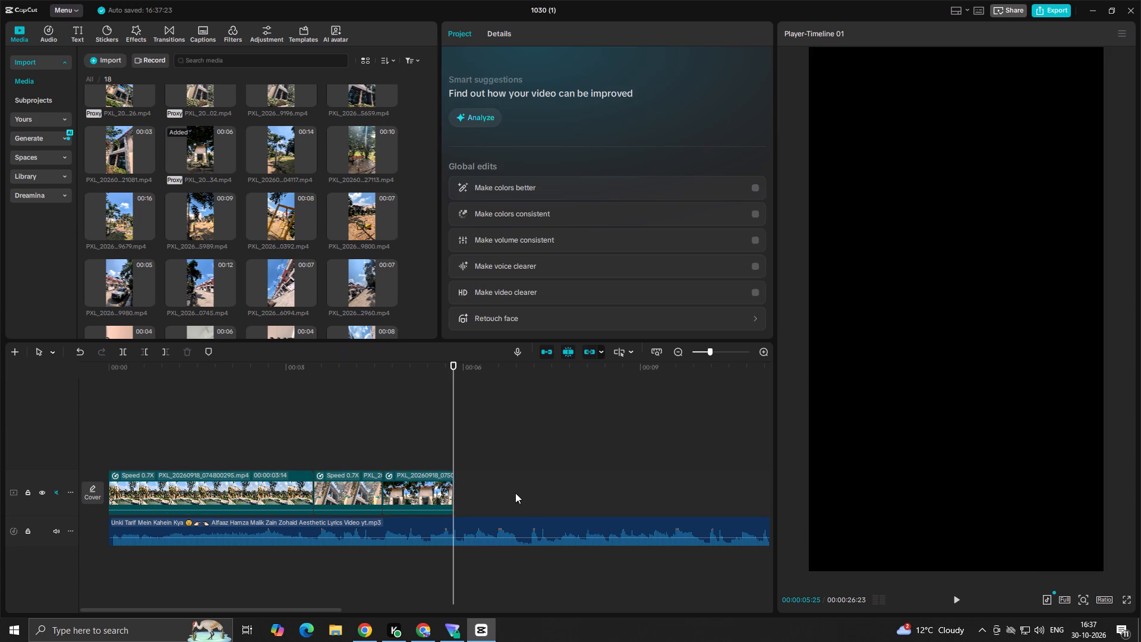
pyautogui.click(348, 460)
pyautogui.press('space')
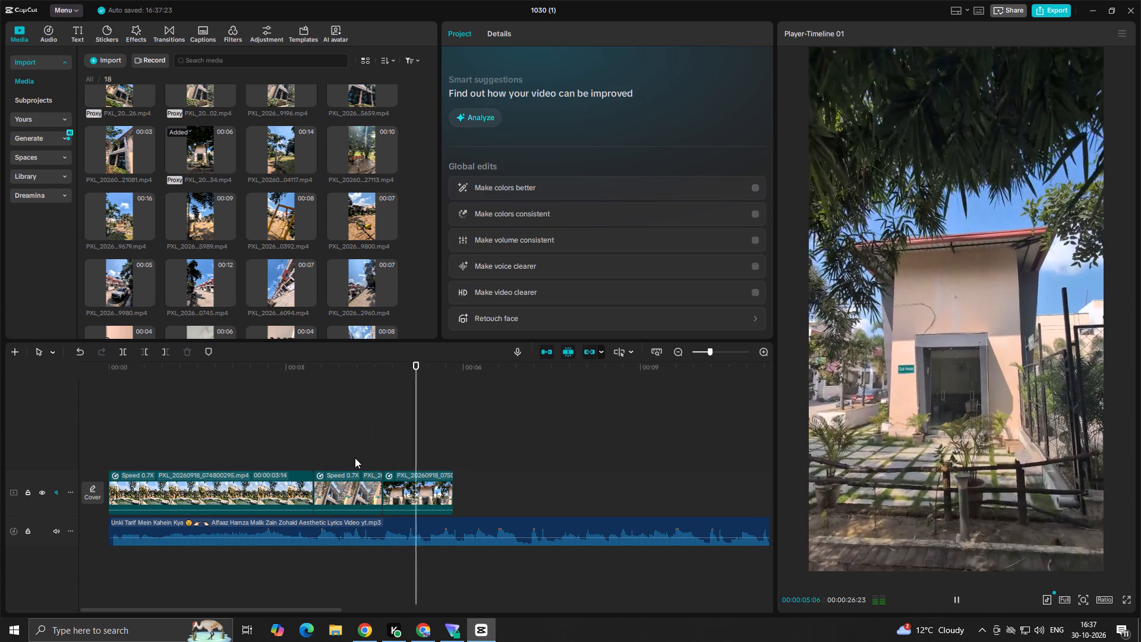
pyautogui.press('space')
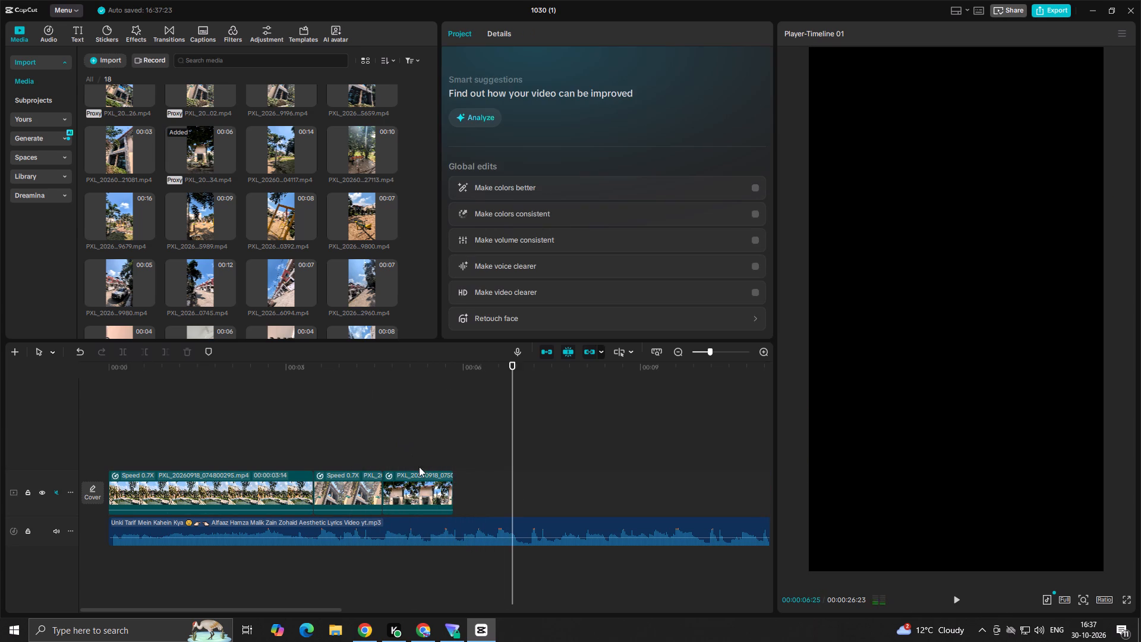
# Extend the end of the club house clip slightly, to about 00:00:05:26, and replay its ending against the audio.
pyautogui.click(431, 451)
pyautogui.press('space')
pyautogui.press('space')
pyautogui.click(439, 481)
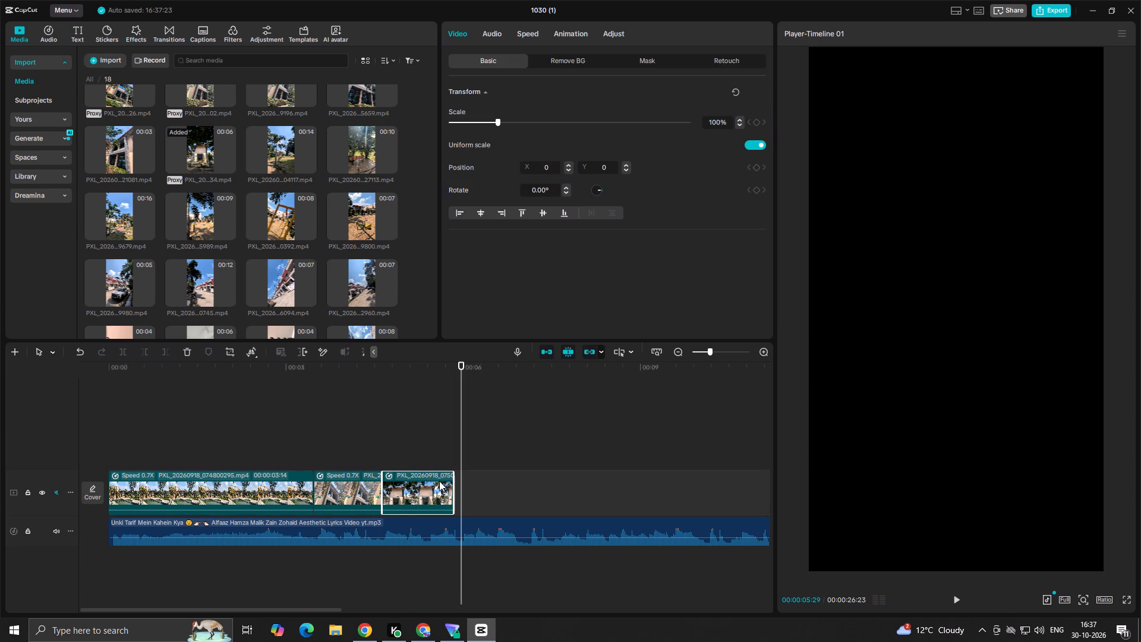
pyautogui.click(452, 490)
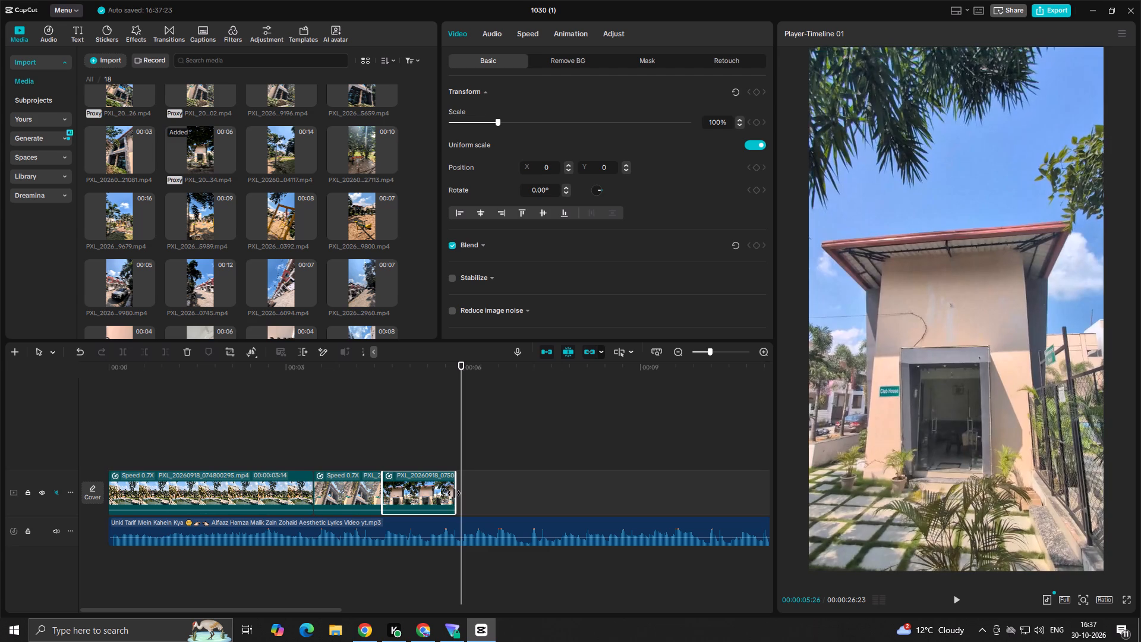
pyautogui.click(451, 453)
pyautogui.press('space')
pyautogui.press('space')
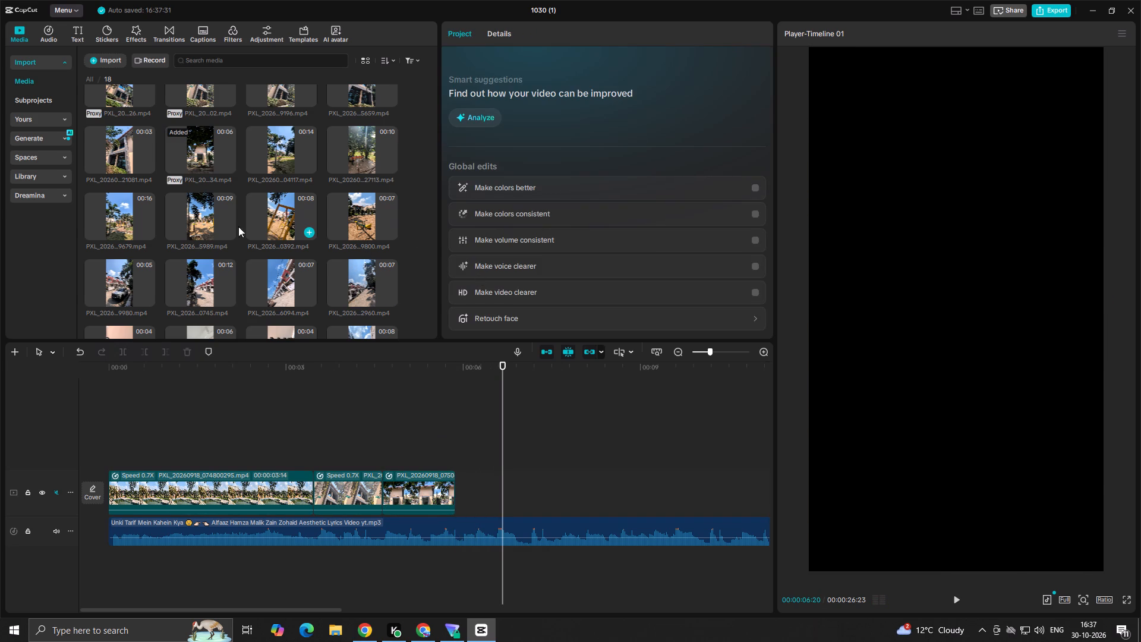
# Replay the last cut, preview the park bench and garden path clips, and place PXL_20260918_075104117.mp4 directly after the club house clip.
pyautogui.scroll(-4, 580, 433)
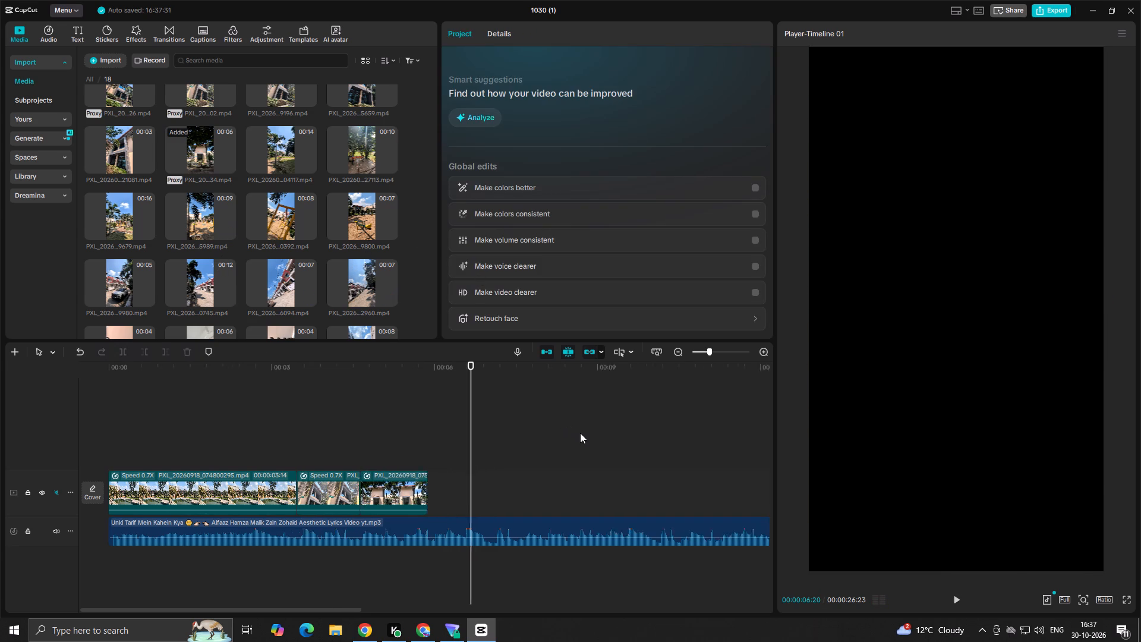
pyautogui.scroll(-14, 580, 433)
pyautogui.keyDown('ctrl'); pyautogui.scroll(-5, 569, 452); pyautogui.keyUp('ctrl')
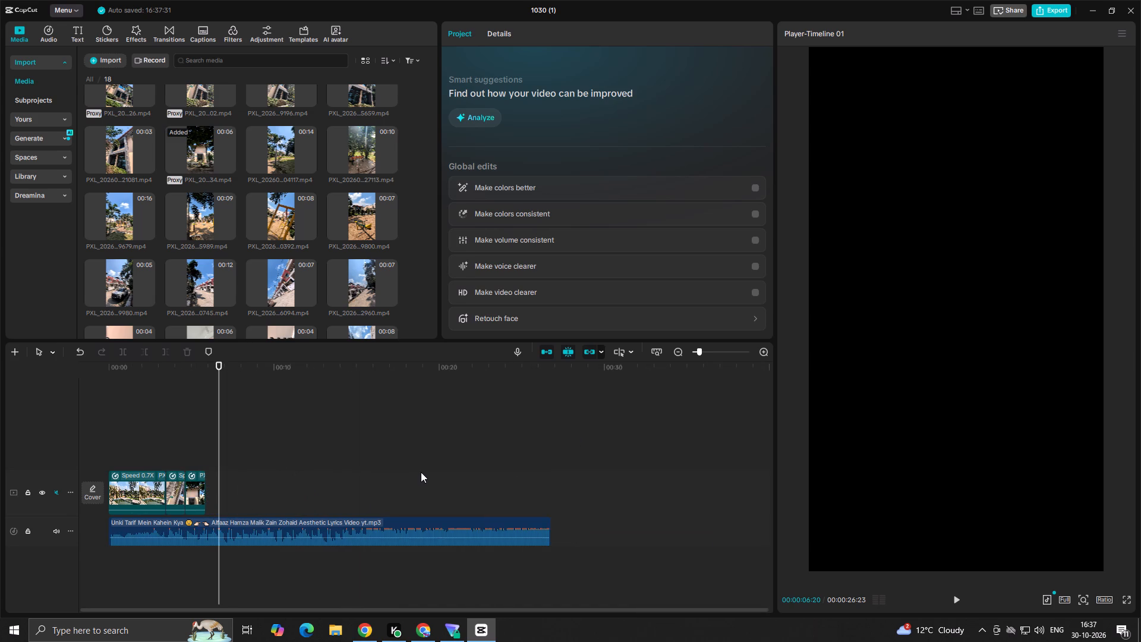
pyautogui.keyDown('ctrl'); pyautogui.scroll(12, 421, 472); pyautogui.keyUp('ctrl')
pyautogui.click(161, 424)
pyautogui.press('space')
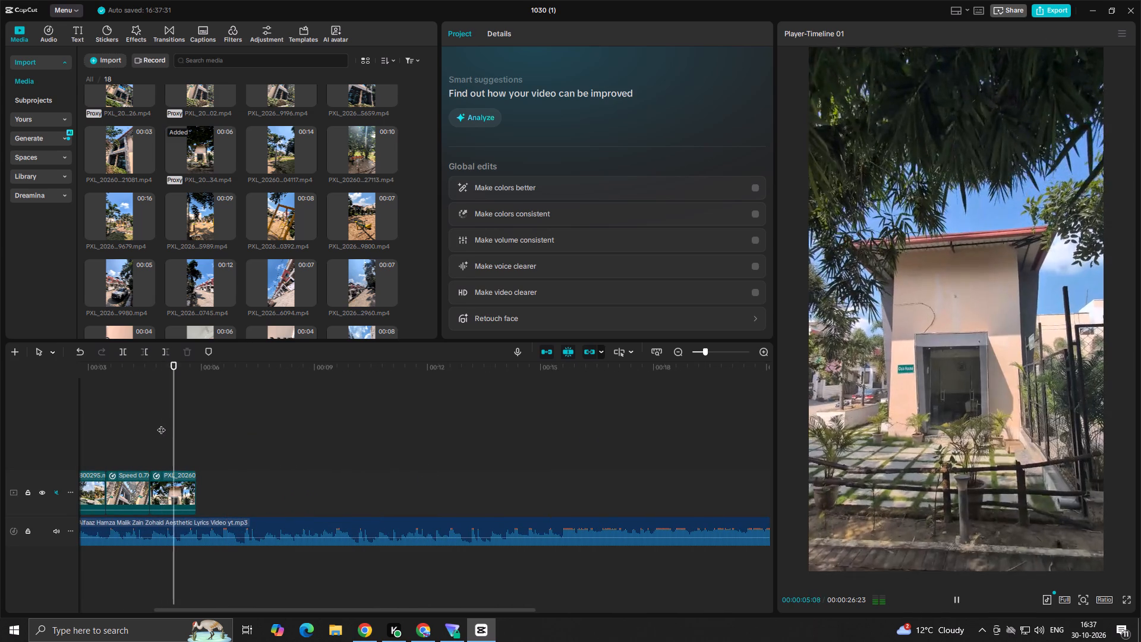
pyautogui.press('space')
pyautogui.click(358, 151)
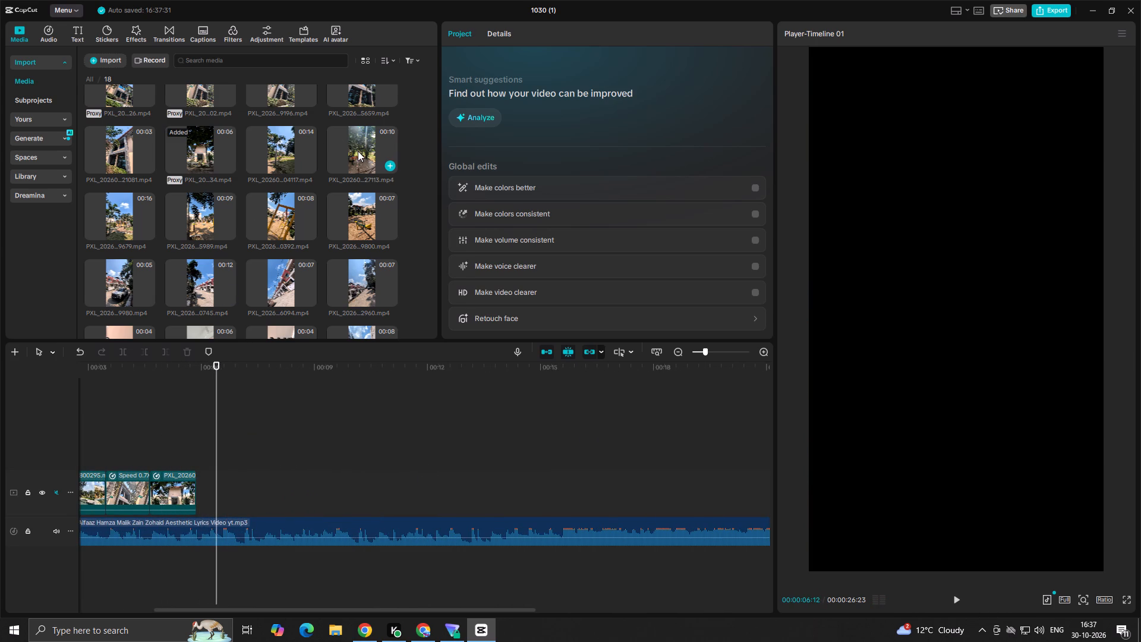
pyautogui.press('space')
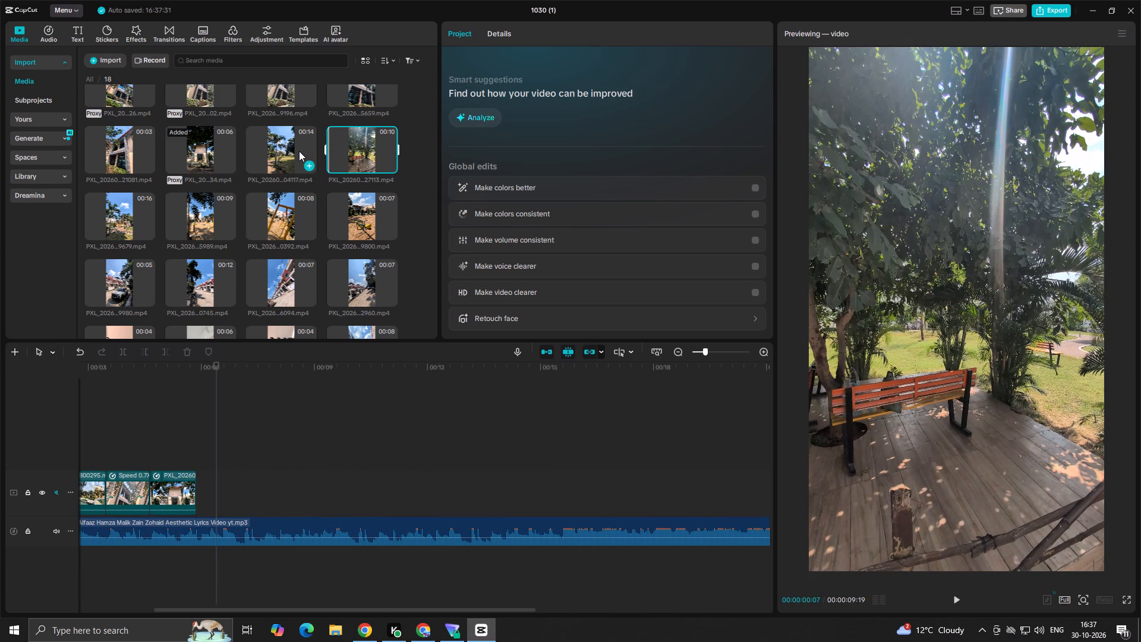
pyautogui.click(298, 152)
pyautogui.press('space')
pyautogui.moveTo(298, 152); pyautogui.dragTo(204, 489)
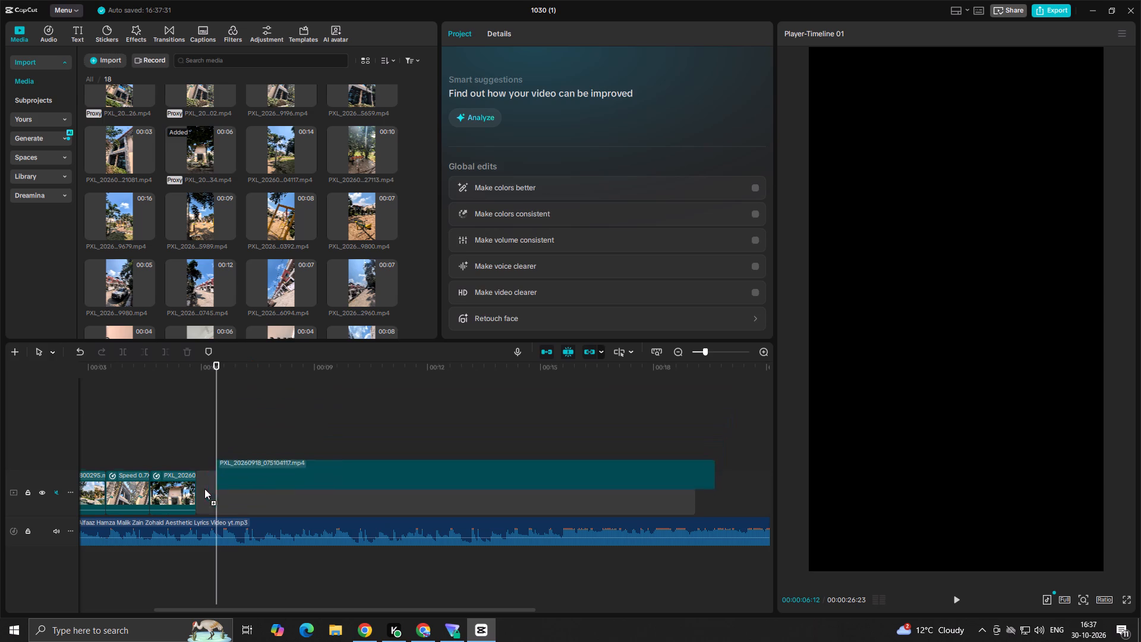
pyautogui.moveTo(204, 489); pyautogui.dragTo(202, 492)
# Play the second half of the garden path clip several times to examine its camera movement for a usable section.
pyautogui.click(491, 443)
pyautogui.press('space')
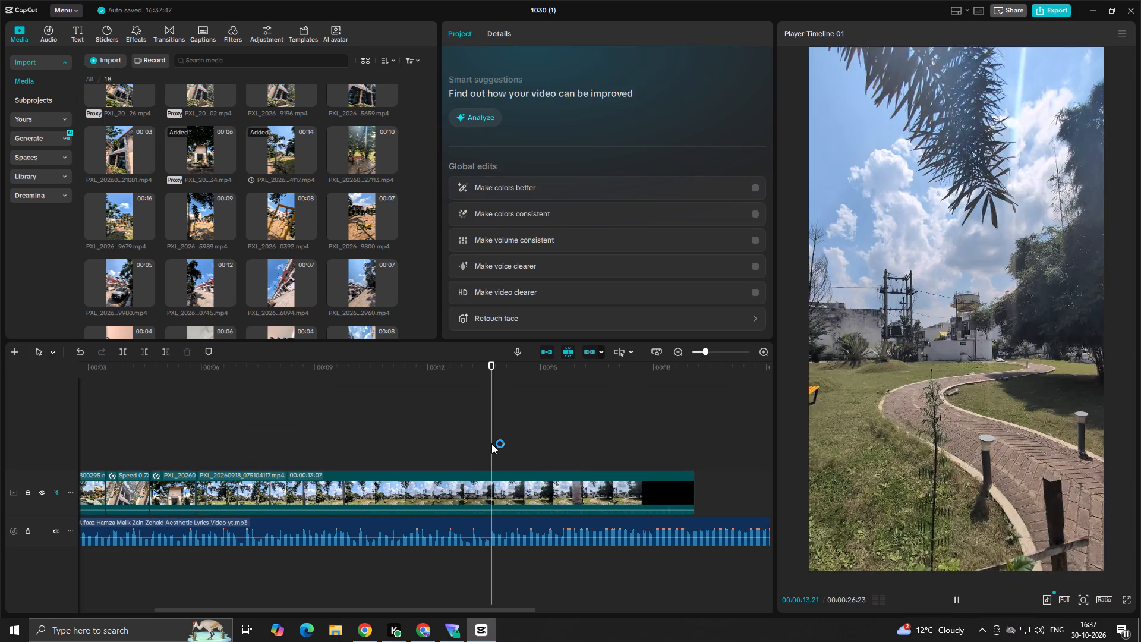
pyautogui.press('space')
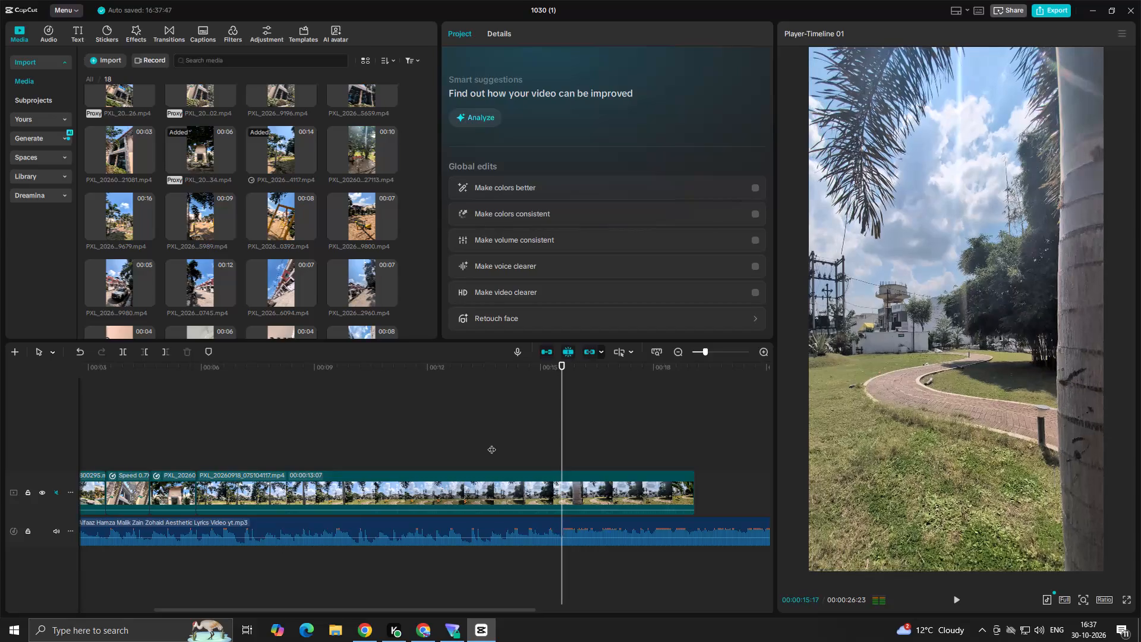
pyautogui.click(519, 448)
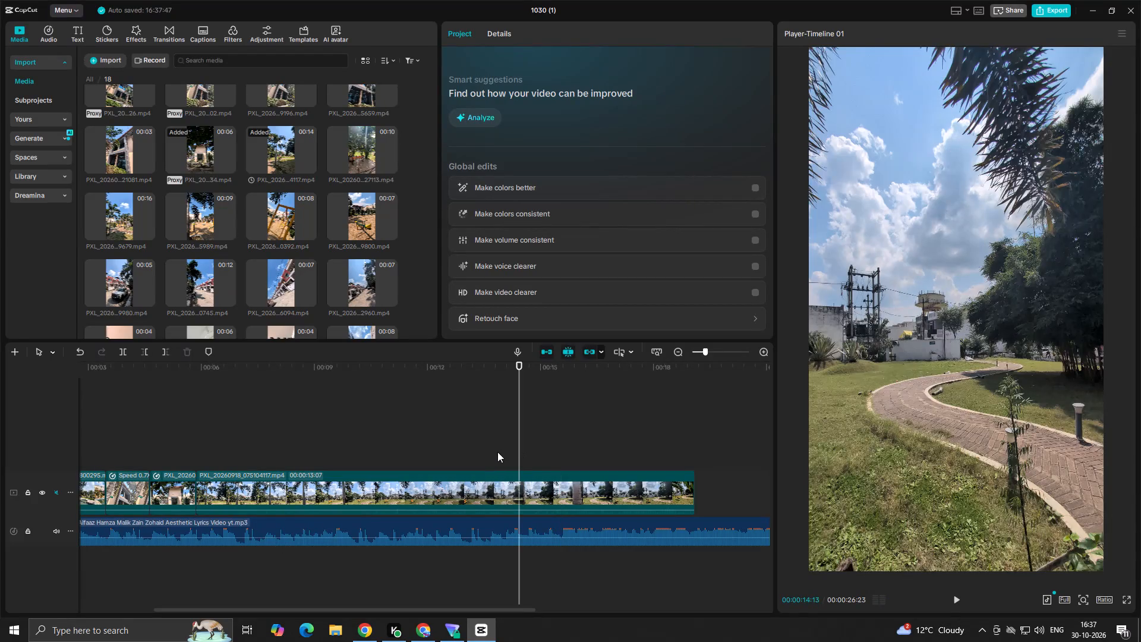
pyautogui.click(497, 452)
pyautogui.press('space')
pyautogui.press('space')
pyautogui.click(525, 441)
pyautogui.doubleClick(533, 441)
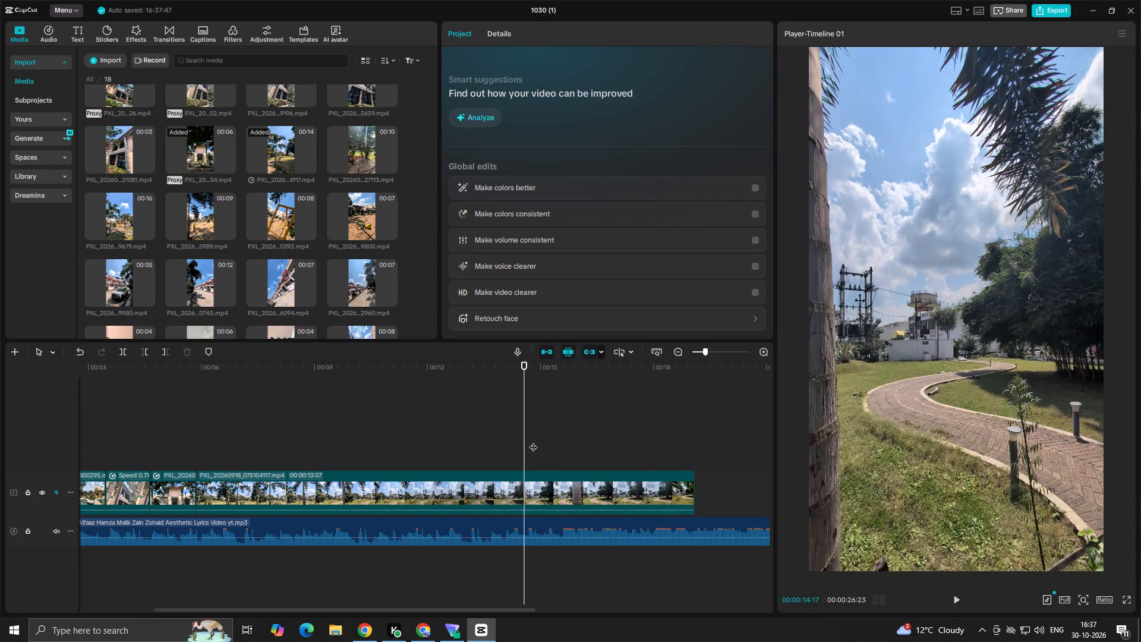
pyautogui.click(524, 448)
pyautogui.press('space')
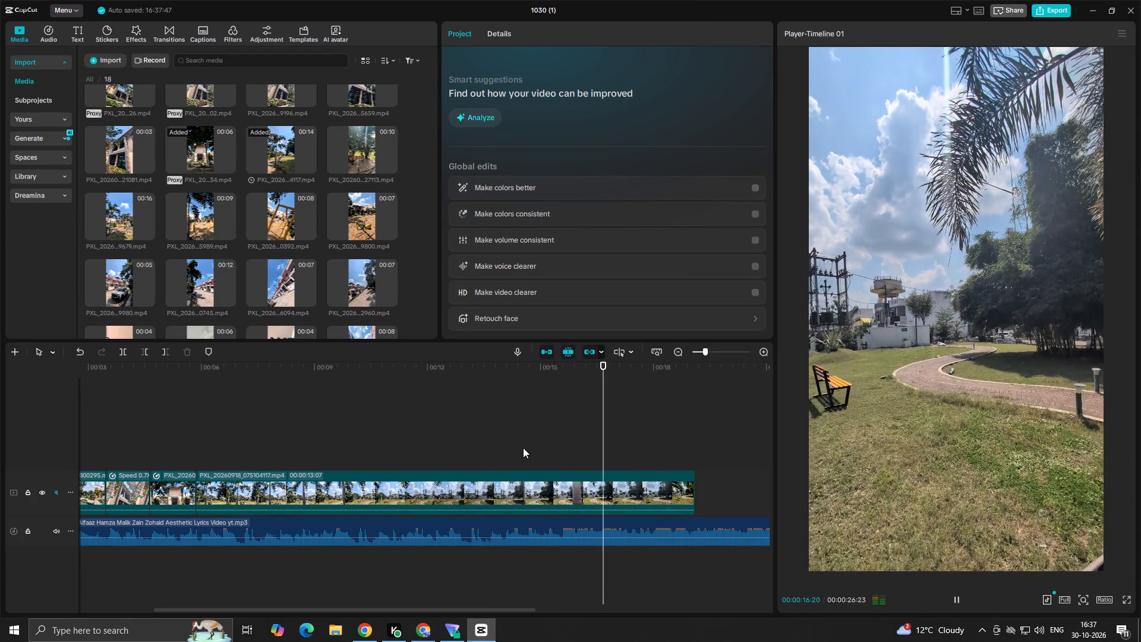
pyautogui.press('space')
# Review the first half of the garden path clip and the cut from the club house clip into it.
pyautogui.click(298, 449)
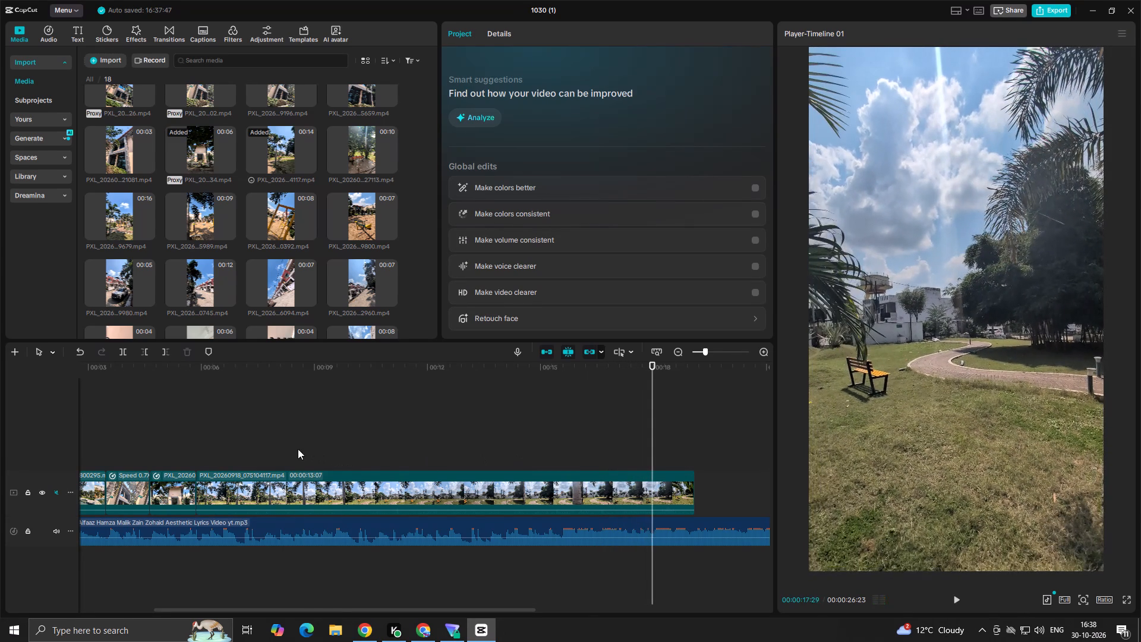
pyautogui.press('space')
pyautogui.press('space')
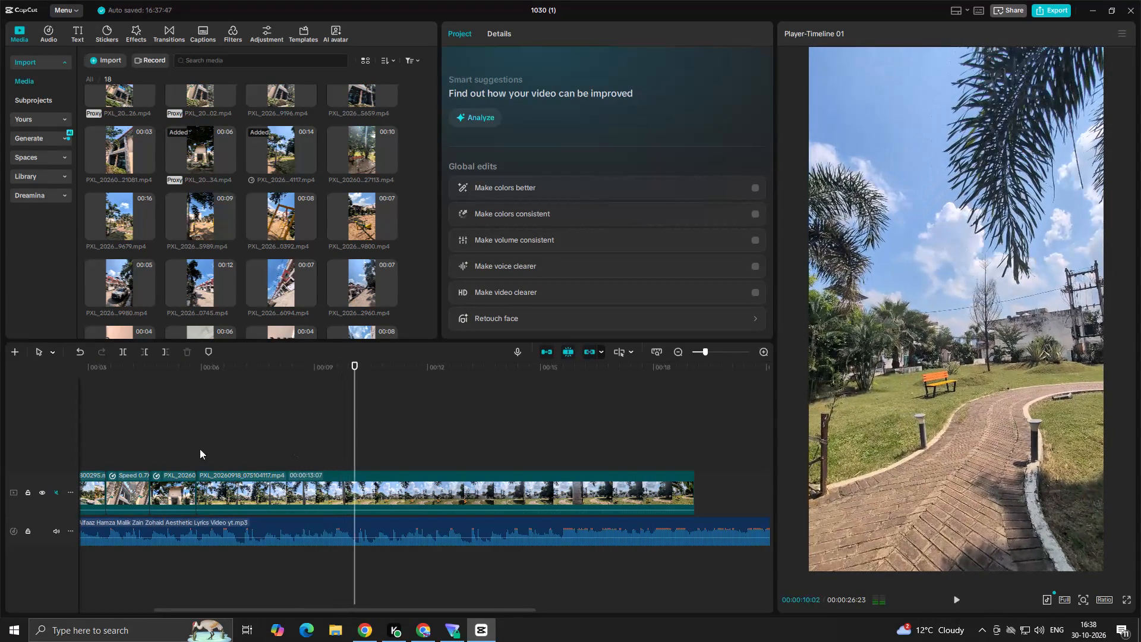
pyautogui.click(174, 427)
pyautogui.moveTo(174, 427); pyautogui.dragTo(147, 443)
pyautogui.press('space')
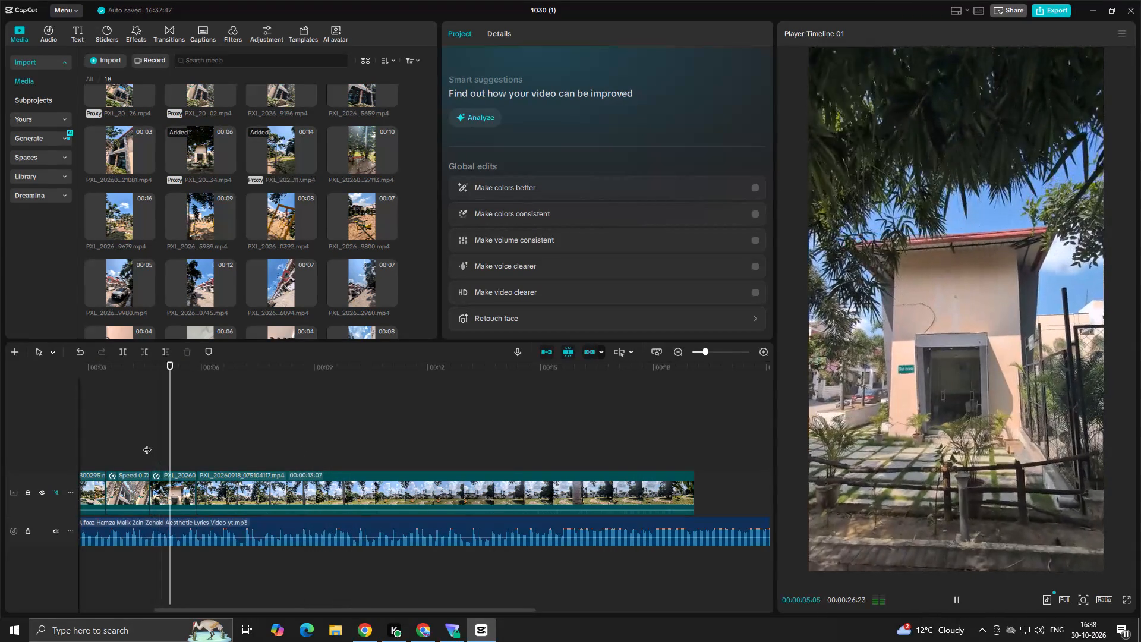
pyautogui.press('space')
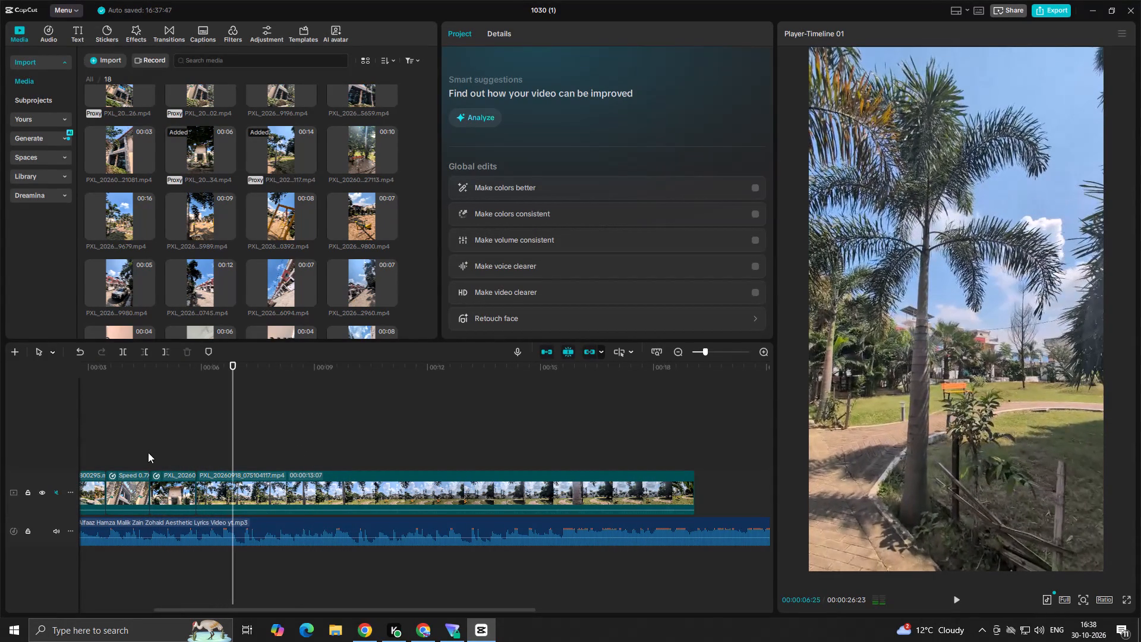
pyautogui.click(217, 456)
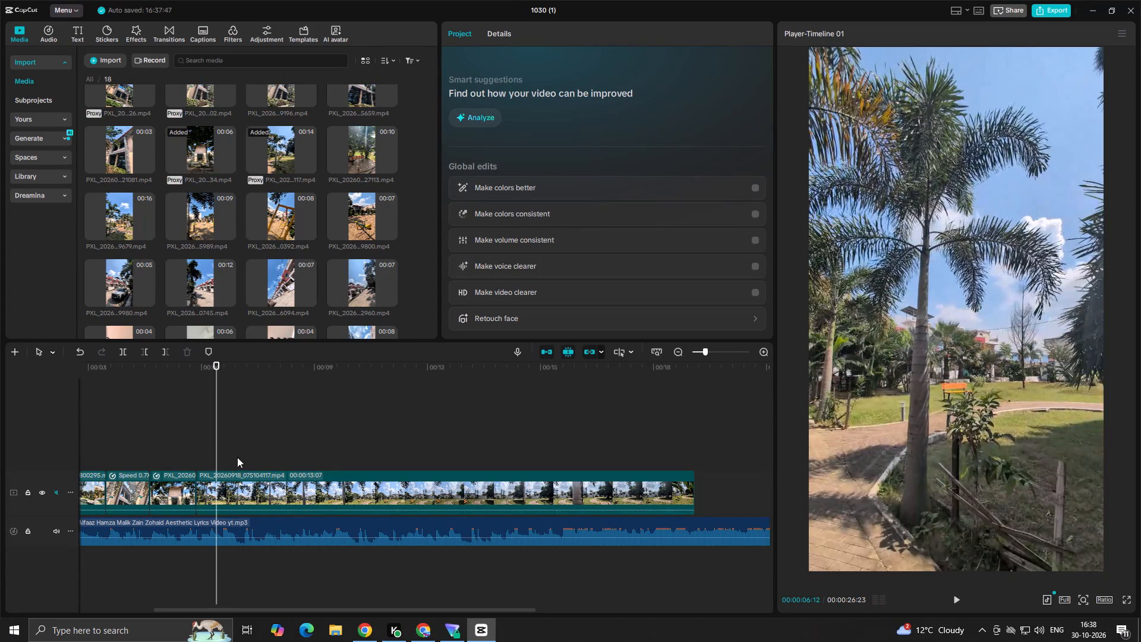
# Trim the garden path clip so that it ends at 00:00:10:03.
pyautogui.click(356, 445)
pyautogui.click(360, 493)
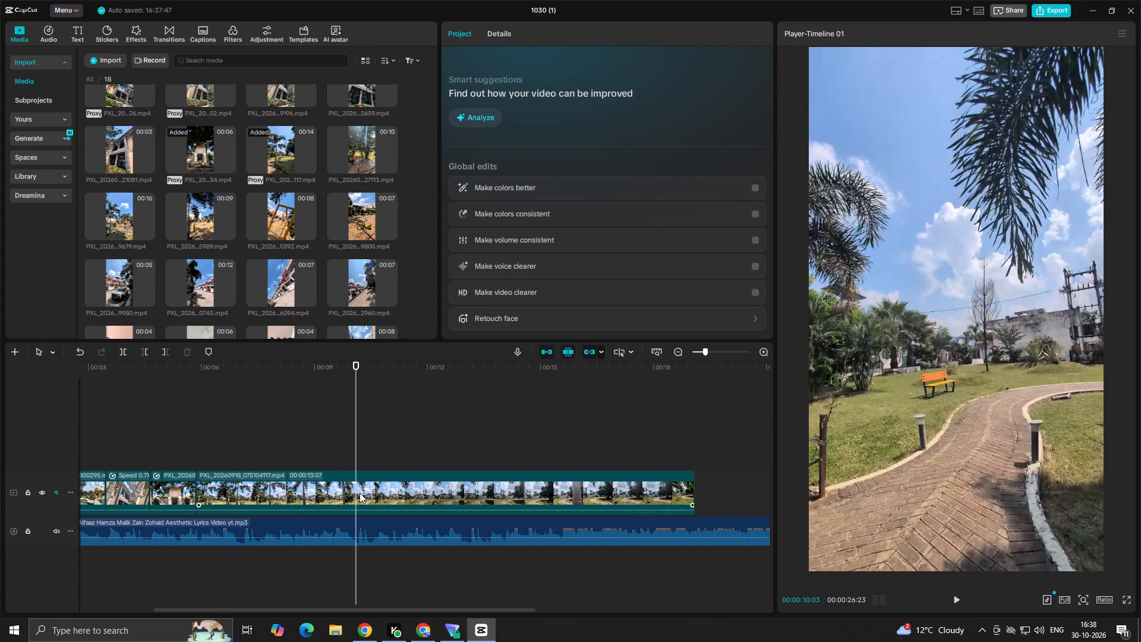
pyautogui.click(161, 357)
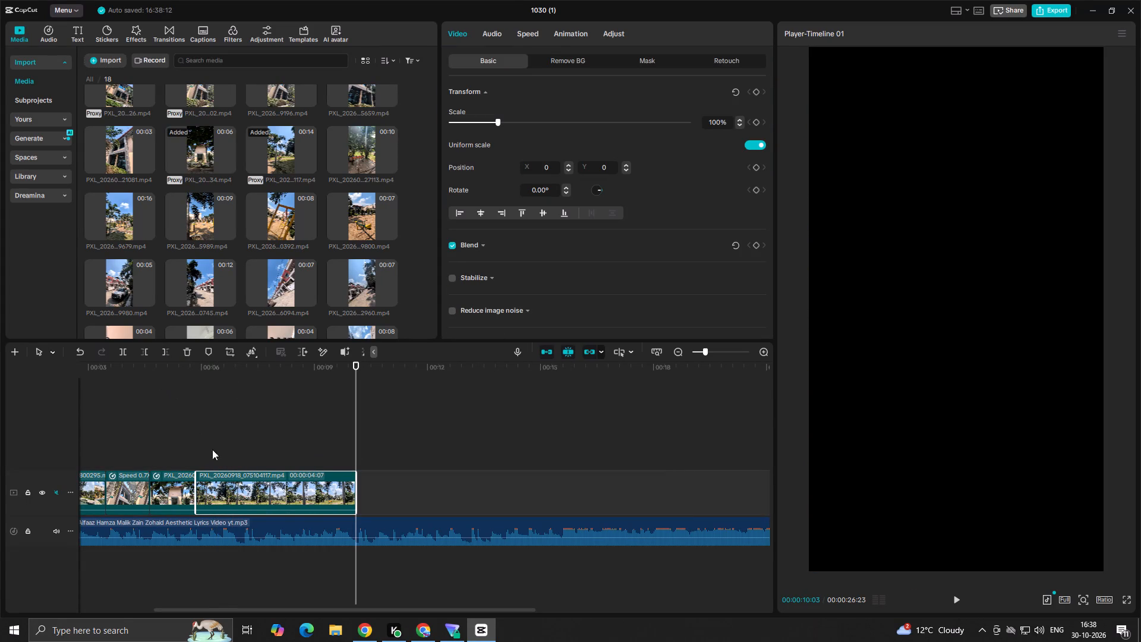
# Apply a Custom speed curve to the garden path clip, raising its starting point well above 1x, and play the fast opening.
pyautogui.click(524, 34)
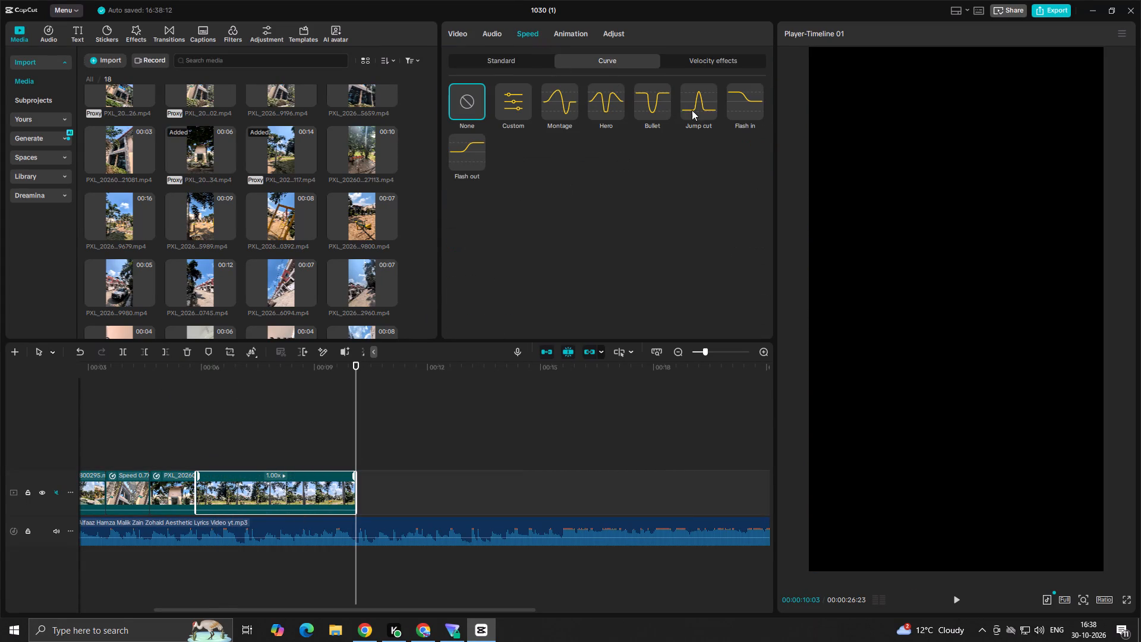
pyautogui.click(527, 99)
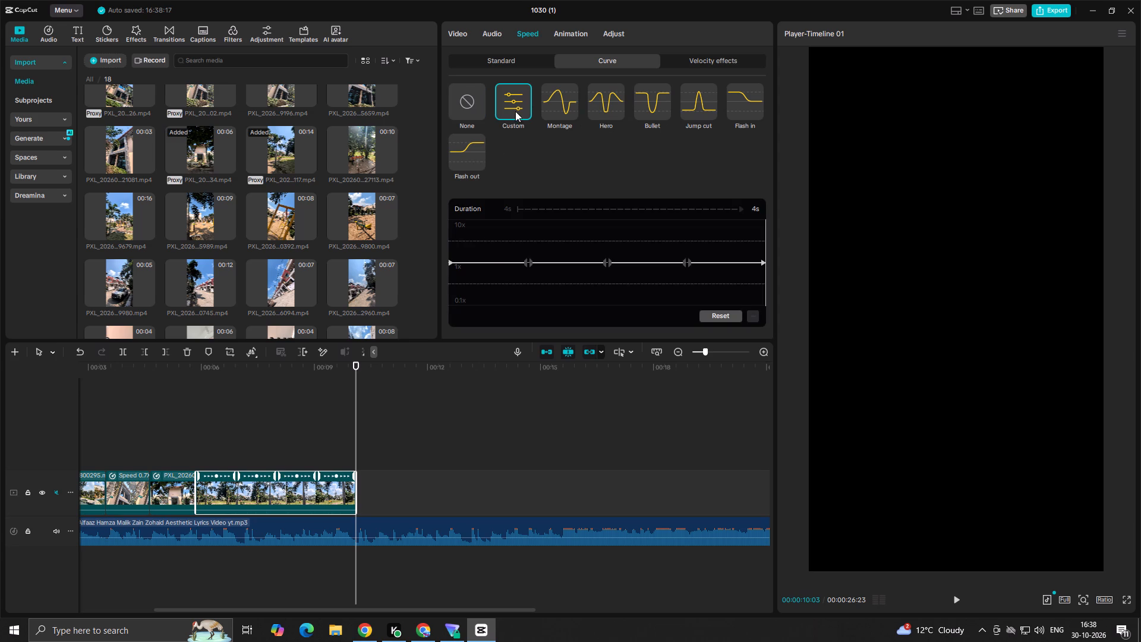
pyautogui.click(499, 244)
pyautogui.moveTo(499, 242); pyautogui.dragTo(377, 262)
pyautogui.moveTo(453, 263); pyautogui.dragTo(450, 238)
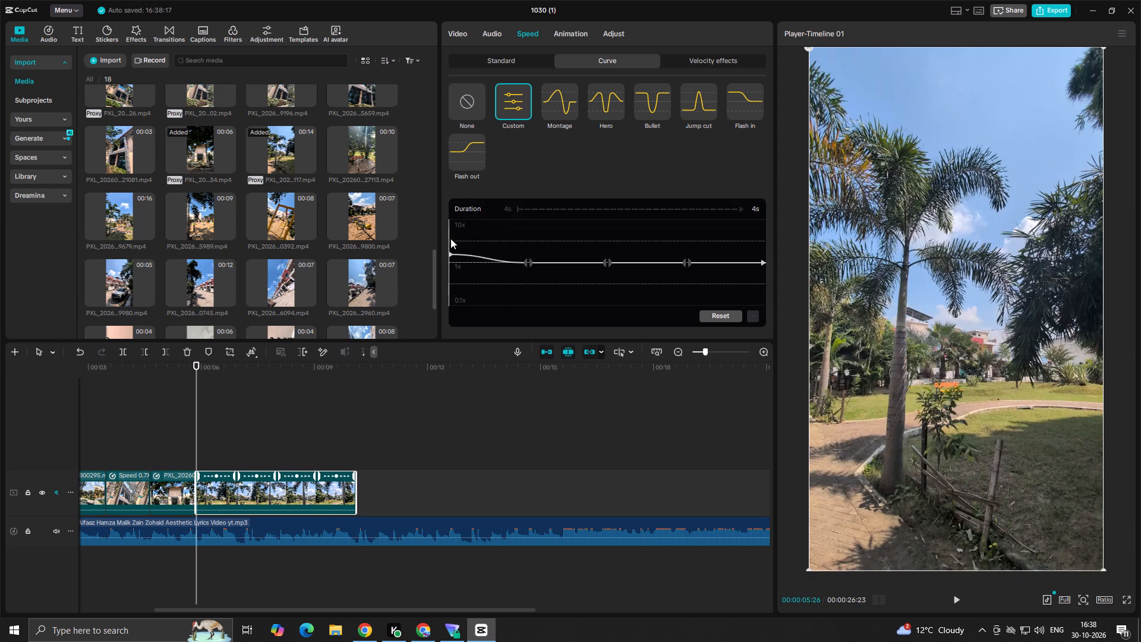
pyautogui.moveTo(450, 238); pyautogui.dragTo(450, 237)
pyautogui.press('space')
pyautogui.press('space')
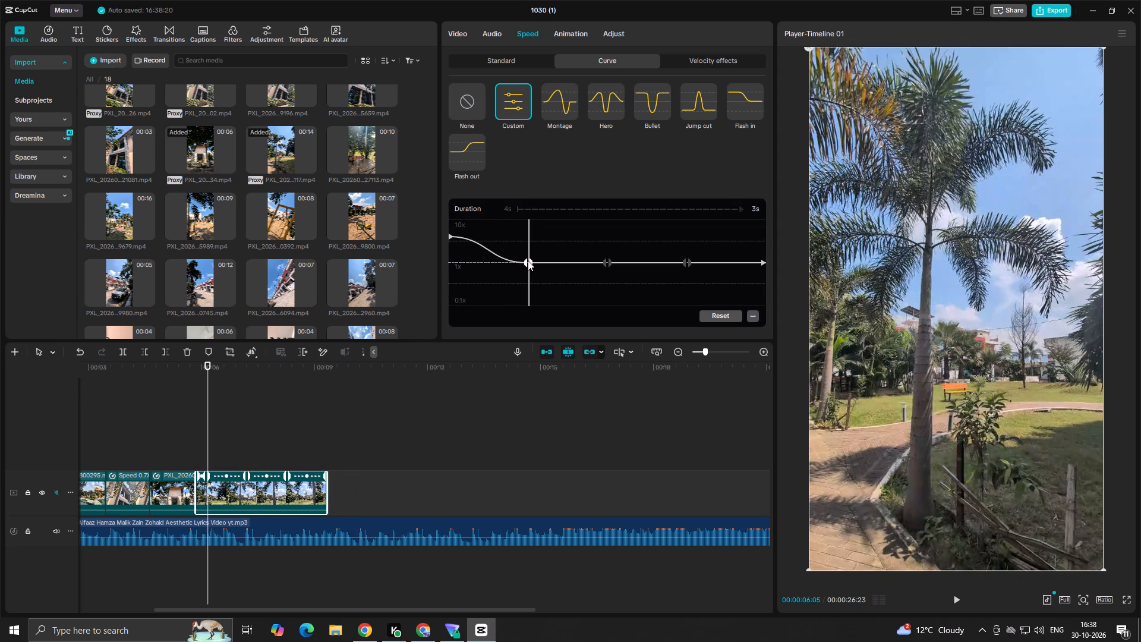
# Move the garden path curve's first point earlier and flatten the stretch up to the middle point about midway between 1x and 0.1x.
pyautogui.moveTo(528, 260); pyautogui.dragTo(499, 267)
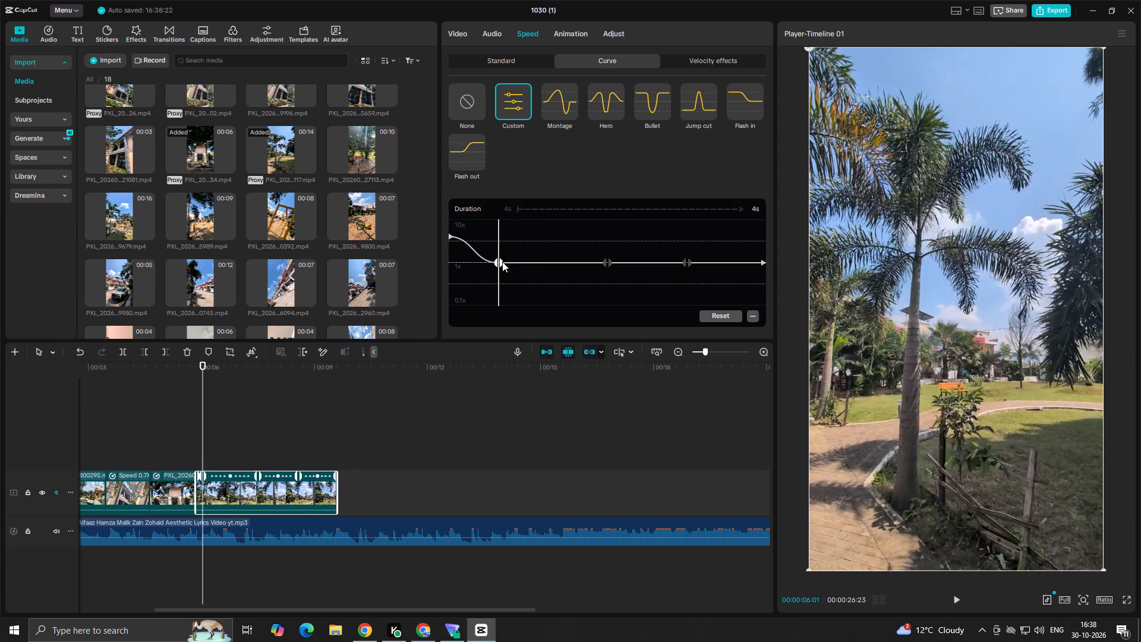
pyautogui.moveTo(502, 262); pyautogui.dragTo(499, 285)
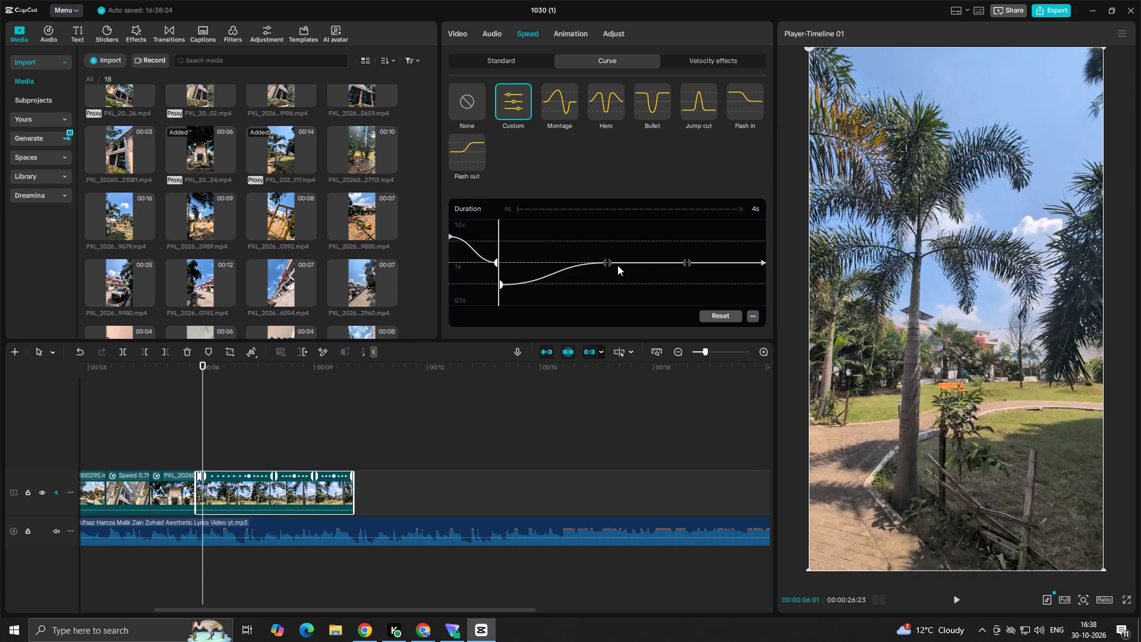
pyautogui.moveTo(609, 262); pyautogui.dragTo(607, 278)
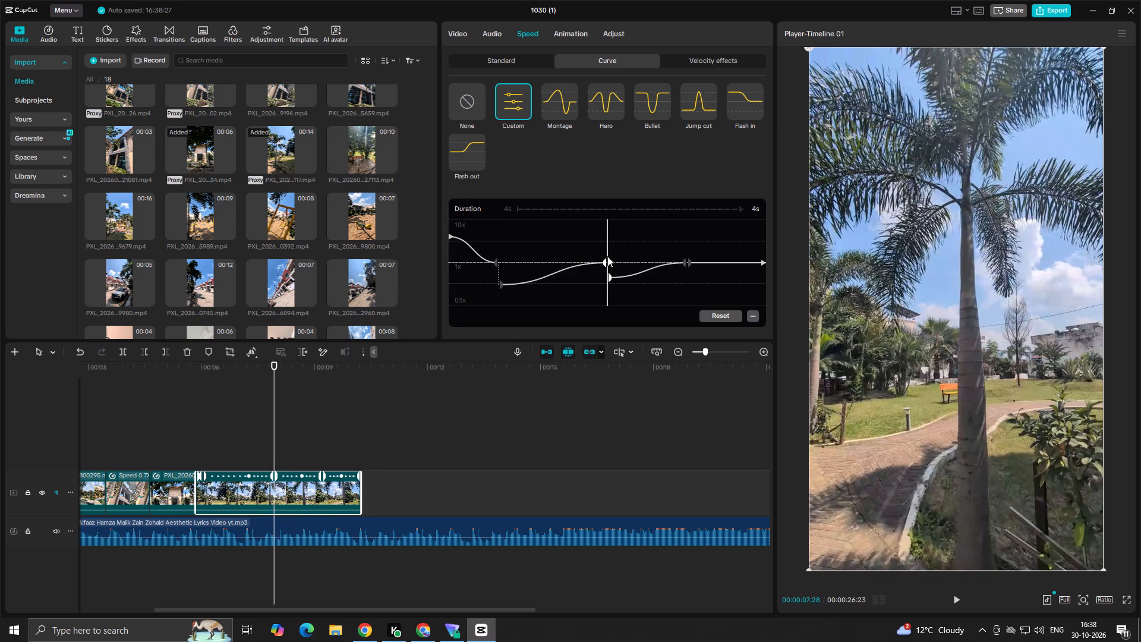
pyautogui.moveTo(603, 262); pyautogui.dragTo(603, 285)
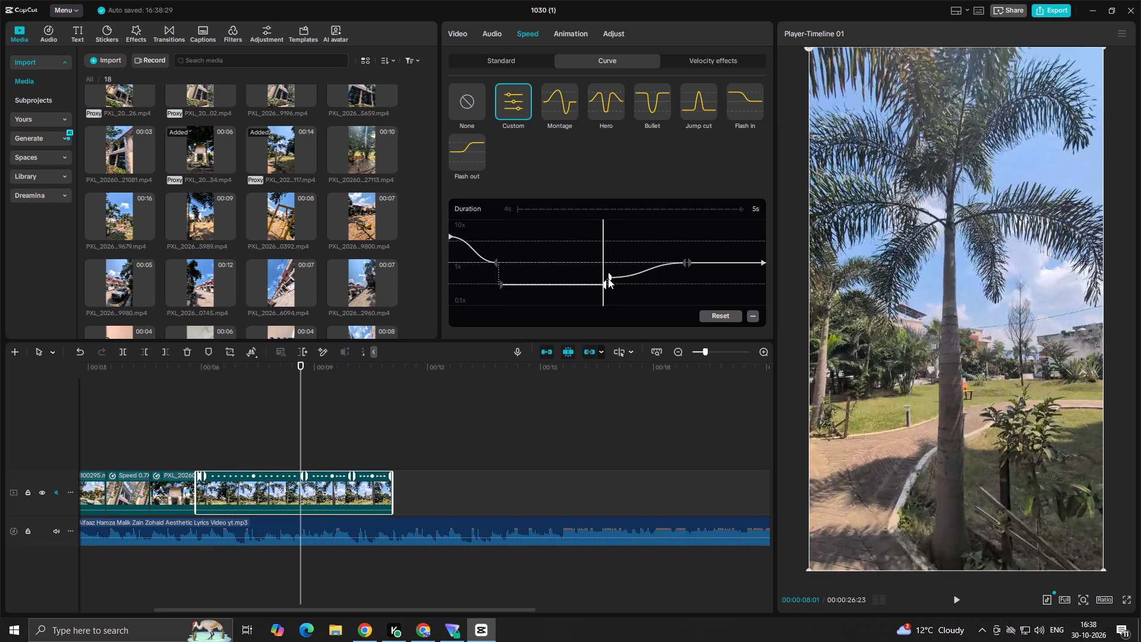
pyautogui.click(608, 278)
pyautogui.moveTo(612, 275); pyautogui.dragTo(612, 286)
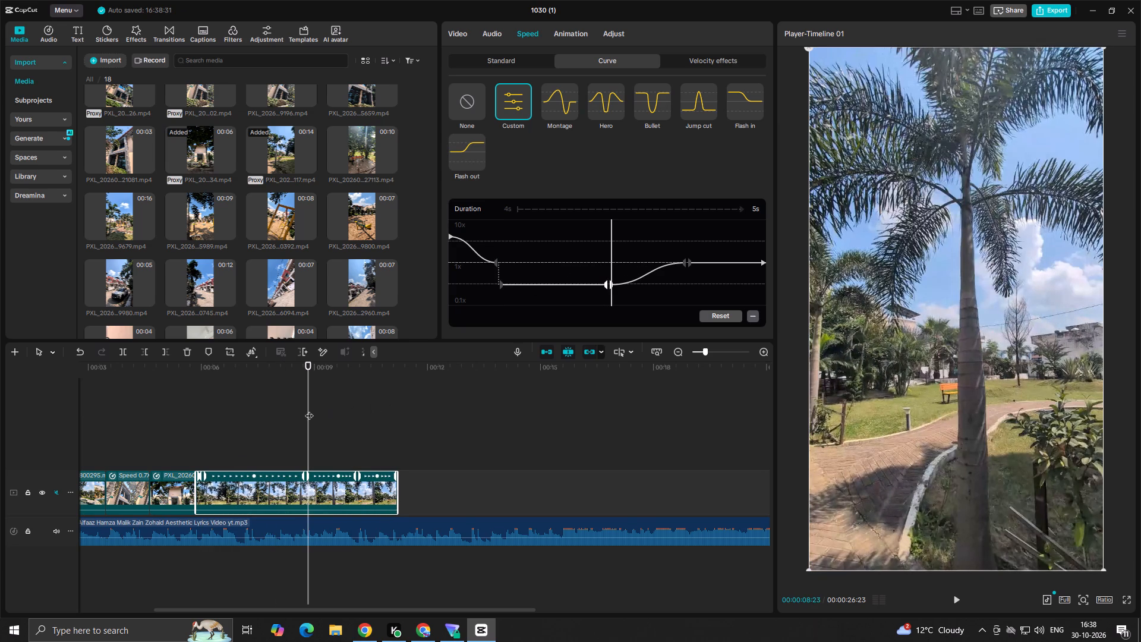
# Replay the ramped garden path clip against the audio, split it at 00:00:07:16 and delete the part after the split.
pyautogui.click(194, 446)
pyautogui.press('space')
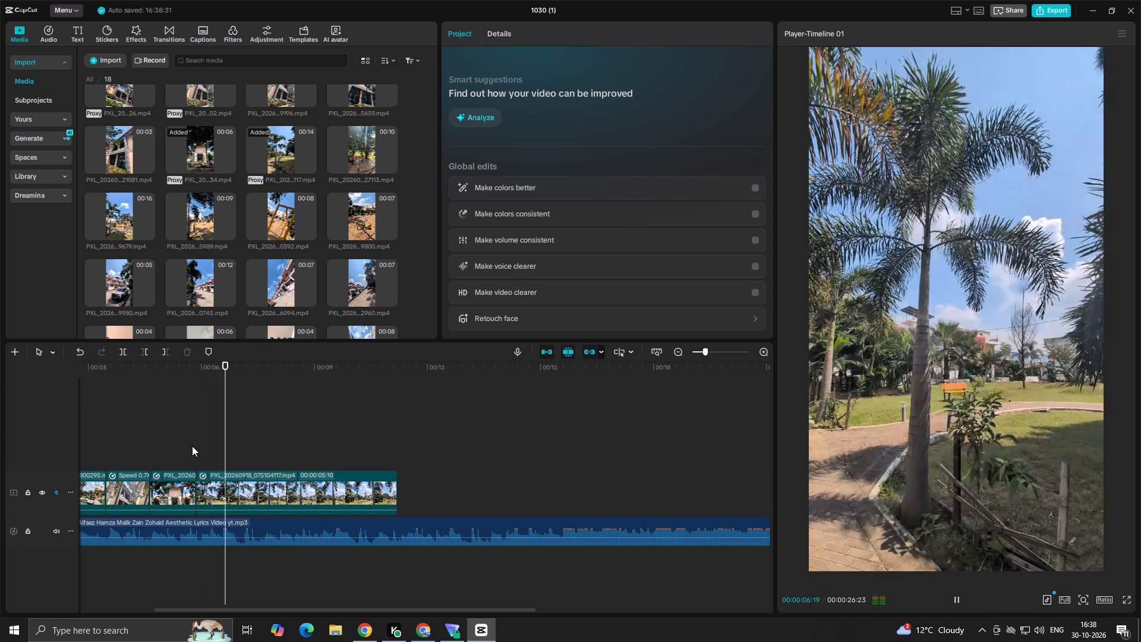
pyautogui.press('space')
pyautogui.click(241, 482)
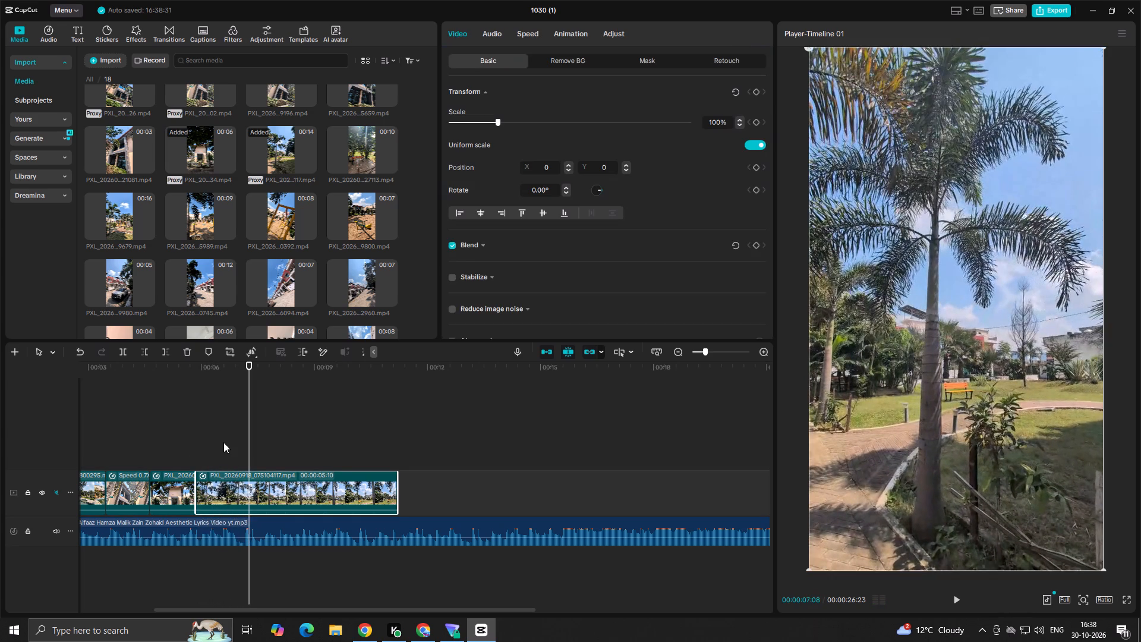
pyautogui.press('space')
pyautogui.press('space')
pyautogui.press('space')
pyautogui.press('space')
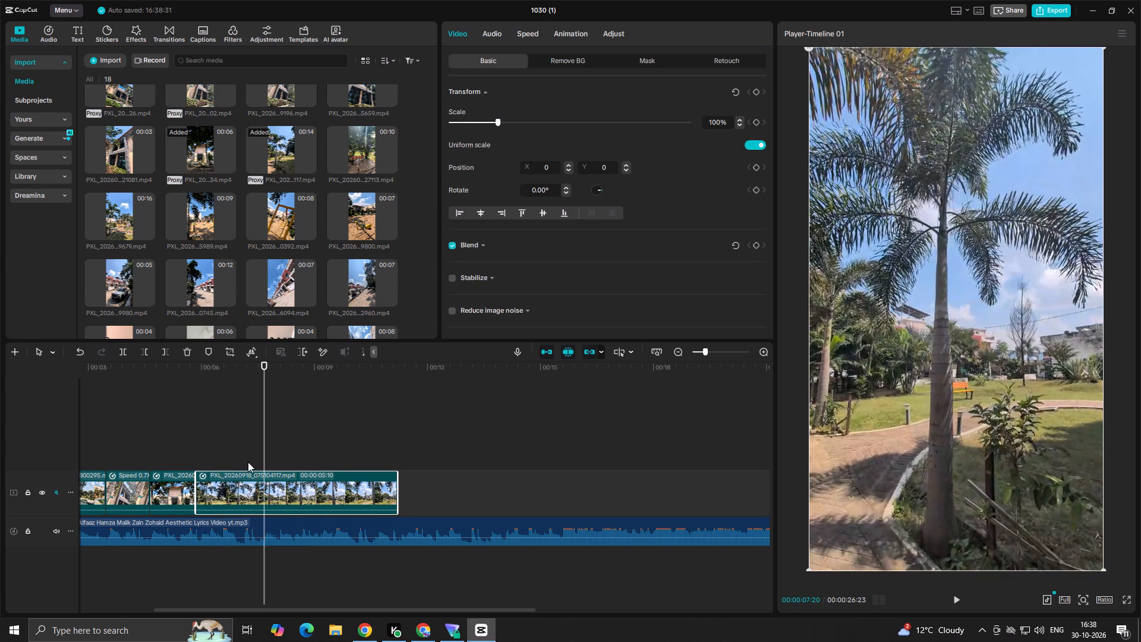
pyautogui.click(259, 463)
pyautogui.click(260, 483)
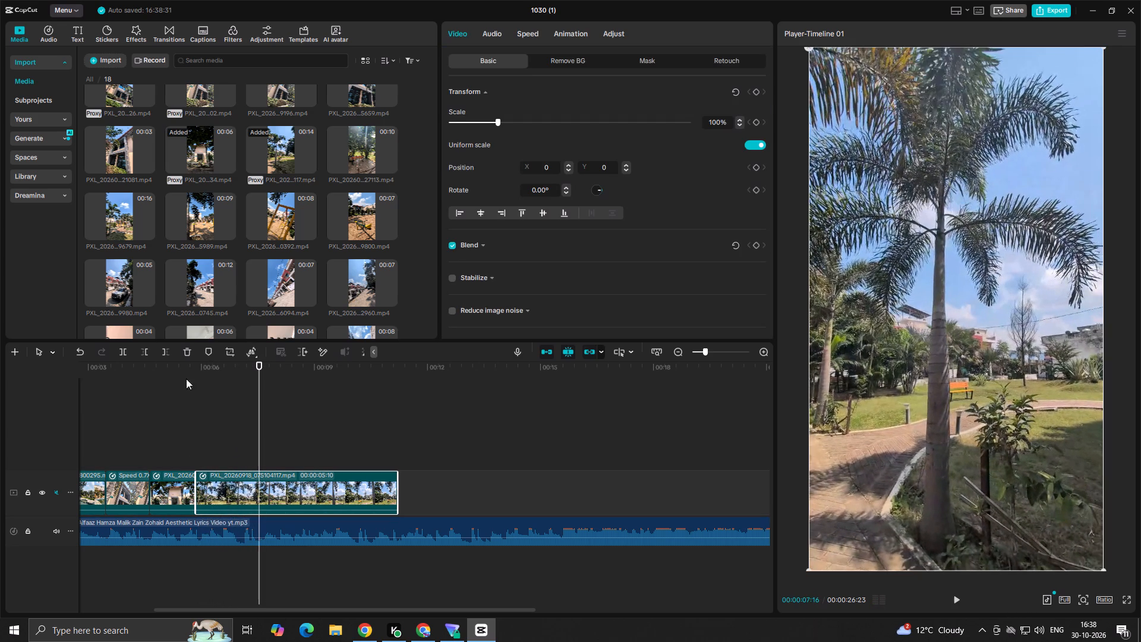
pyautogui.click(120, 352)
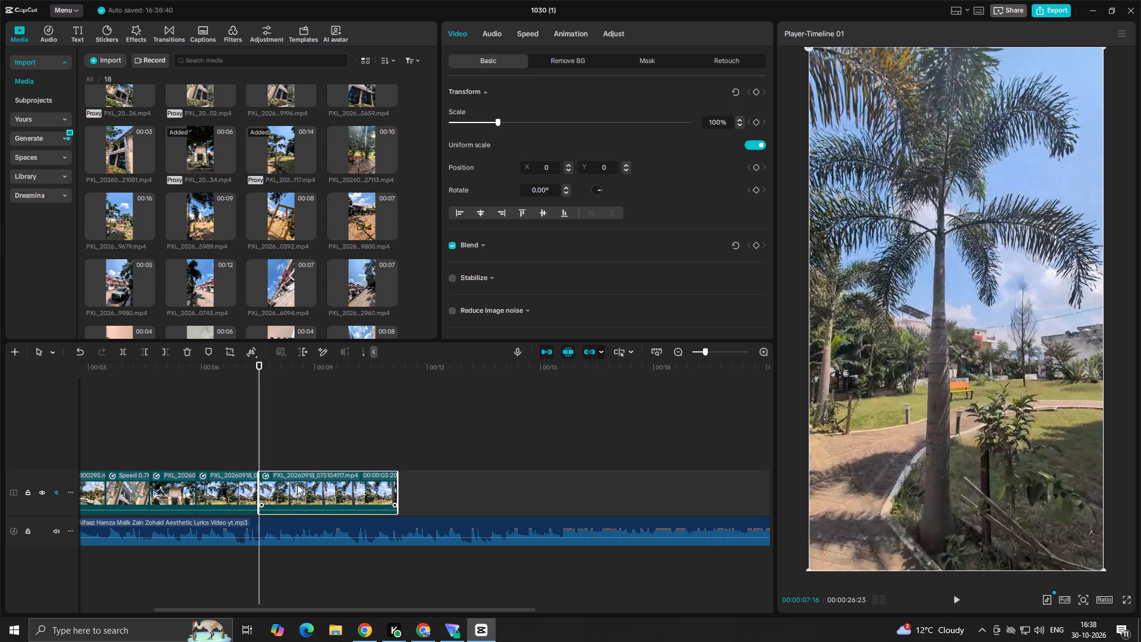
pyautogui.press('BackSpace')
pyautogui.click(149, 442)
pyautogui.press('space')
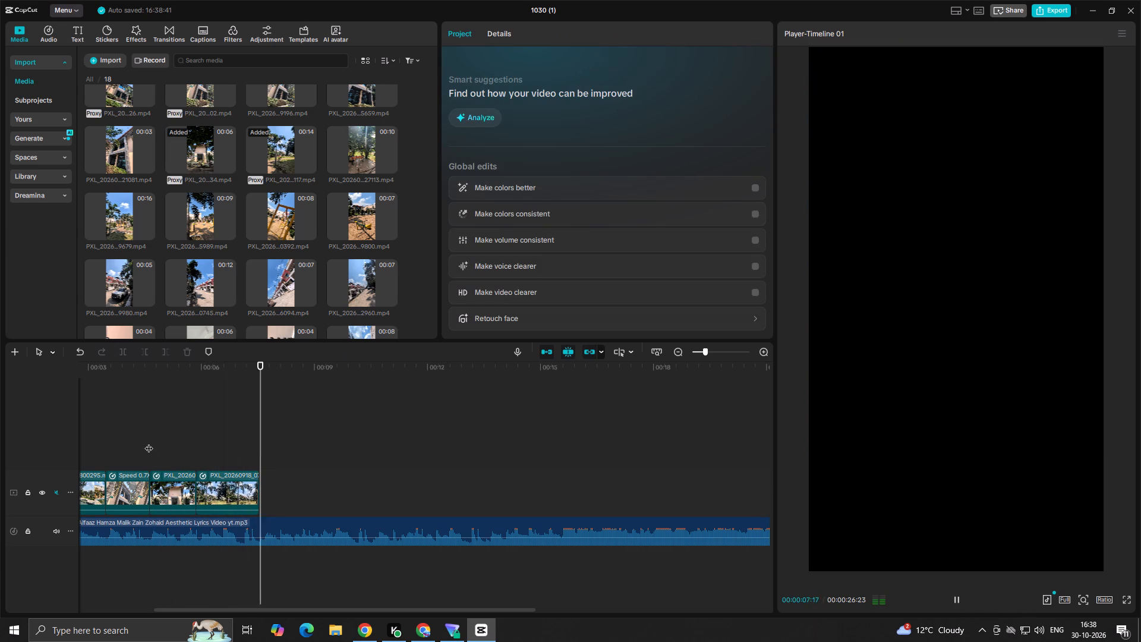
pyautogui.press('space')
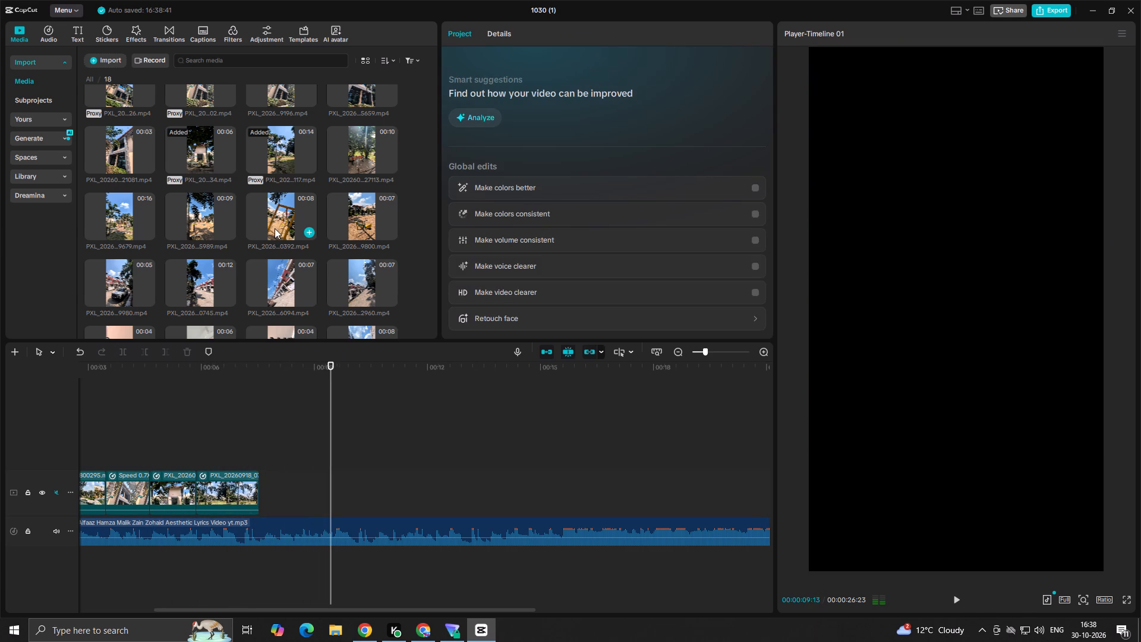
# Preview the palm garden and playground clips in the media library to examine which one suits the next shot.
pyautogui.click(210, 227)
pyautogui.press('space')
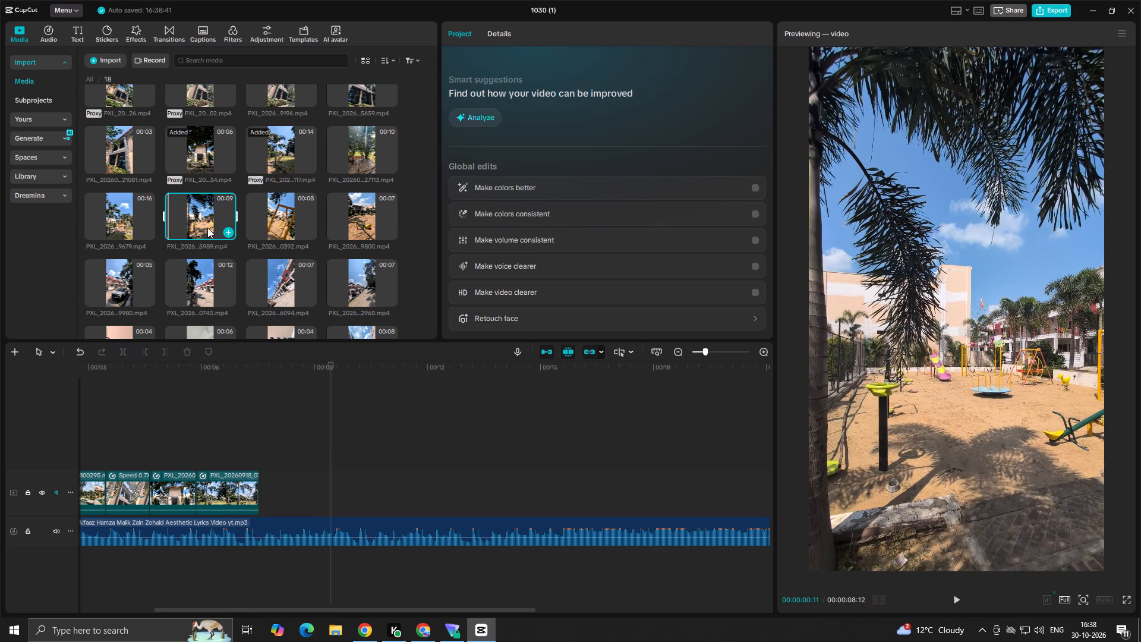
pyautogui.press('space')
pyautogui.press('space')
pyautogui.press('space')
pyautogui.press('space')
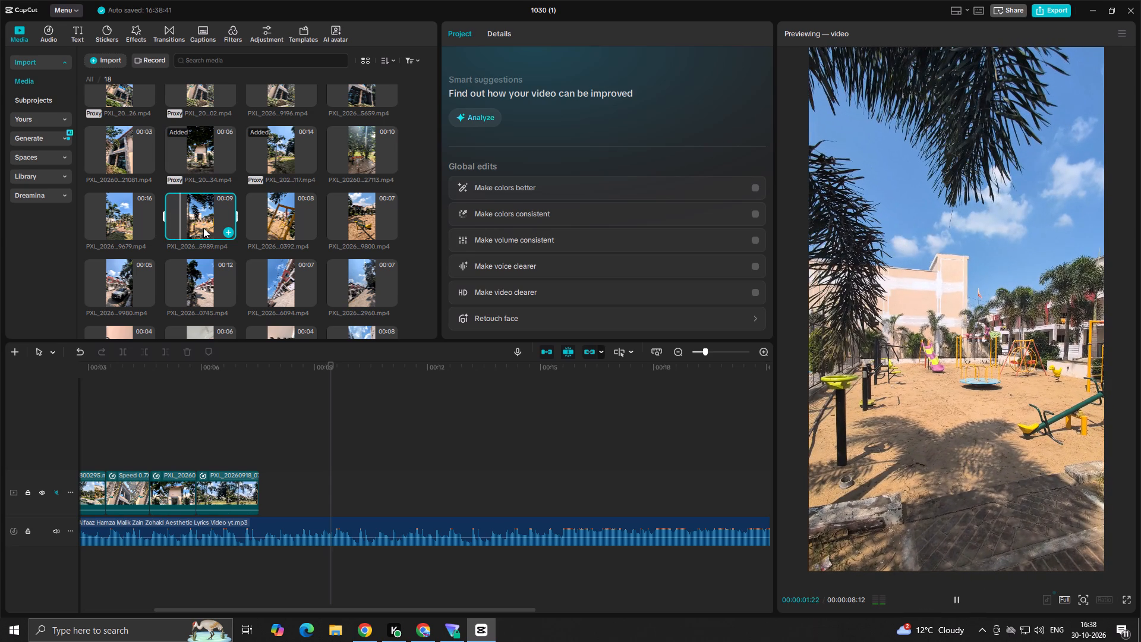
pyautogui.click(130, 220)
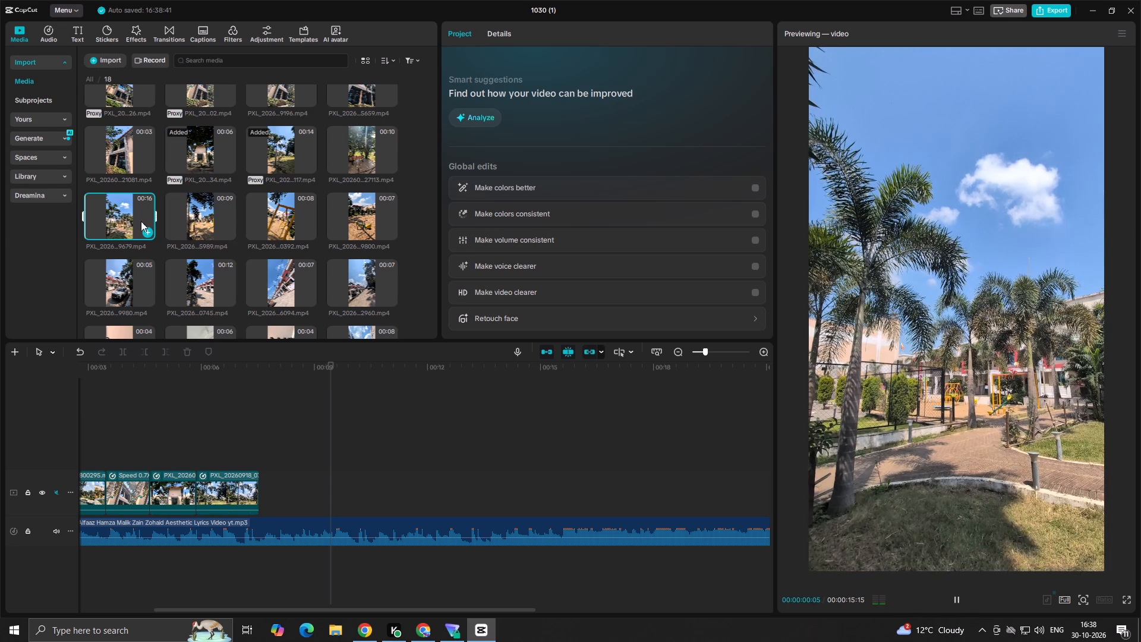
pyautogui.press('space')
pyautogui.click(222, 233)
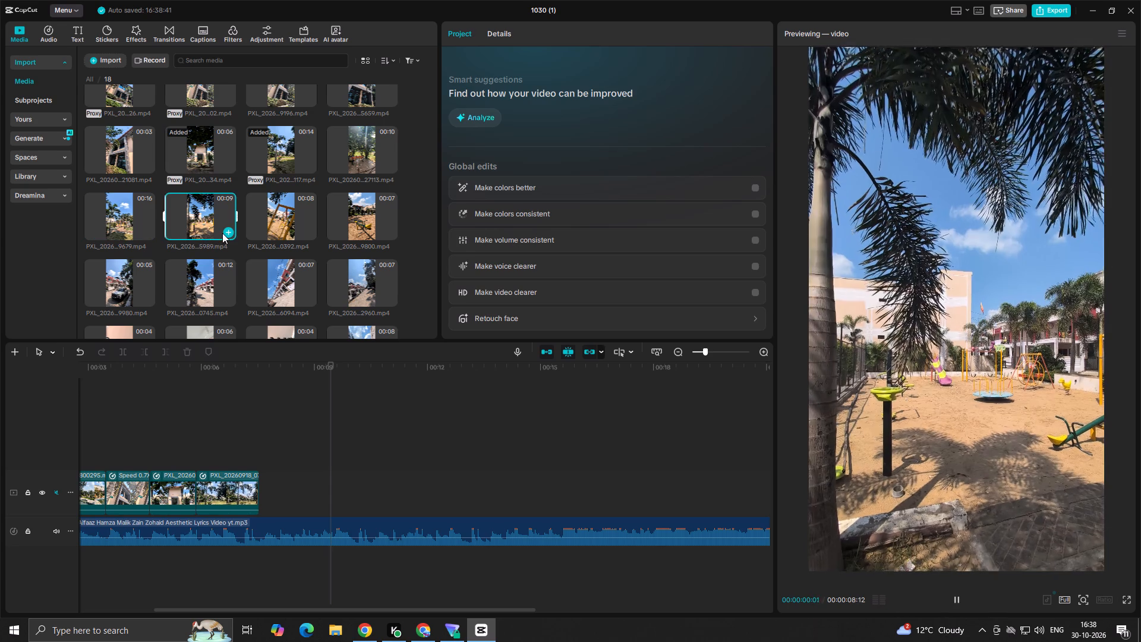
pyautogui.press('space')
pyautogui.click(275, 230)
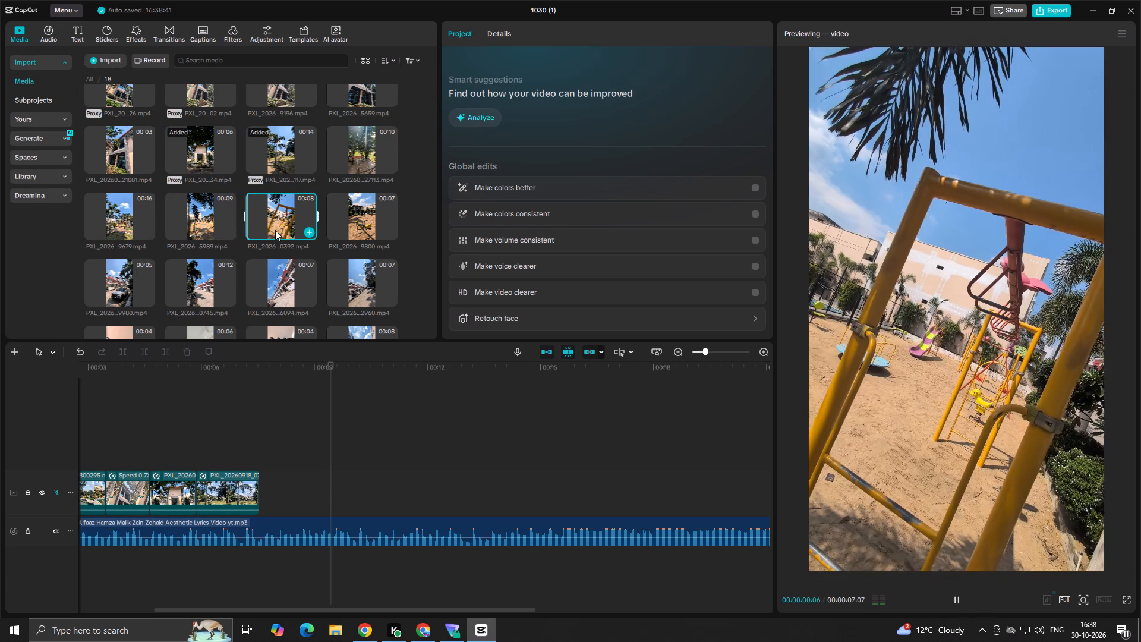
pyautogui.press('space')
pyautogui.click(359, 225)
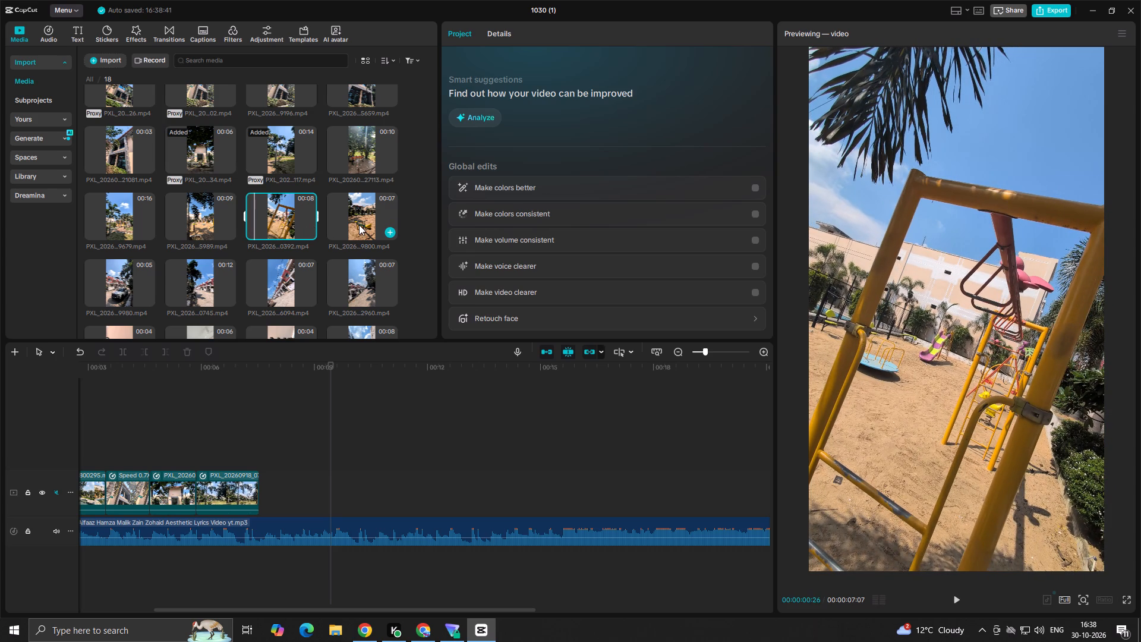
pyautogui.press('space')
# Place the playground clip PXL_20260918_075240392.mp4 directly after the garden path clip on the main track.
pyautogui.moveTo(297, 216); pyautogui.dragTo(291, 315)
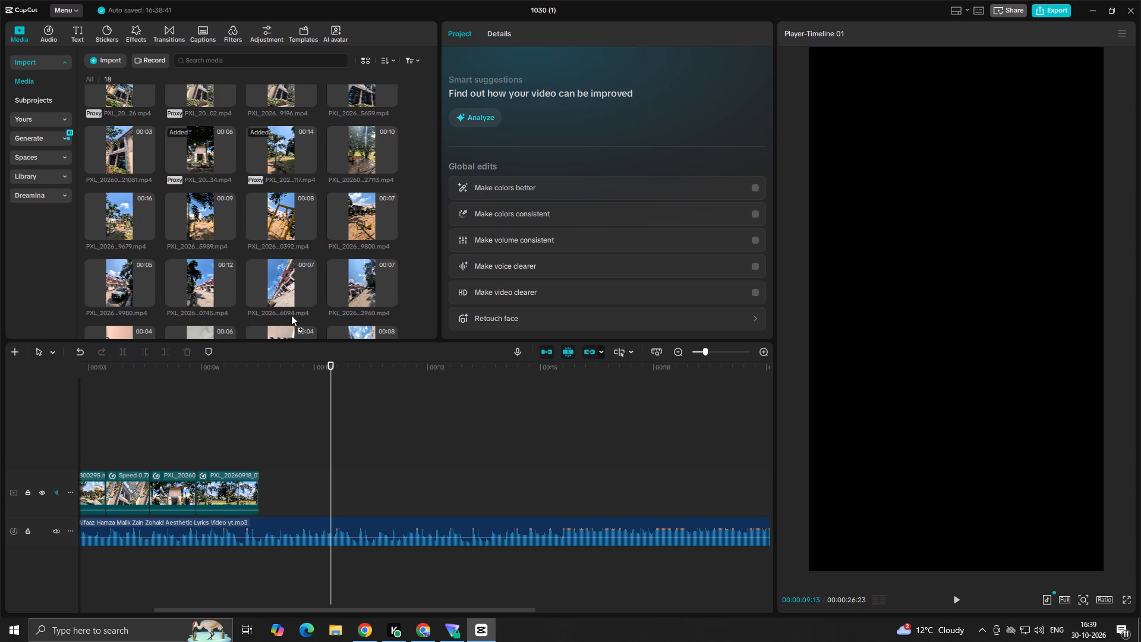
pyautogui.moveTo(291, 315); pyautogui.dragTo(332, 235)
pyautogui.moveTo(289, 225); pyautogui.dragTo(279, 445)
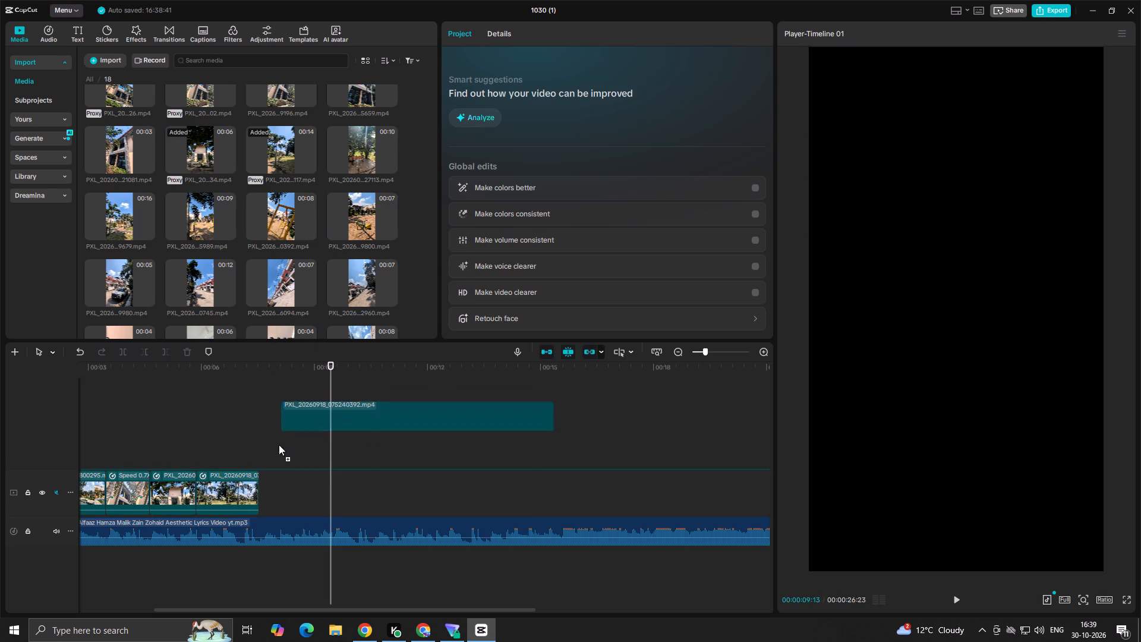
pyautogui.moveTo(279, 445); pyautogui.dragTo(269, 485)
# Apply a Custom speed curve to the playground clip, raise its starting point to about 4.25x, and play its opening.
pyautogui.click(530, 31)
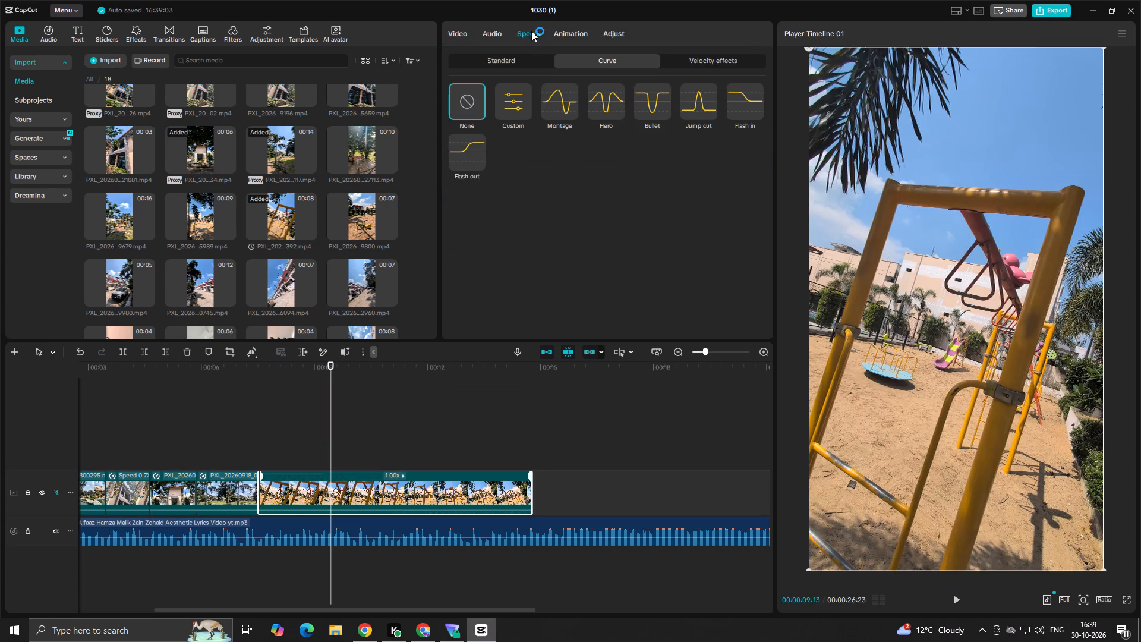
pyautogui.click(514, 100)
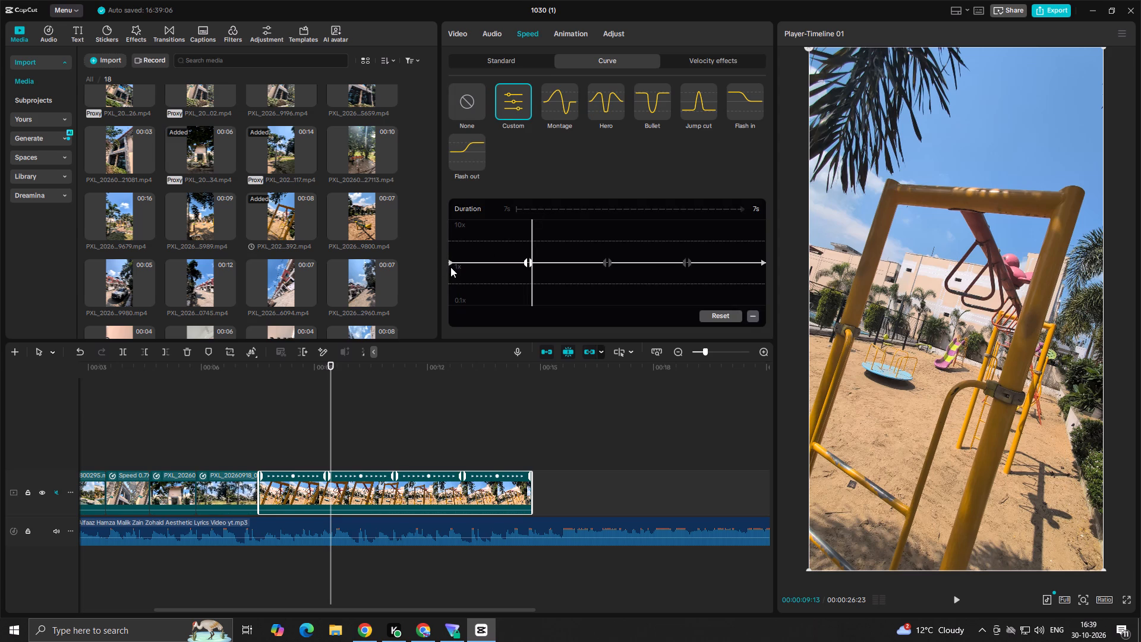
pyautogui.moveTo(447, 259); pyautogui.dragTo(447, 238)
pyautogui.moveTo(448, 237); pyautogui.dragTo(452, 225)
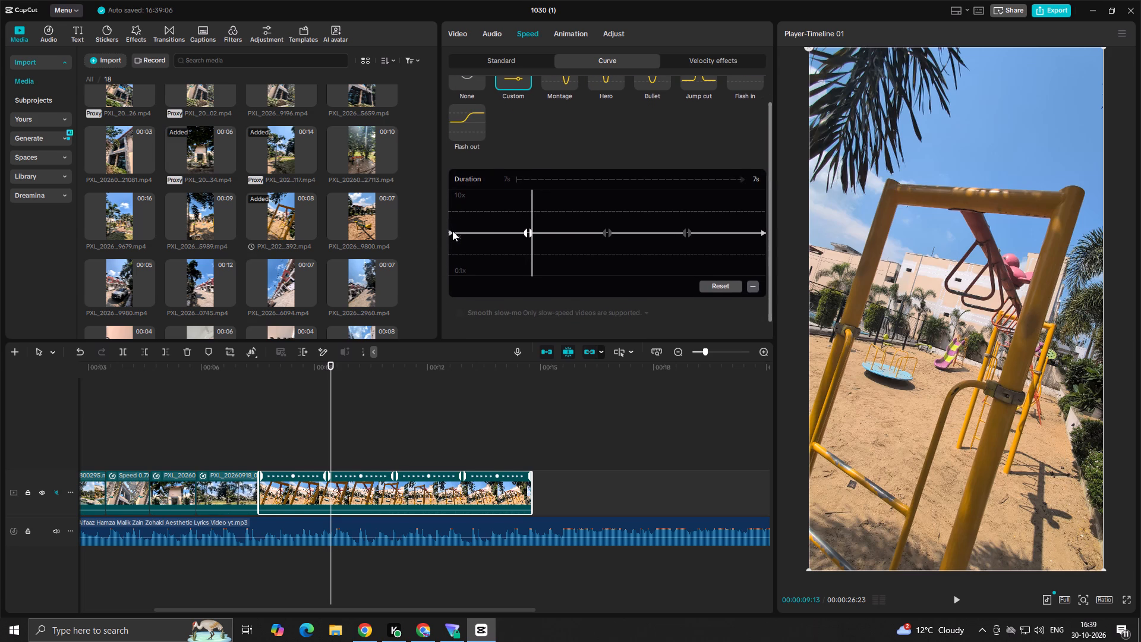
pyautogui.moveTo(452, 231); pyautogui.dragTo(452, 218)
pyautogui.press('space')
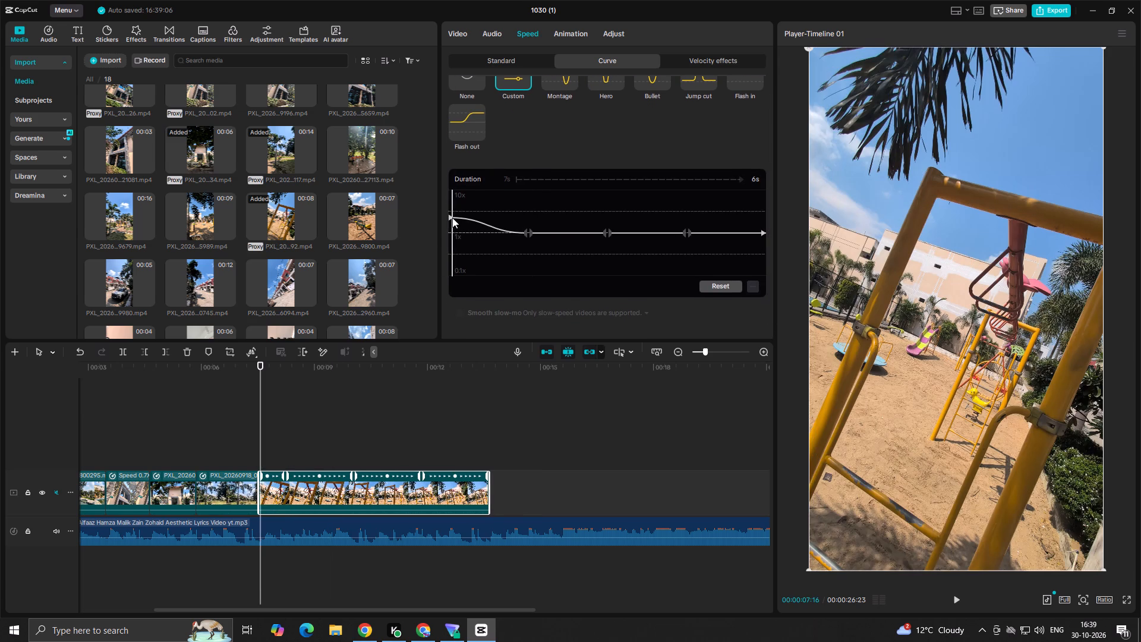
pyautogui.press('space')
pyautogui.click(467, 238)
pyautogui.moveTo(469, 238); pyautogui.dragTo(419, 247)
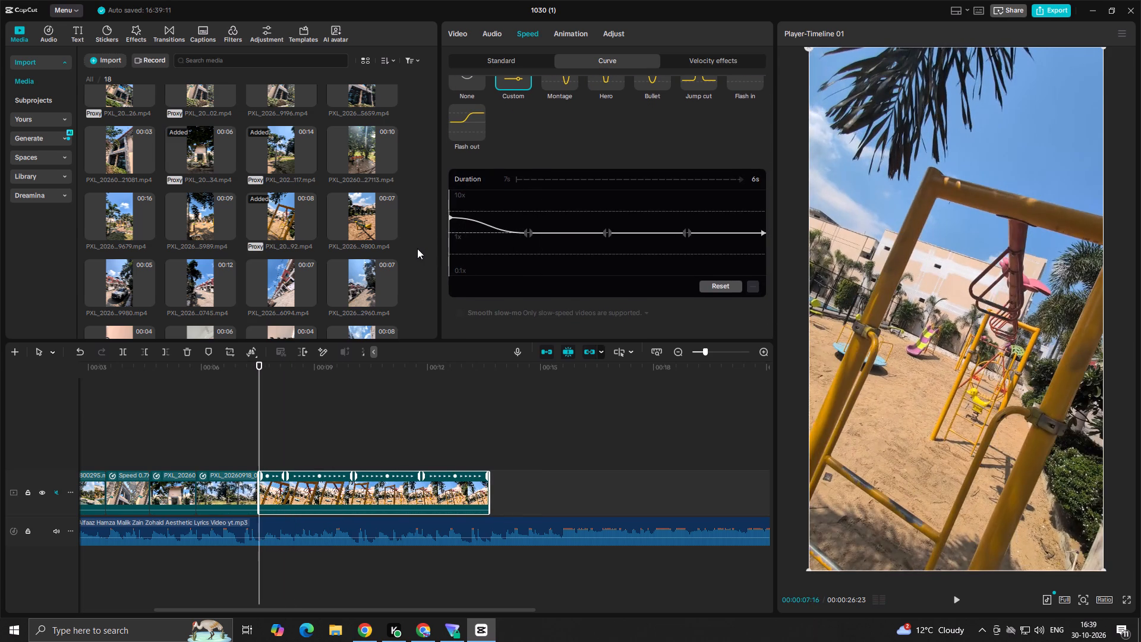
pyautogui.press('space')
pyautogui.press('space')
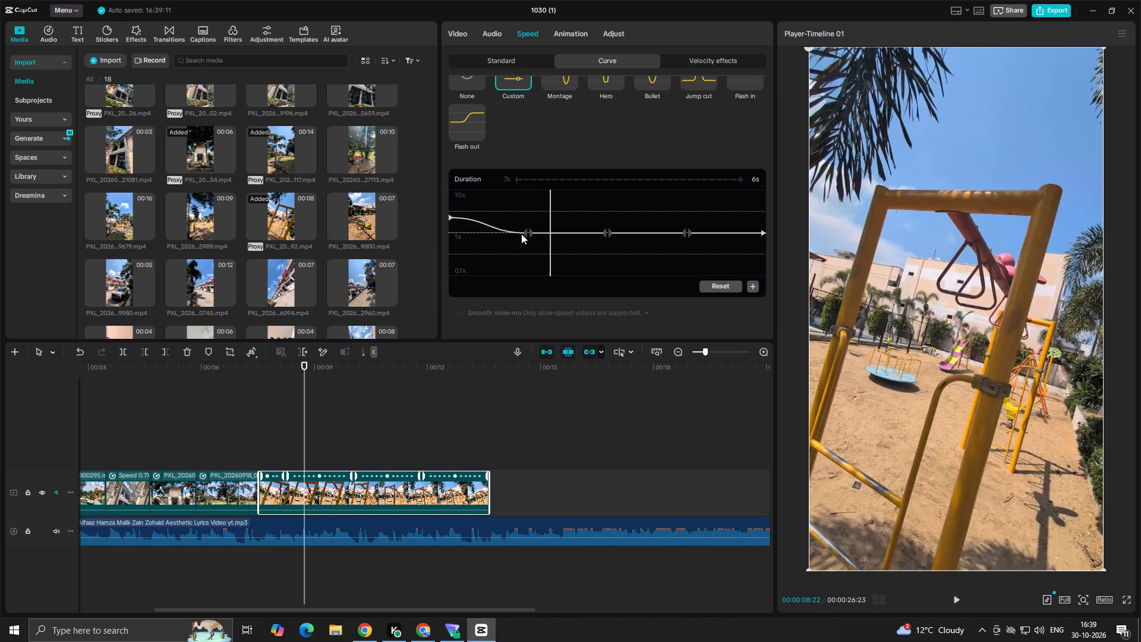
# Shape the playground clip's speed curve: move the first inner point earlier and drop it below 1x, remove the middle point, lower the last point below 1x.
pyautogui.click(509, 241)
pyautogui.moveTo(525, 232); pyautogui.dragTo(505, 235)
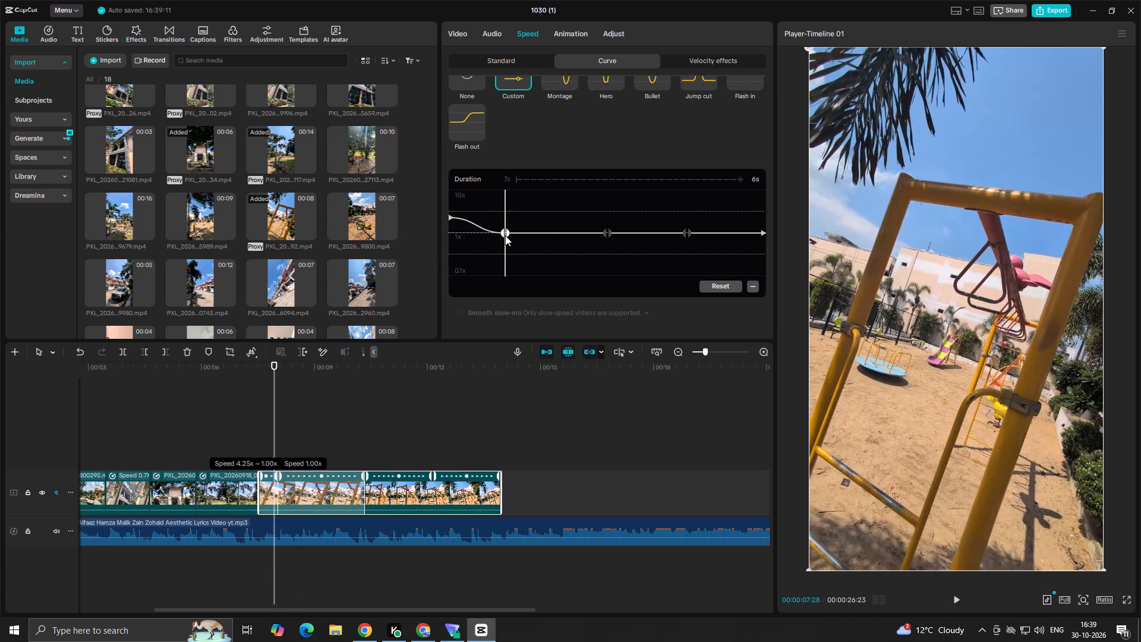
pyautogui.moveTo(505, 235); pyautogui.dragTo(505, 235)
pyautogui.moveTo(507, 233); pyautogui.dragTo(510, 250)
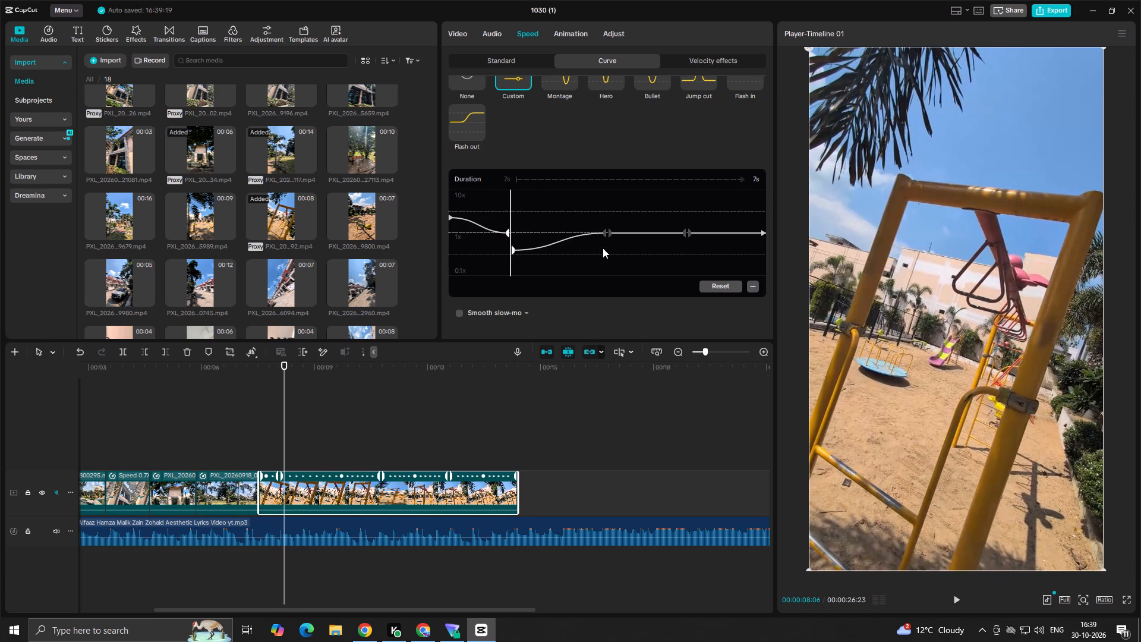
pyautogui.click(609, 235)
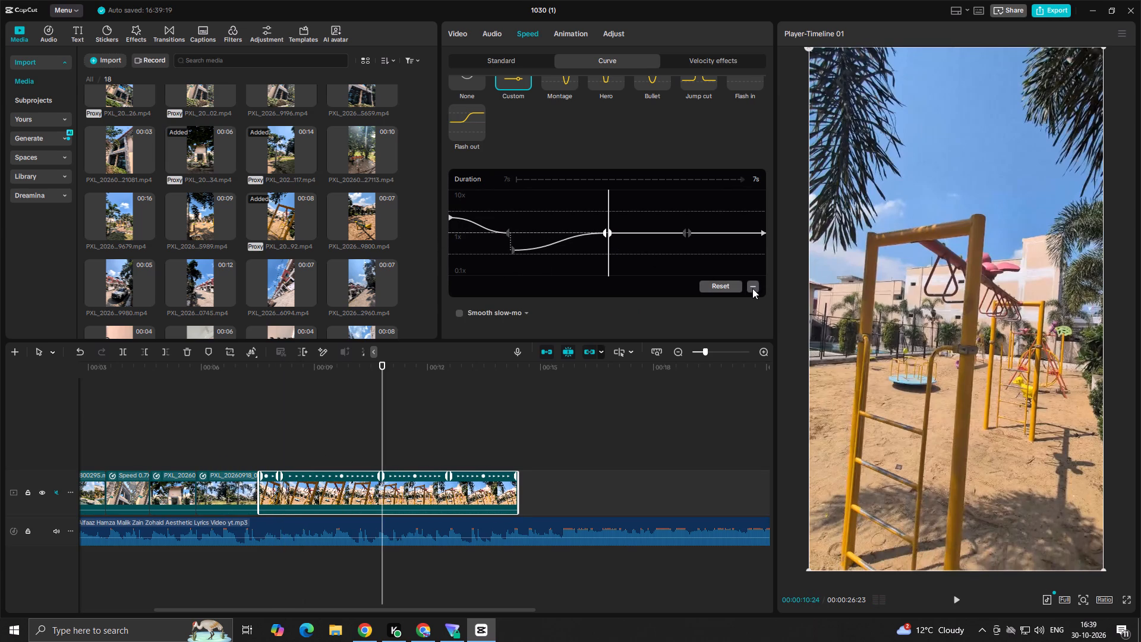
pyautogui.click(753, 288)
pyautogui.moveTo(687, 230); pyautogui.dragTo(686, 256)
# Replay the speed-ramped playground clip from the end of the garden path clip to examine where the audio calls for a cut.
pyautogui.click(231, 442)
pyautogui.press('space')
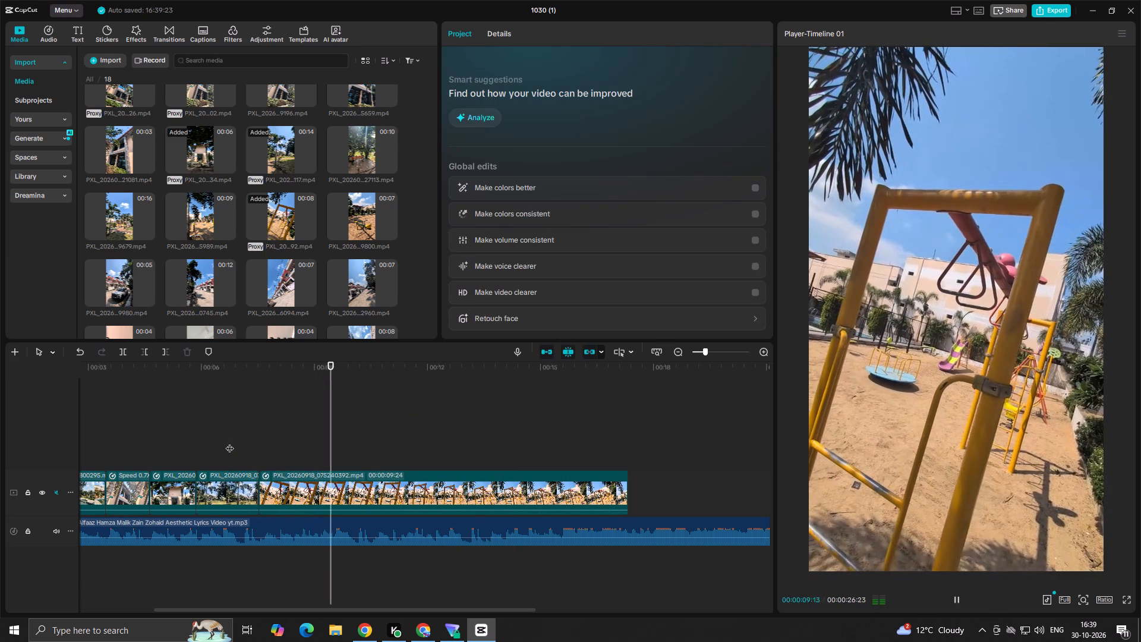
pyautogui.press('space')
pyautogui.click(235, 442)
pyautogui.press('space')
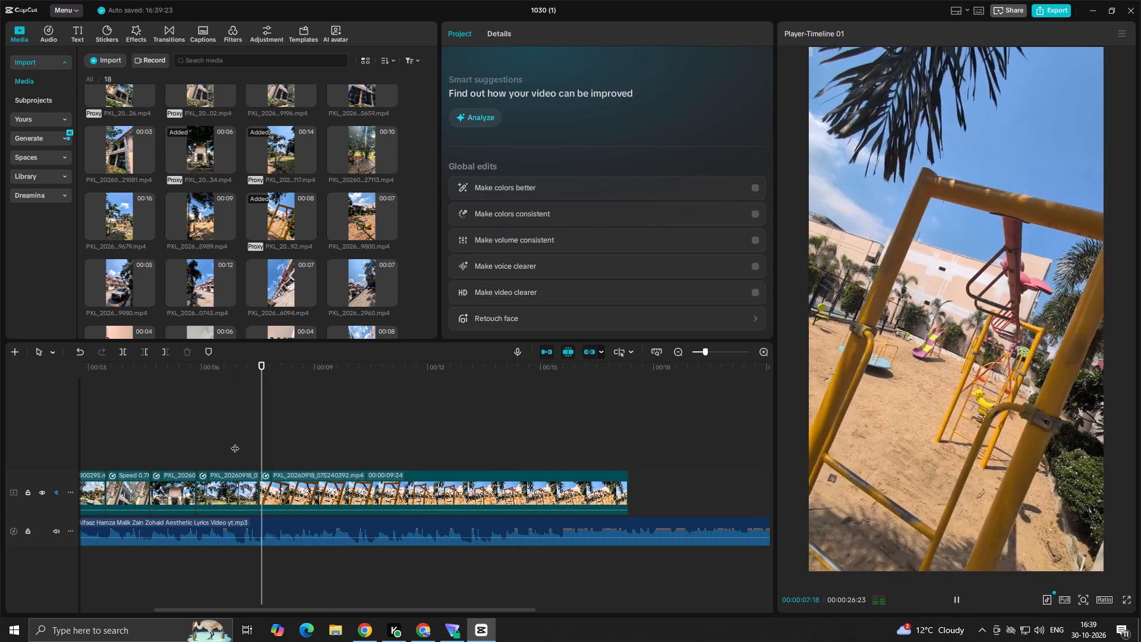
pyautogui.press('space')
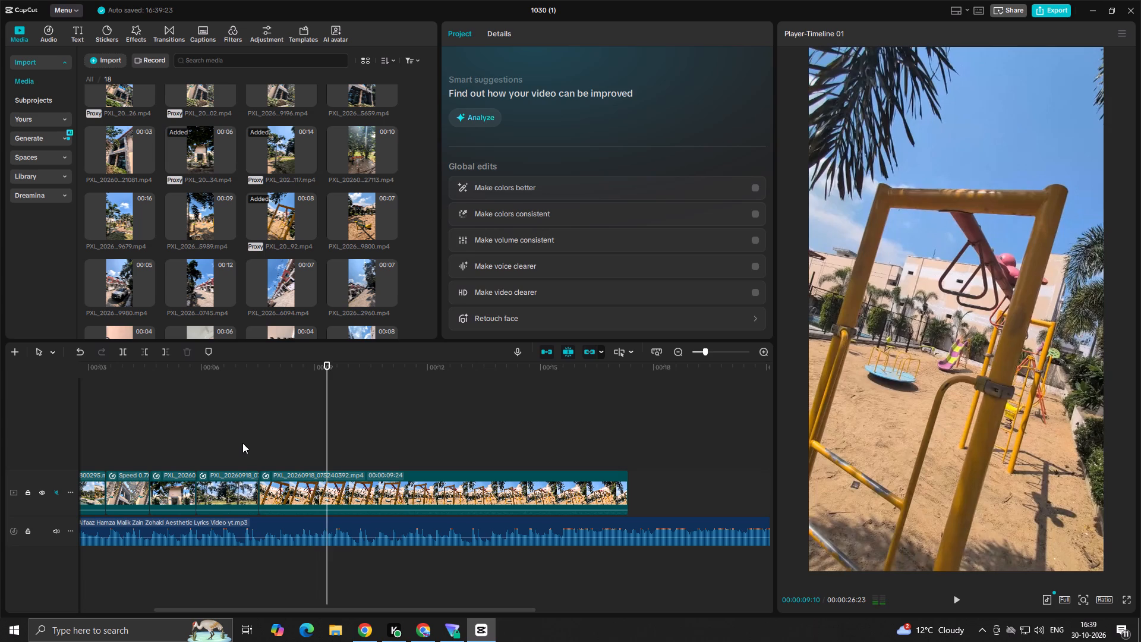
pyautogui.press('space')
pyautogui.press('space')
pyautogui.press('space')
pyautogui.press('space')
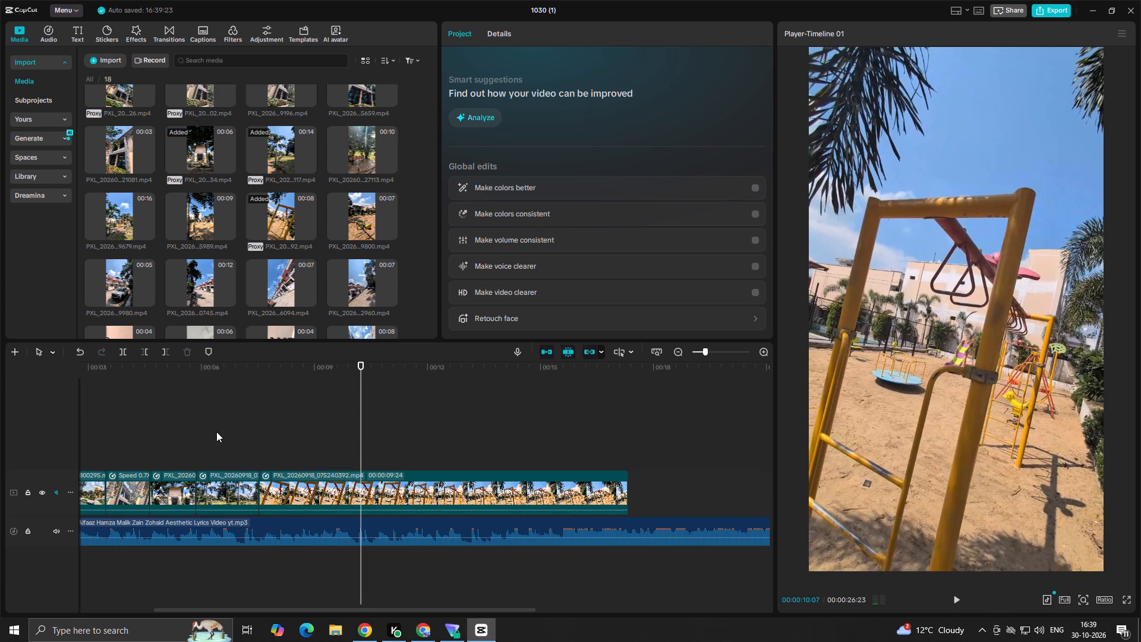
pyautogui.click(244, 448)
pyautogui.press('space')
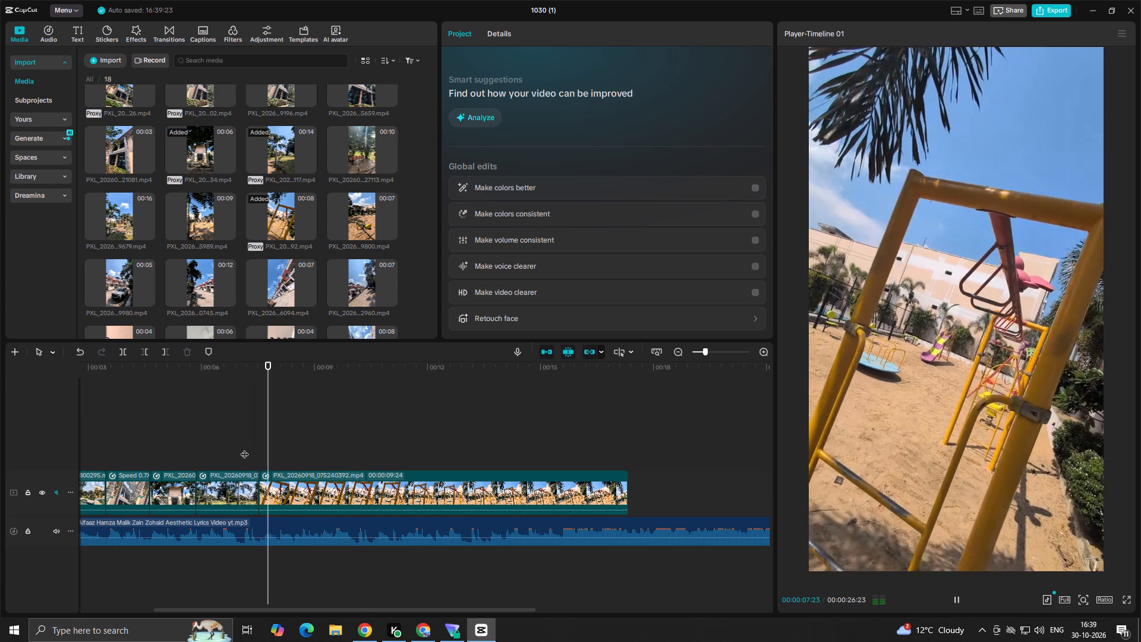
pyautogui.press('space')
pyautogui.click(244, 448)
pyautogui.press('space')
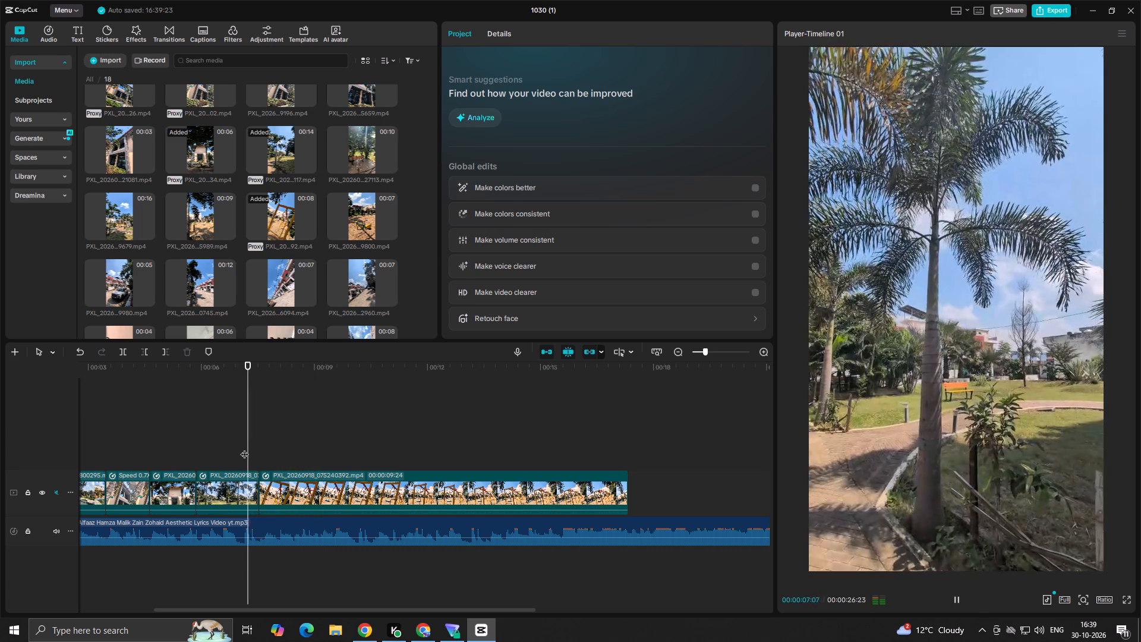
pyautogui.press('space')
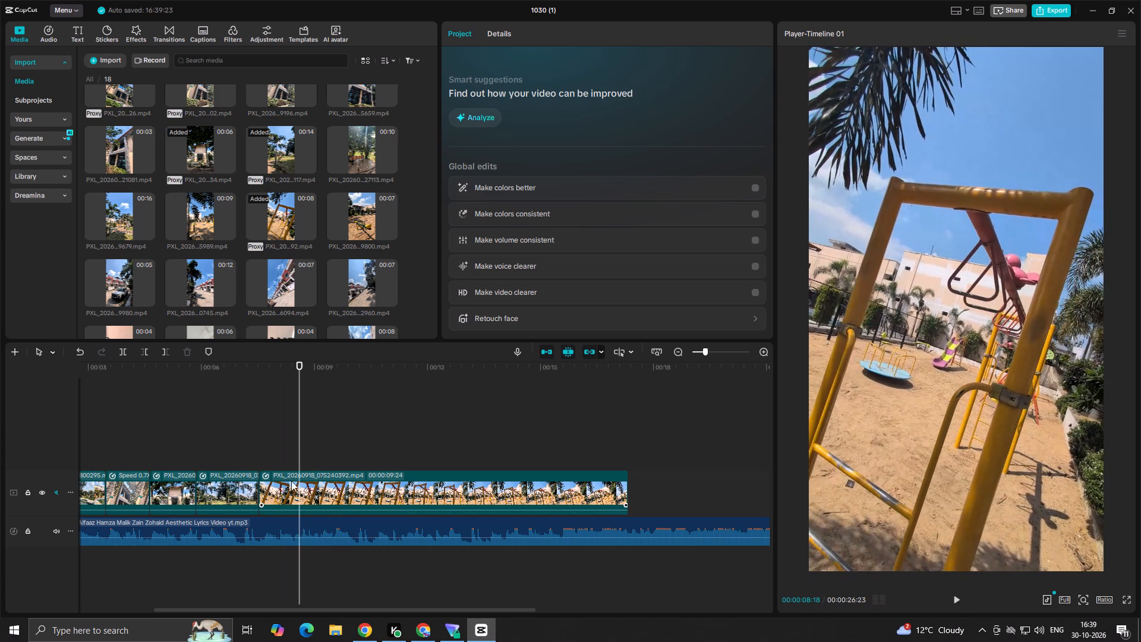
# Split the playground clip at 00:00:08:14 and delete the part after the split.
pyautogui.click(295, 465)
pyautogui.click(297, 481)
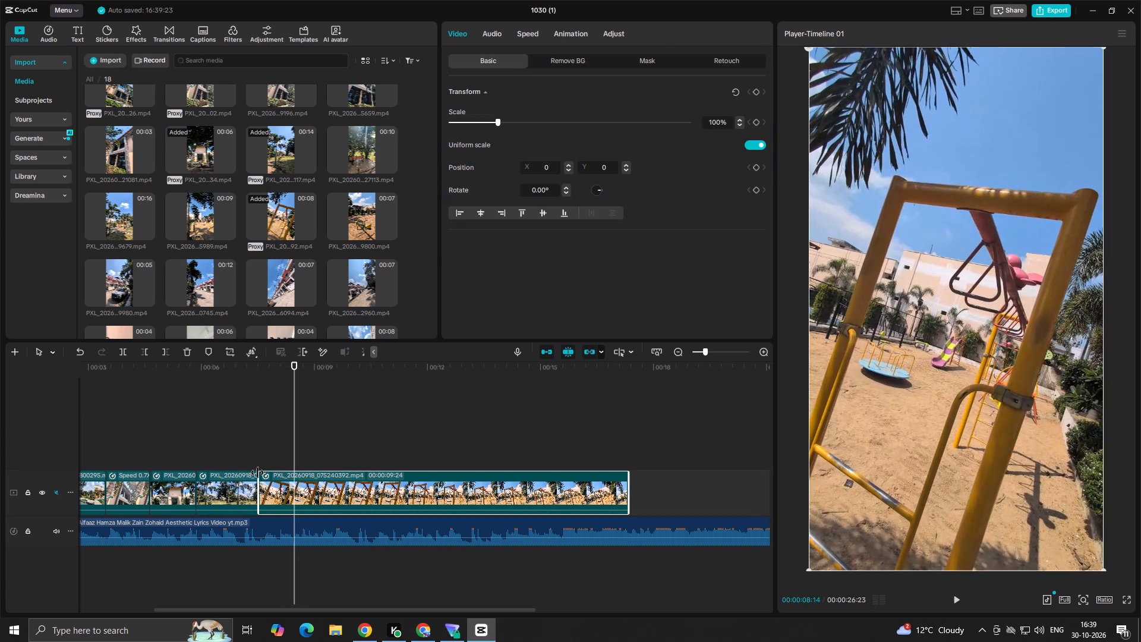
pyautogui.click(124, 350)
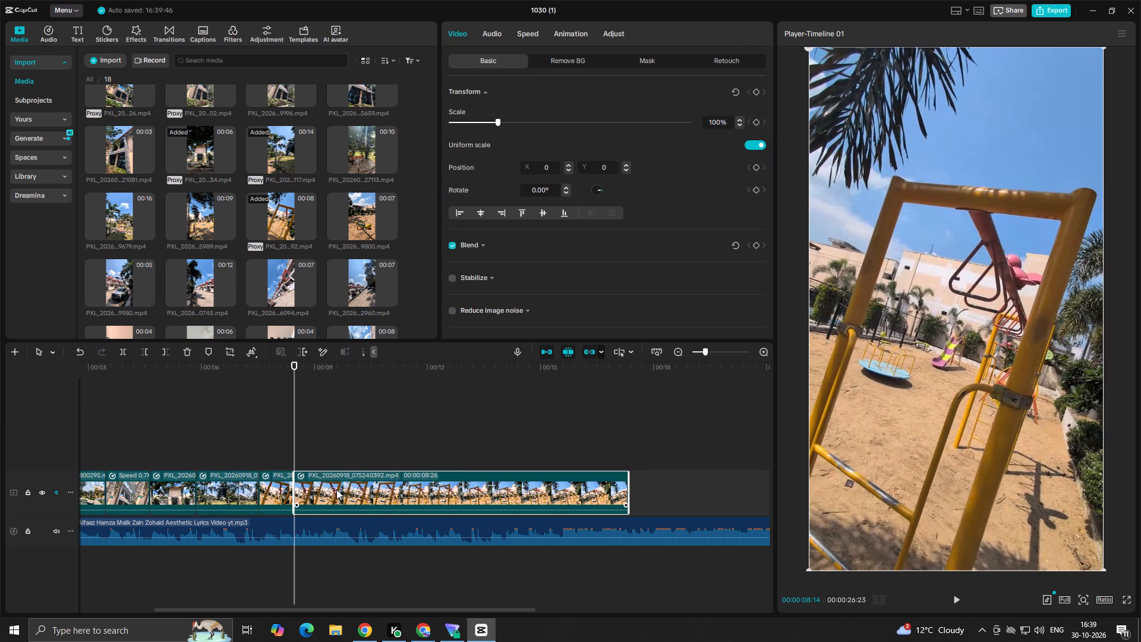
pyautogui.press('BackSpace')
# Replay the shortened playground clip against the audio and extend its end slightly on the main track.
pyautogui.click(261, 449)
pyautogui.press('space')
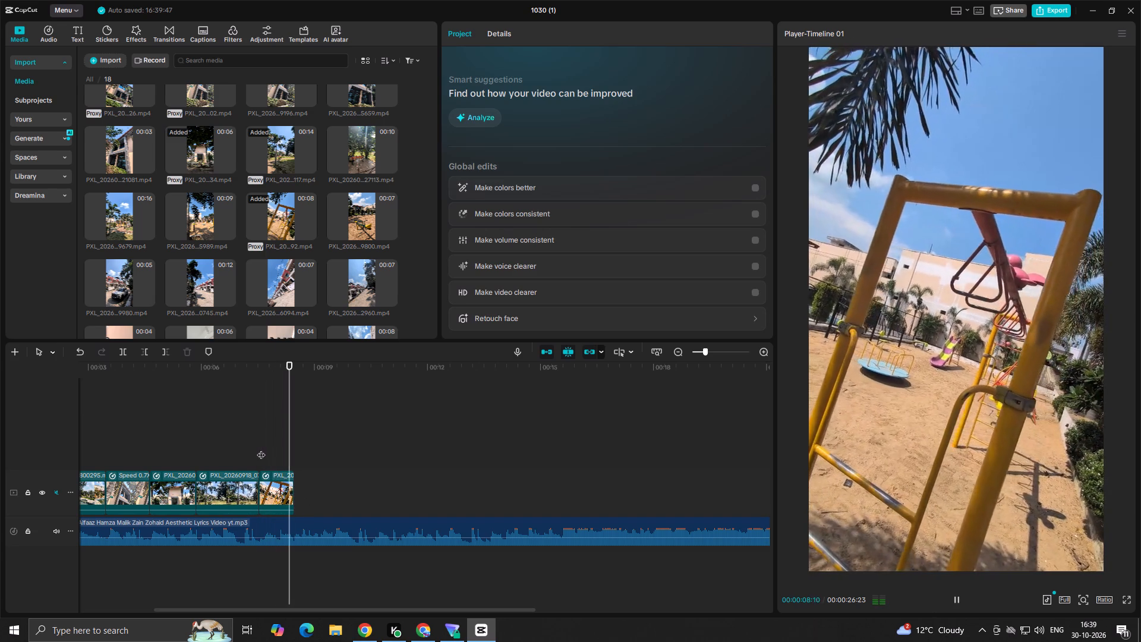
pyautogui.press('space')
pyautogui.click(248, 448)
pyautogui.press('space')
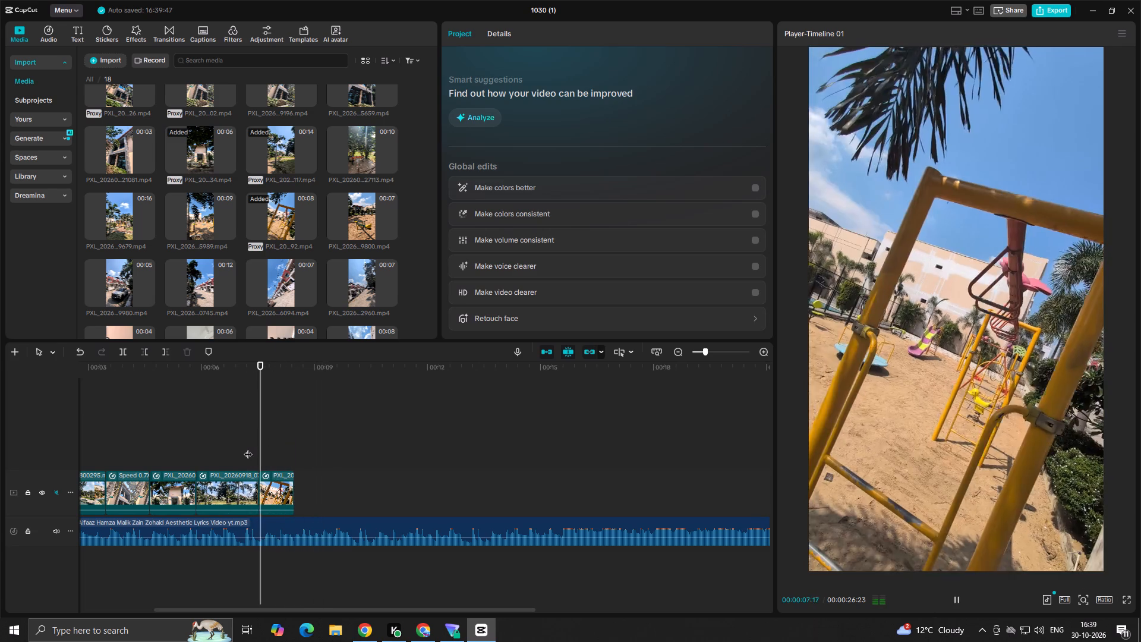
pyautogui.press('space')
pyautogui.scroll(7, 250, 446)
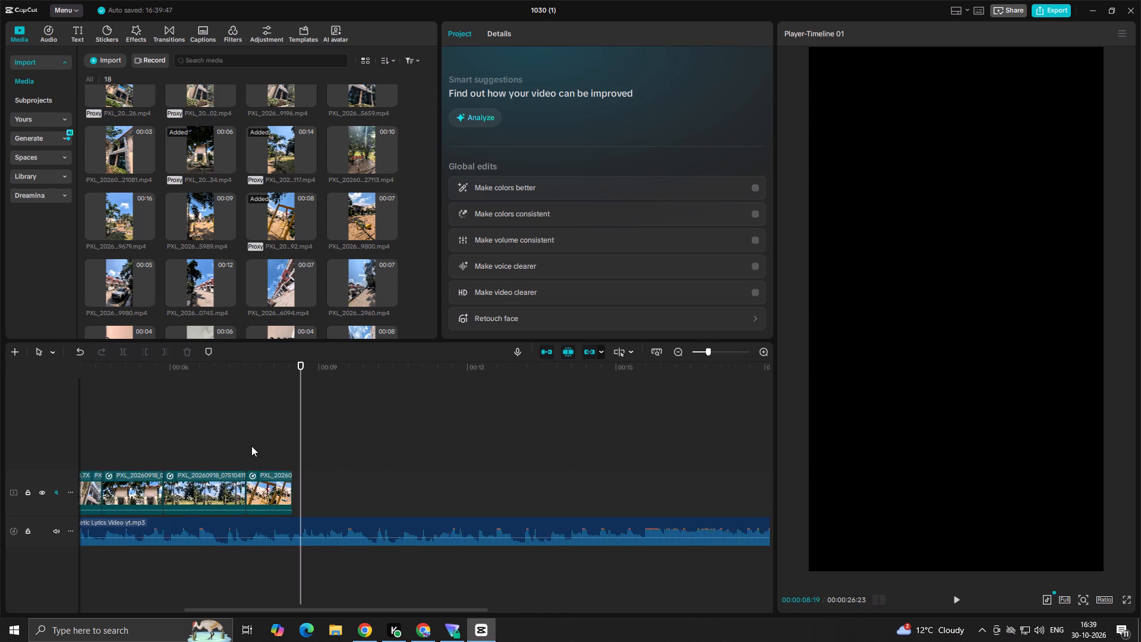
pyautogui.scroll(15, 251, 446)
pyautogui.click(263, 490)
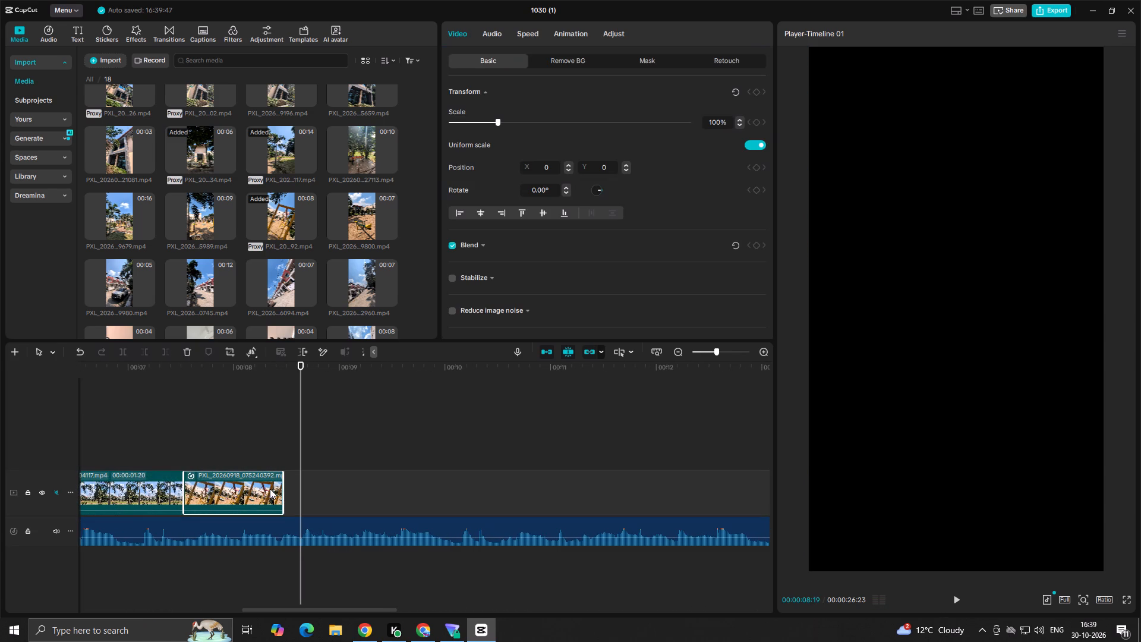
pyautogui.moveTo(282, 489); pyautogui.dragTo(292, 492)
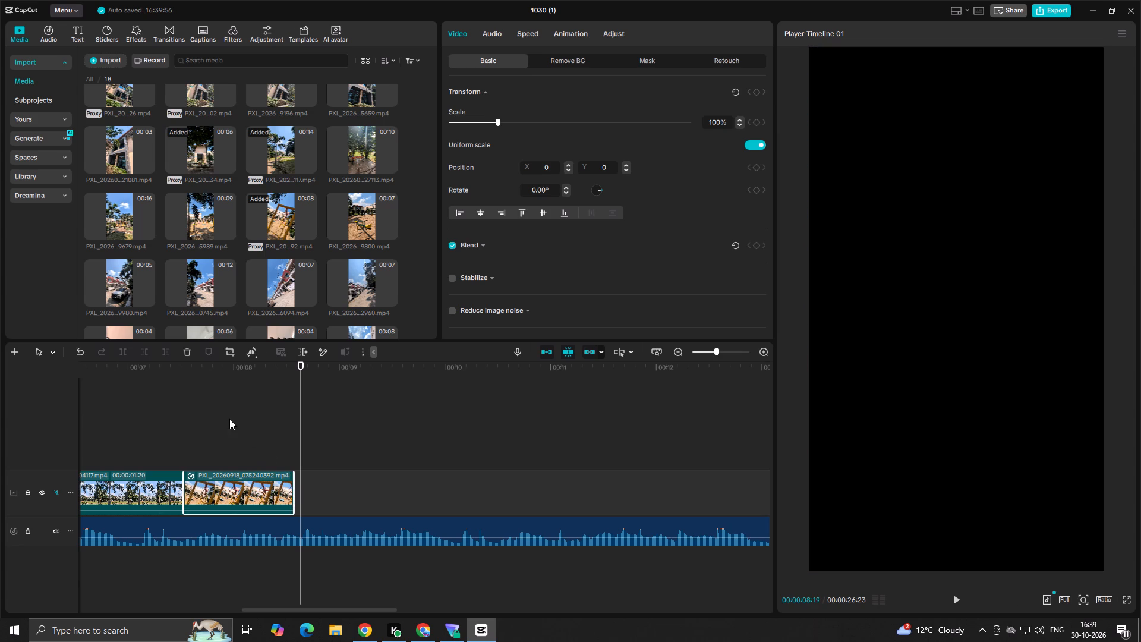
# Preview playground, garden, pool, building and street clips in the media library to examine which one suits the next shot.
pyautogui.click(368, 223)
pyautogui.press('space')
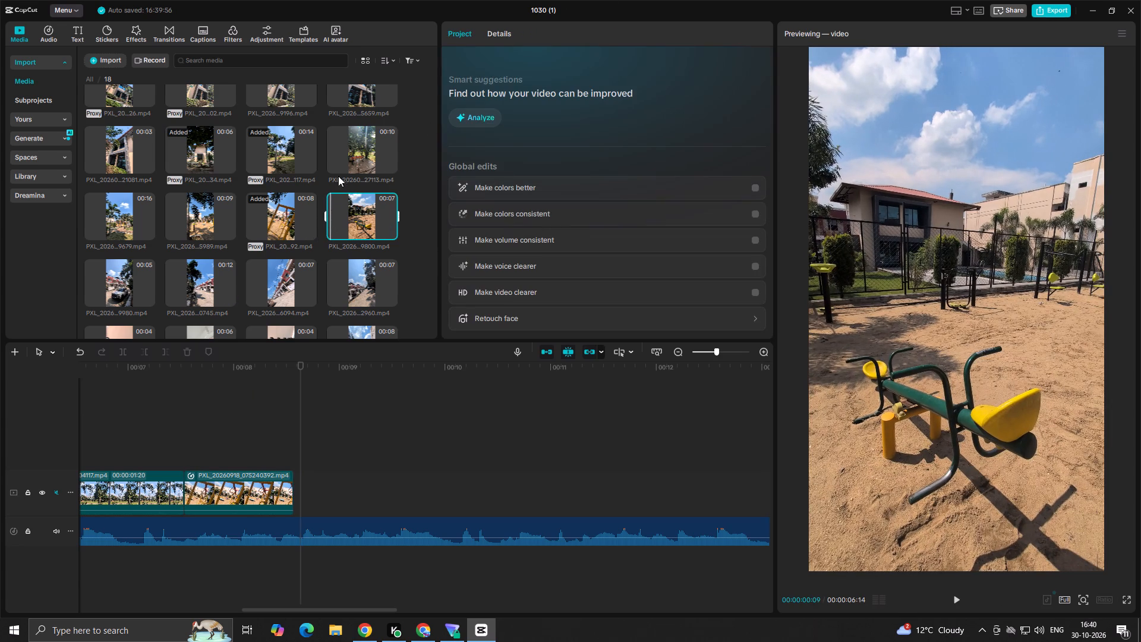
pyautogui.click(354, 158)
pyautogui.press('space')
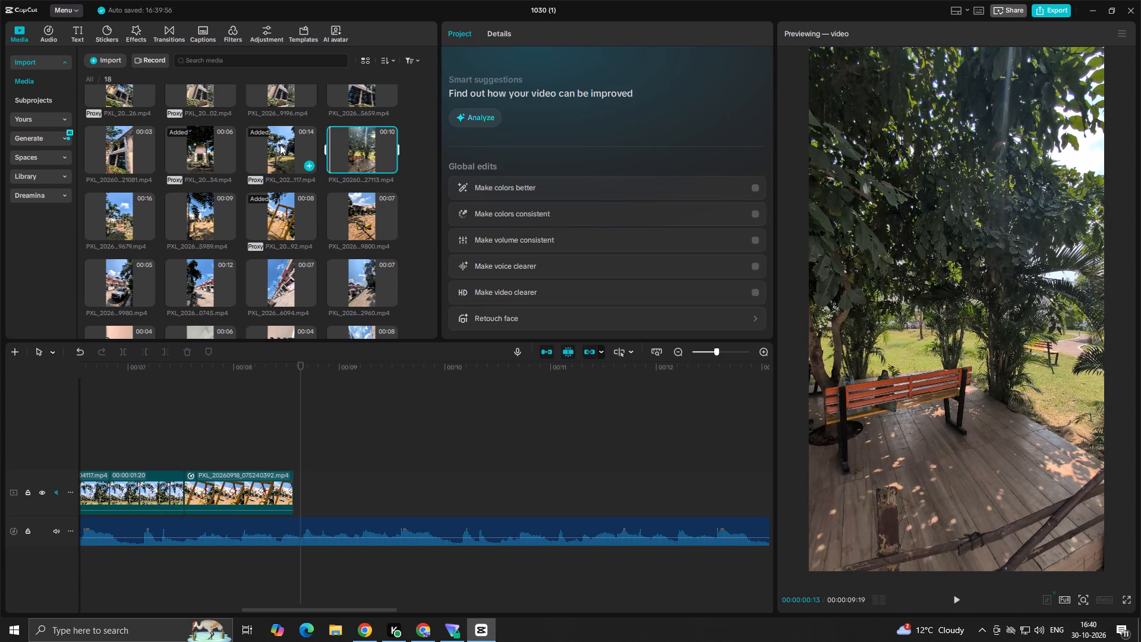
pyautogui.click(280, 144)
pyautogui.press('space')
pyautogui.click(193, 151)
pyautogui.press('space')
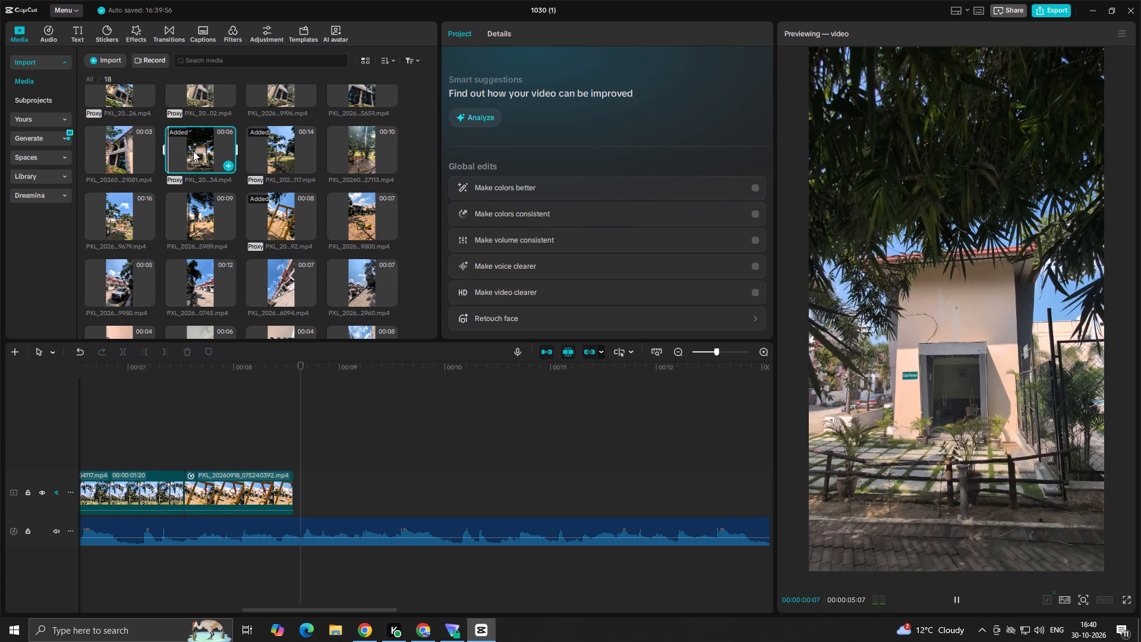
pyautogui.scroll(1, 272, 135)
pyautogui.scroll(2, 348, 144)
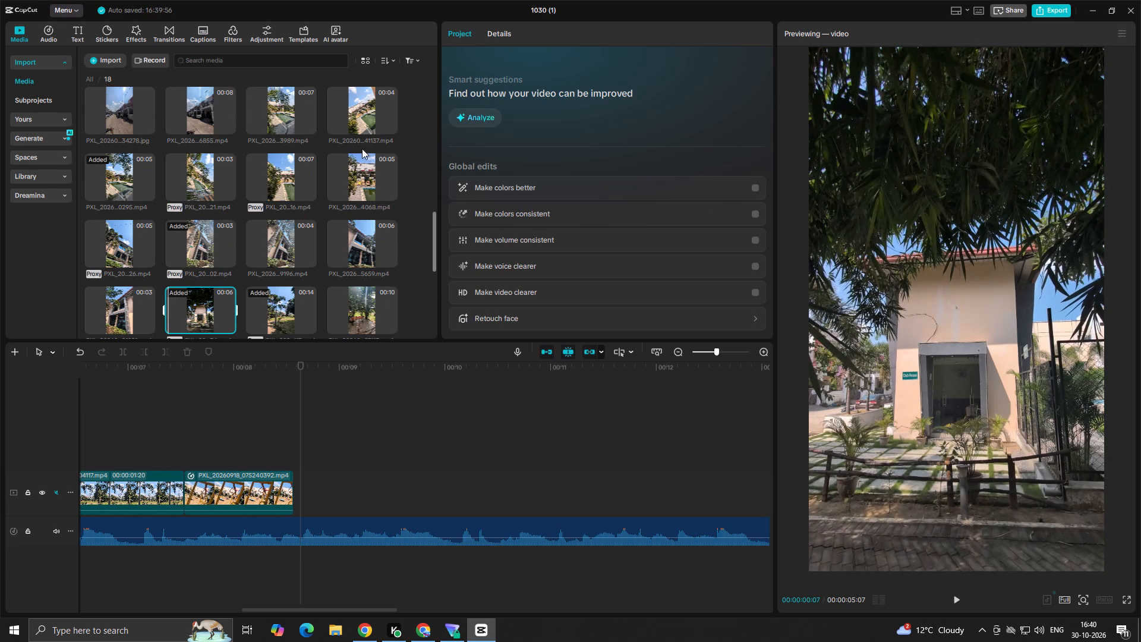
pyautogui.click(355, 188)
pyautogui.press('space')
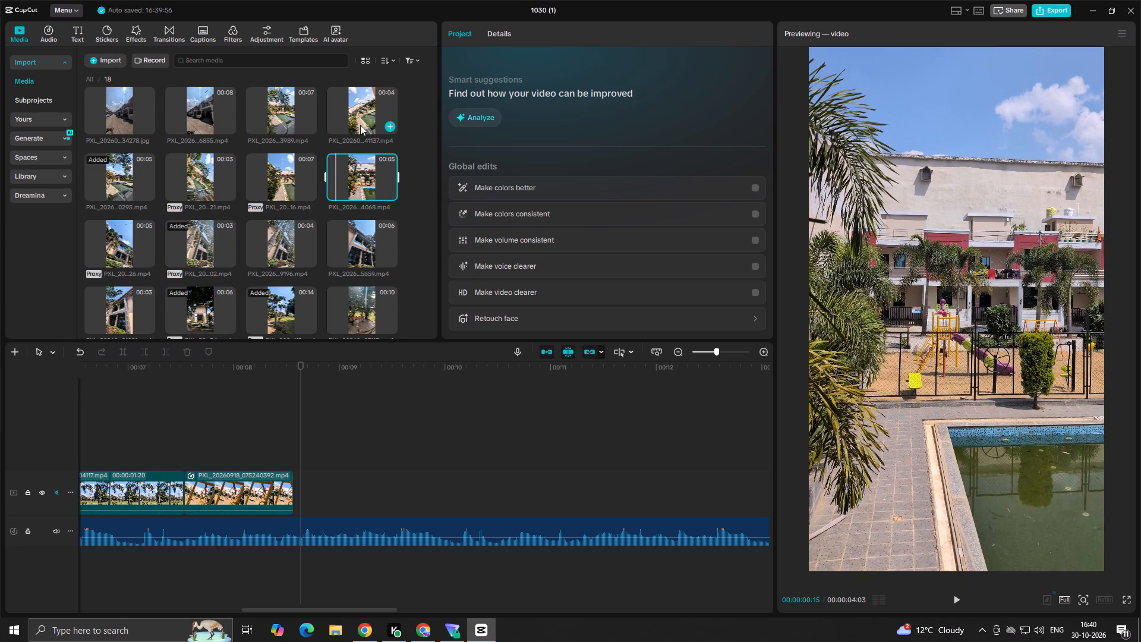
pyautogui.click(360, 125)
pyautogui.press('space')
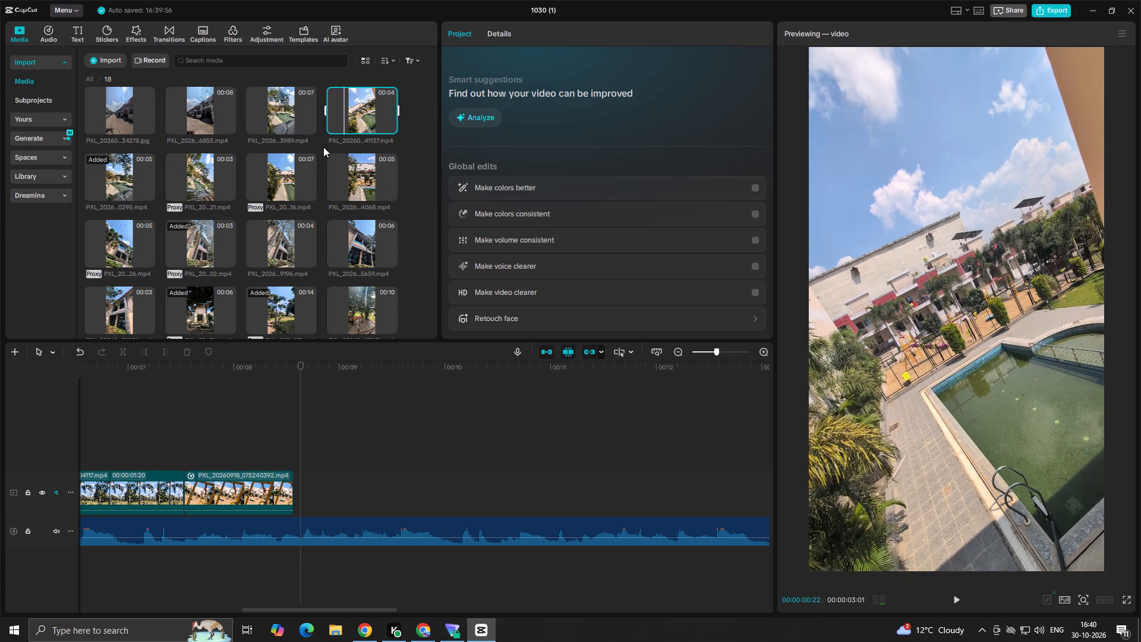
pyautogui.scroll(2, 322, 149)
pyautogui.click(281, 150)
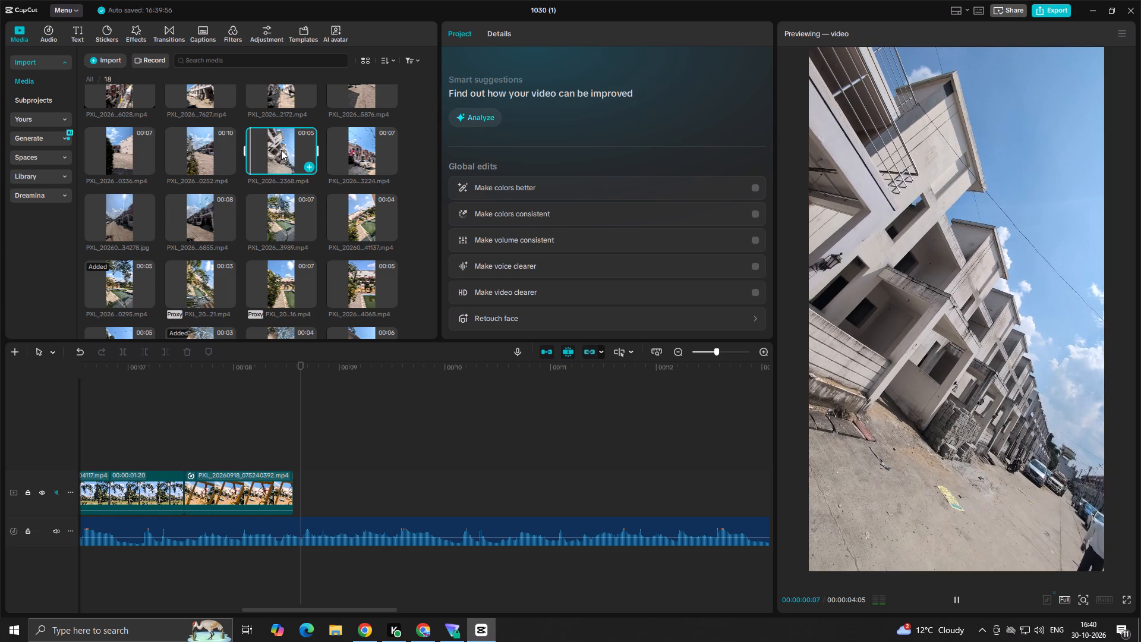
pyautogui.press('space')
pyautogui.scroll(8, 291, 150)
pyautogui.scroll(-2, 341, 214)
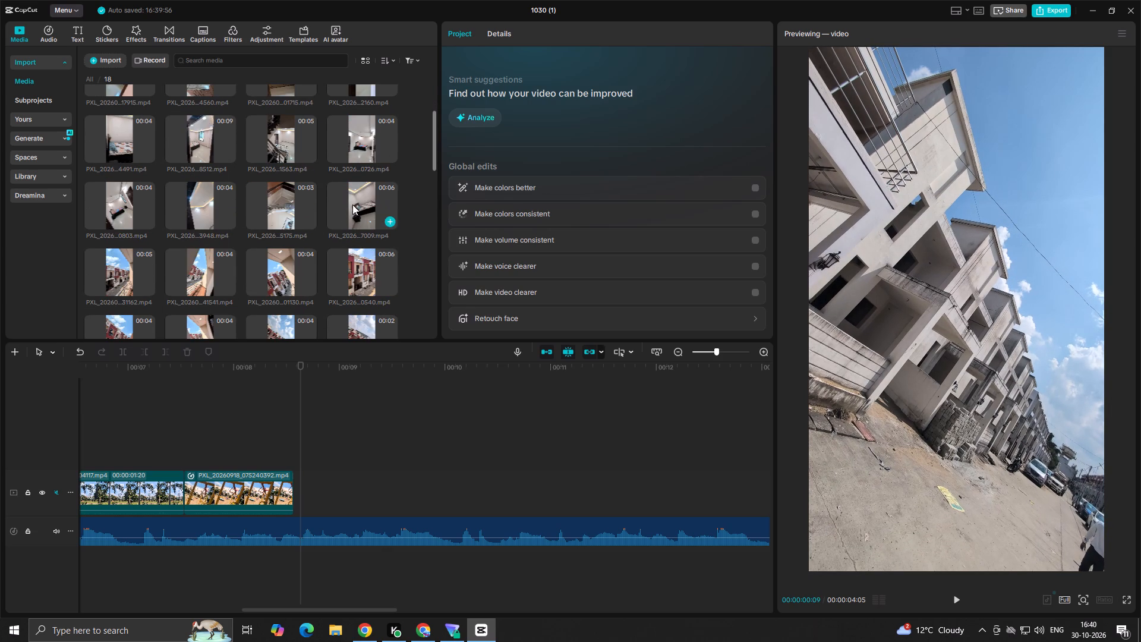
pyautogui.click(354, 267)
pyautogui.press('space')
pyautogui.scroll(4, 338, 223)
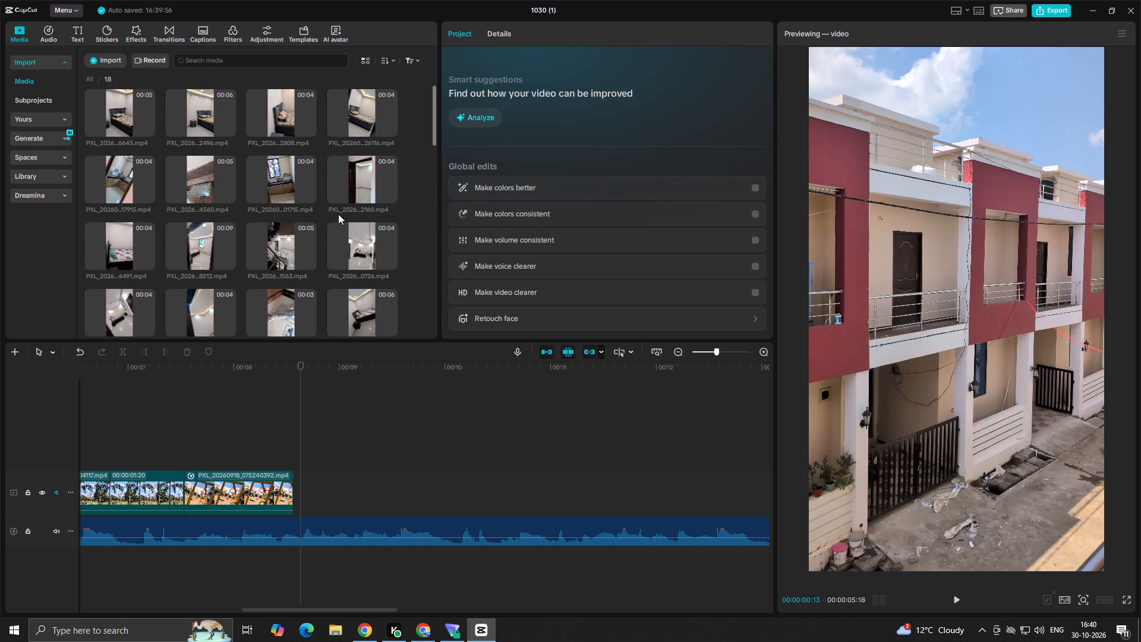
pyautogui.scroll(3, 338, 214)
pyautogui.scroll(-17, 332, 226)
pyautogui.click(360, 222)
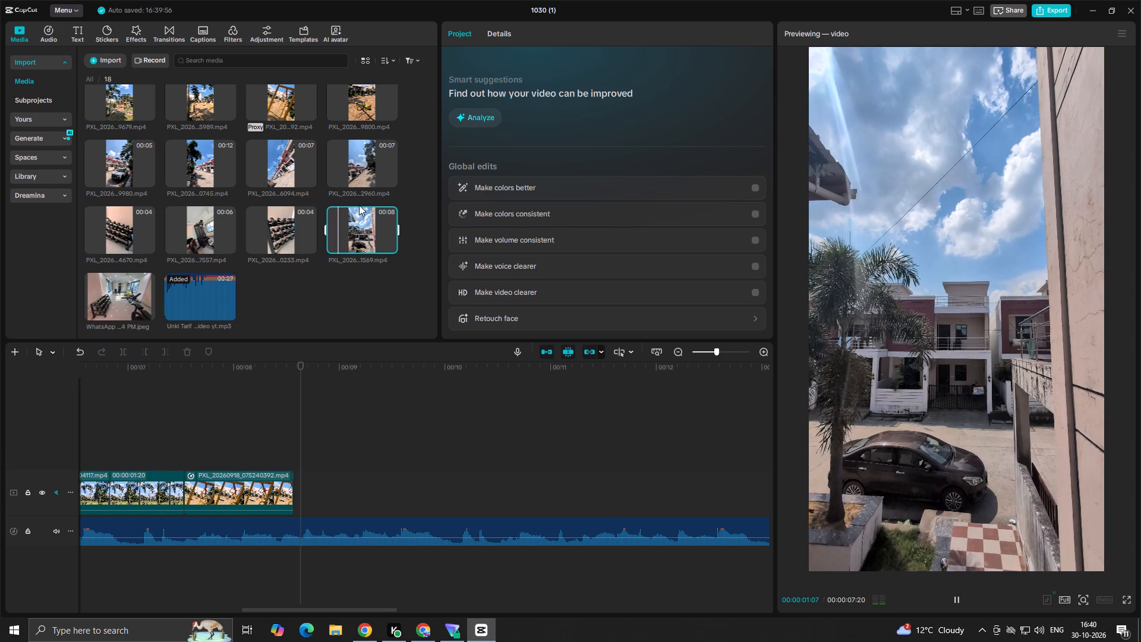
pyautogui.press('space')
pyautogui.click(370, 169)
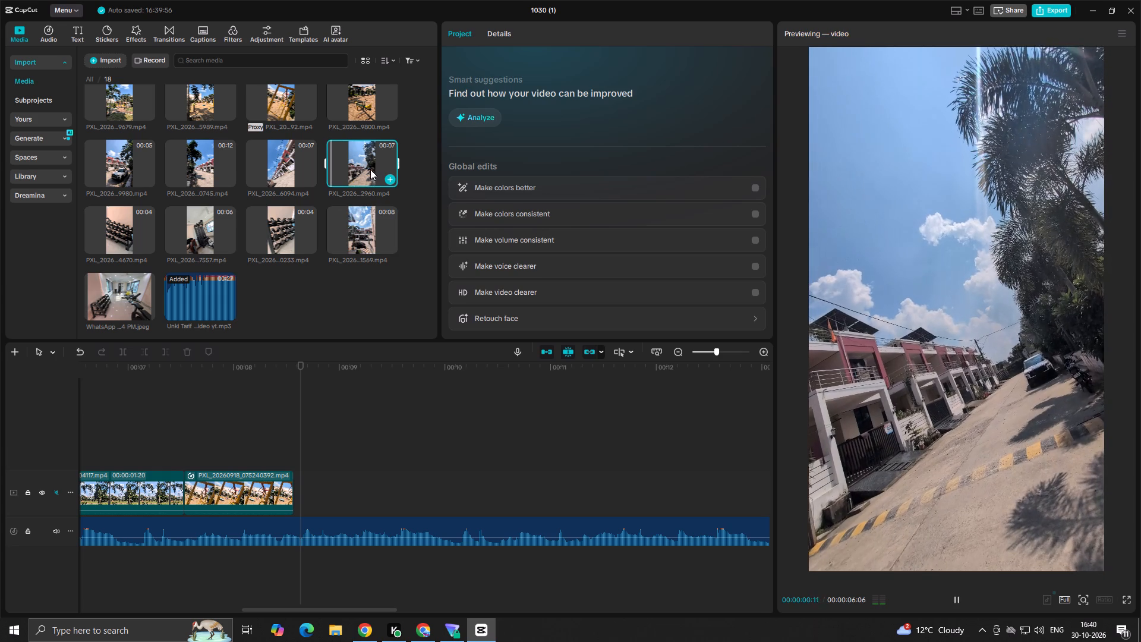
pyautogui.press('space')
# Place the street clip PXL_20260918_075402960.mp4 directly after the playground clip on the main track.
pyautogui.moveTo(367, 169); pyautogui.dragTo(315, 481)
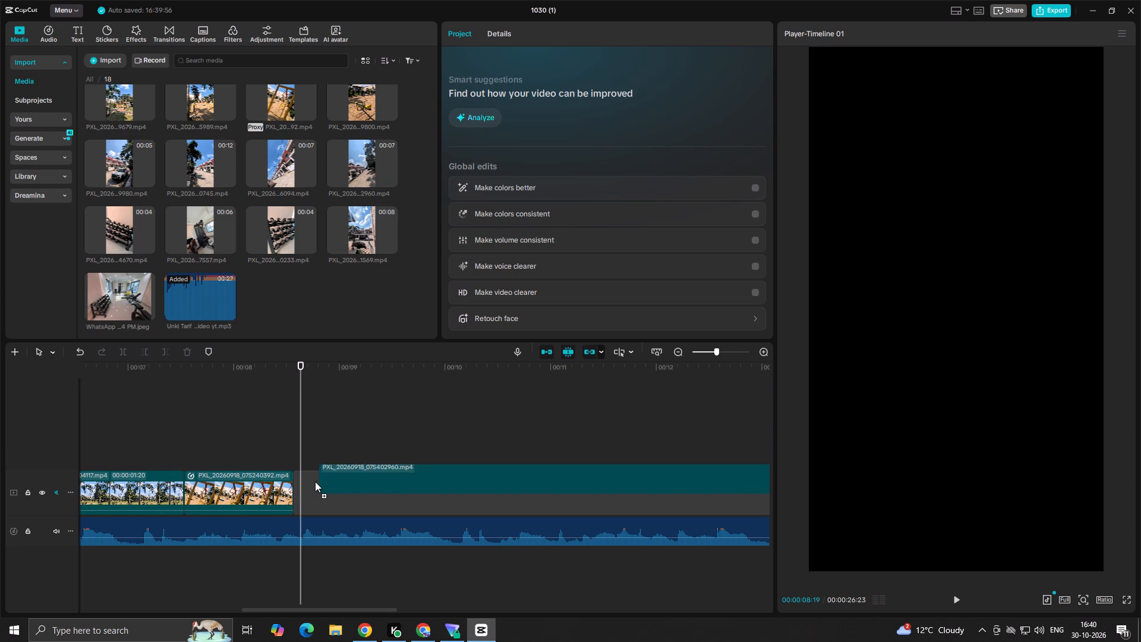
pyautogui.moveTo(315, 481); pyautogui.dragTo(308, 487)
# Replay the cut from the playground clip into the street clip to examine its timing against the audio.
pyautogui.click(281, 448)
pyautogui.press('space')
pyautogui.press('space')
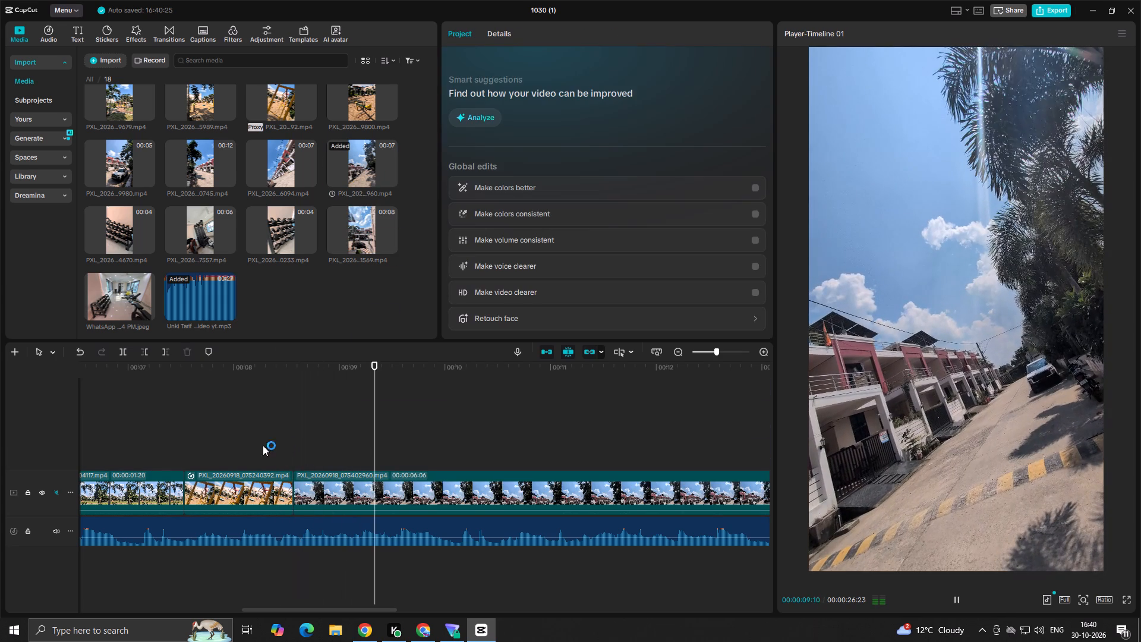
pyautogui.click(235, 442)
pyautogui.press('space')
pyautogui.press('space')
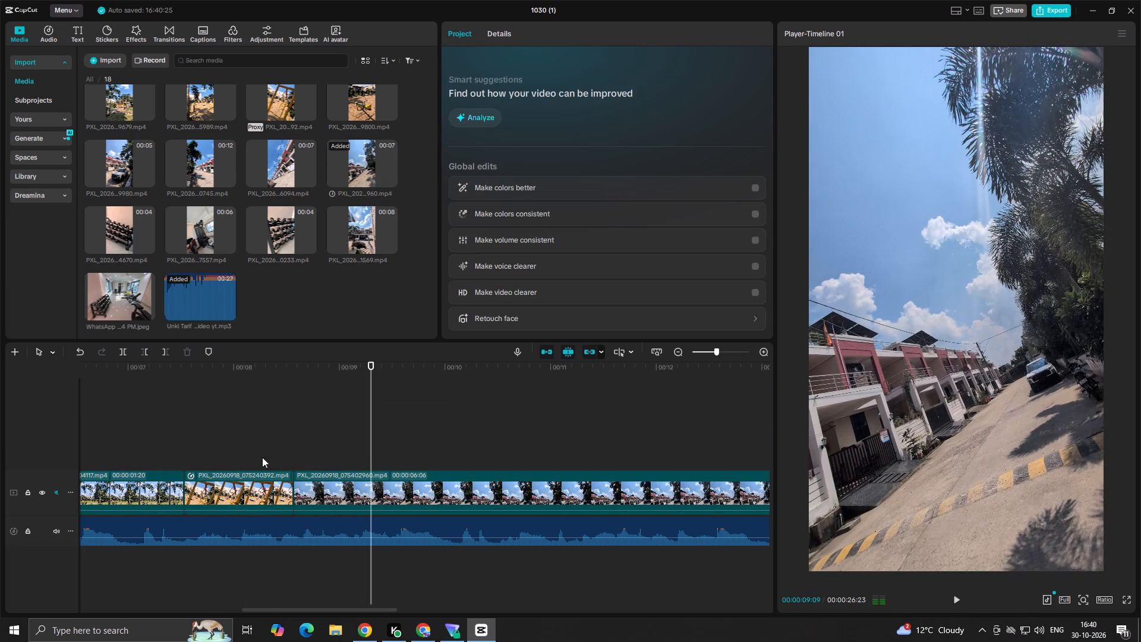
pyautogui.click(255, 454)
pyautogui.press('space')
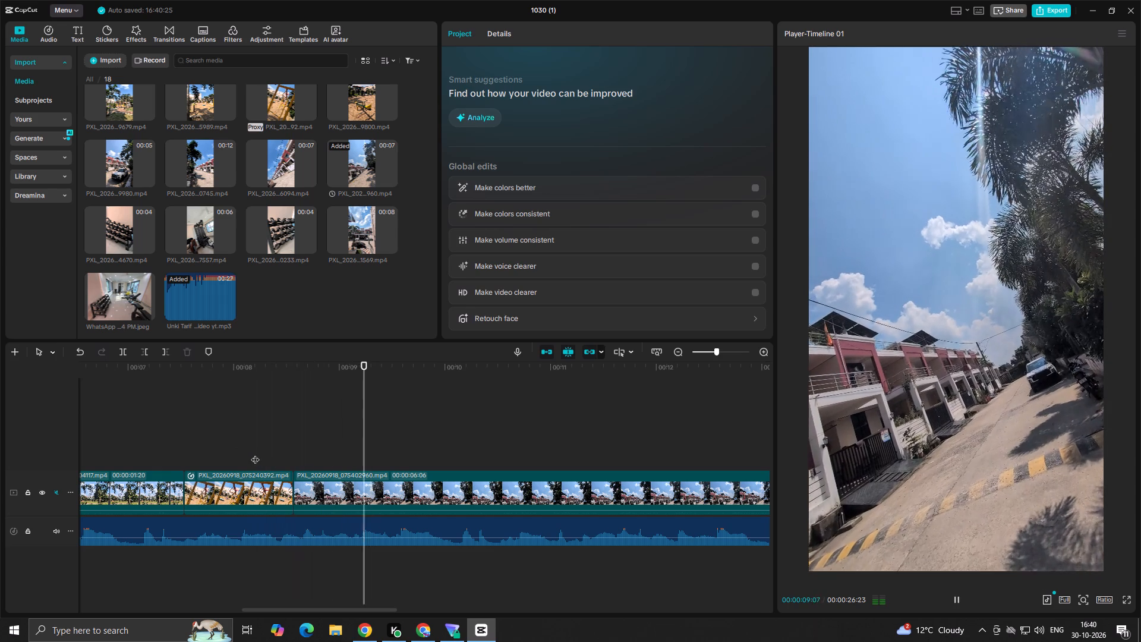
pyautogui.press('space')
pyautogui.click(266, 446)
pyautogui.press('space')
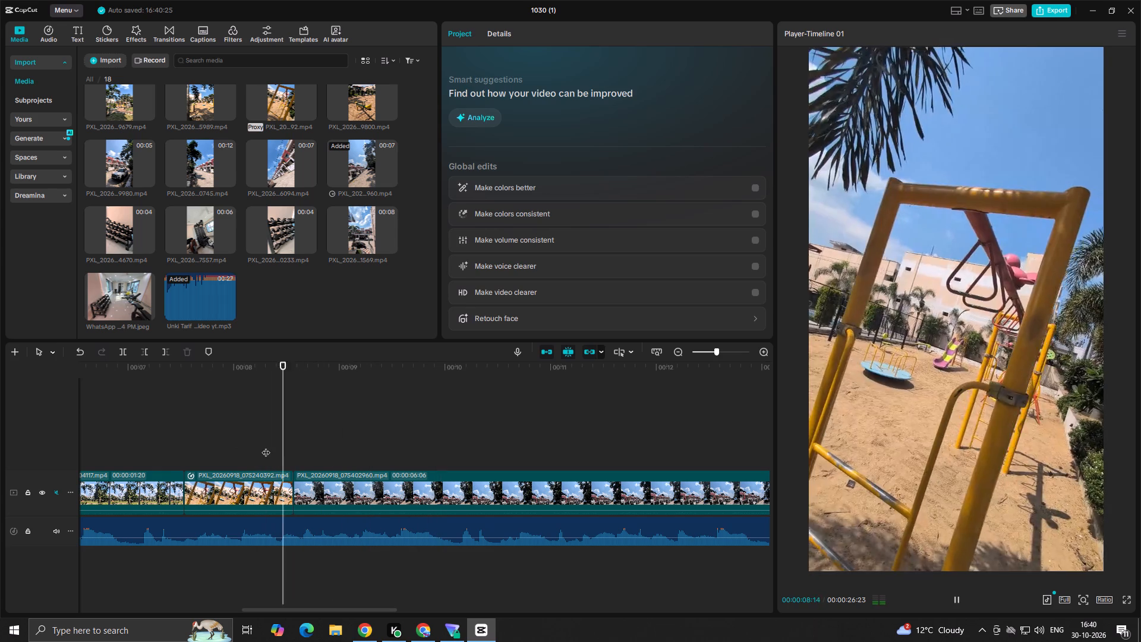
pyautogui.click(220, 446)
pyautogui.press('space')
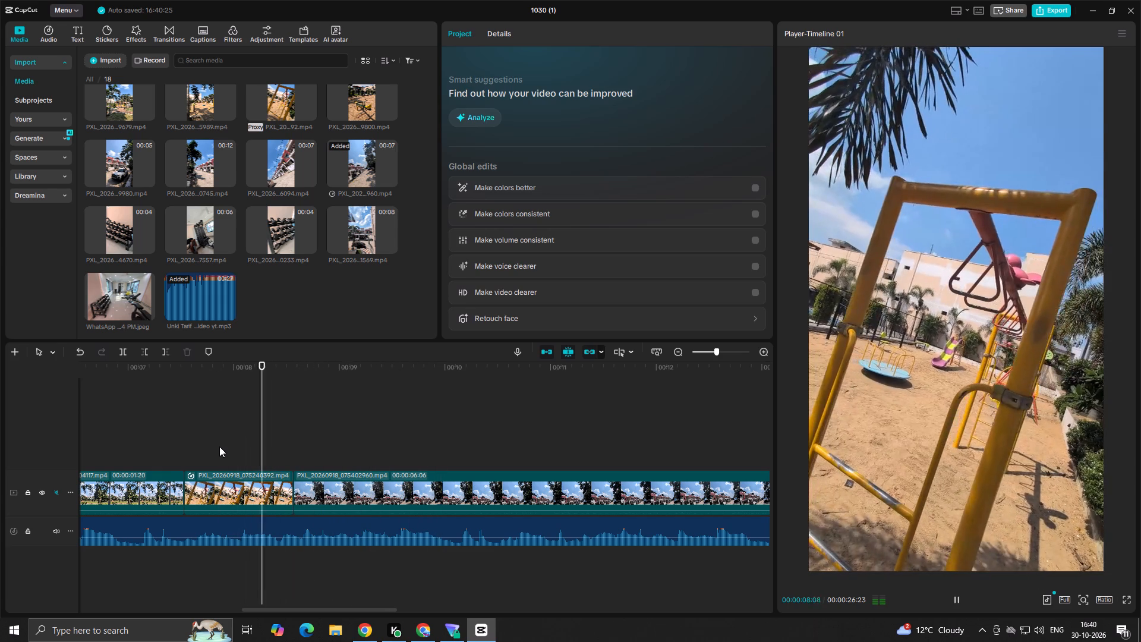
pyautogui.press('space')
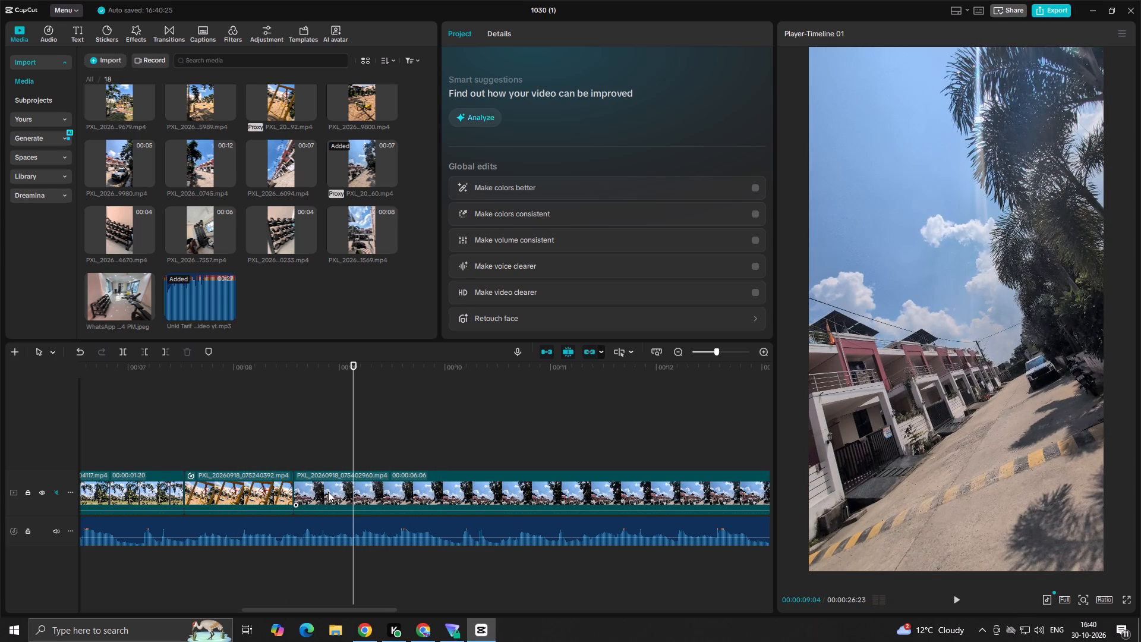
# Replay the street clip from several points against the audio to examine where the shot should end.
pyautogui.press('space')
pyautogui.press('space')
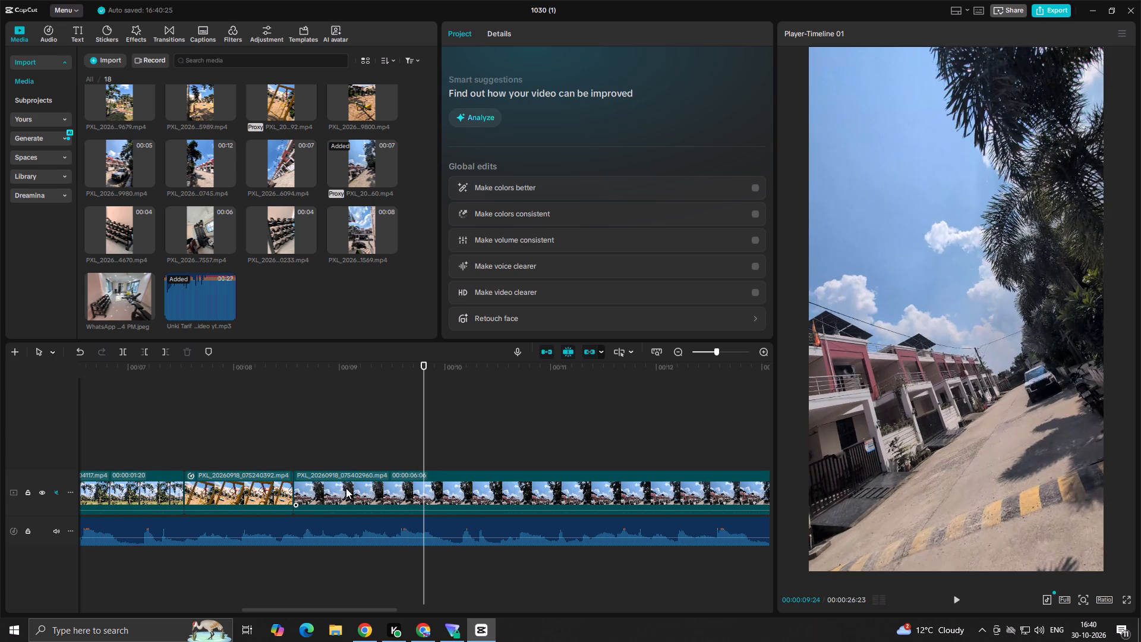
pyautogui.click(346, 488)
pyautogui.click(270, 436)
pyautogui.press('space')
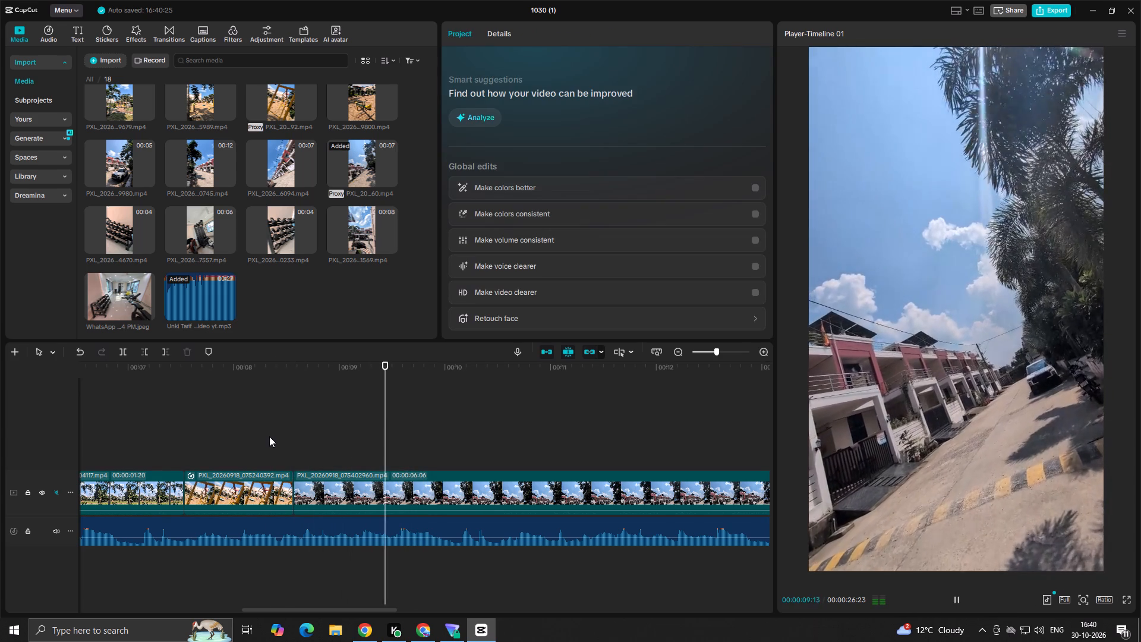
pyautogui.press('space')
pyautogui.click(369, 496)
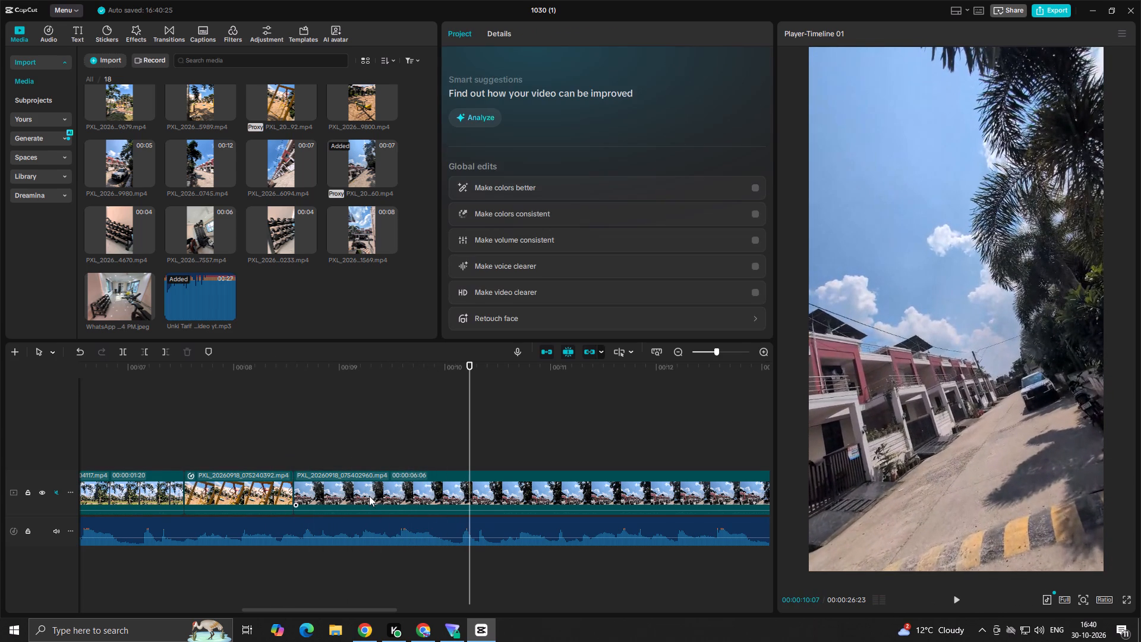
pyautogui.press('space')
pyautogui.press('space')
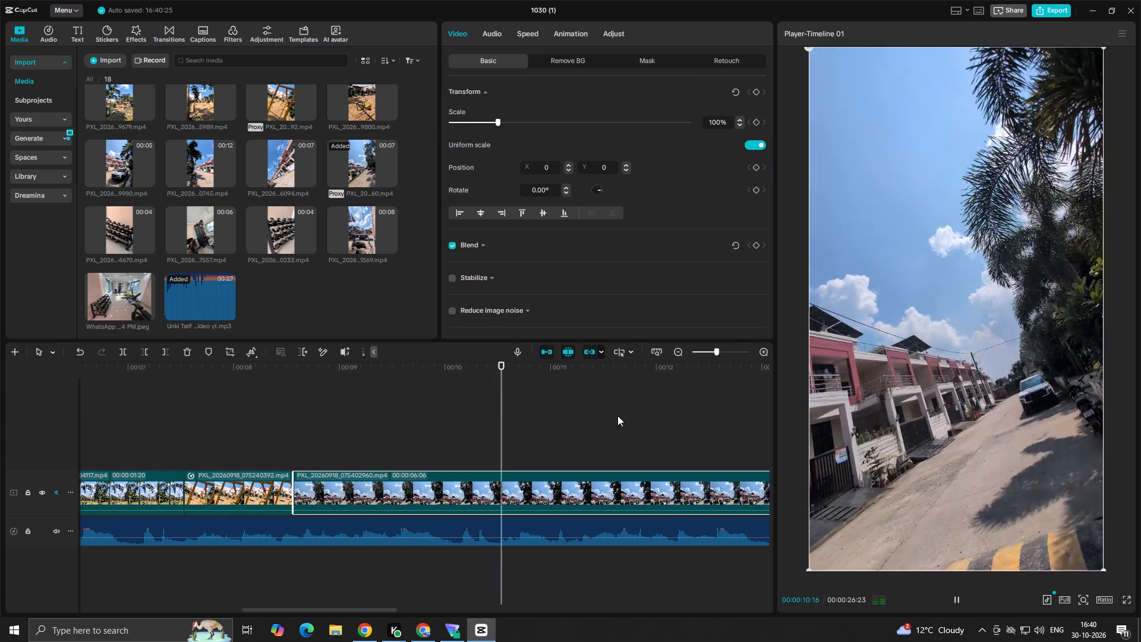
pyautogui.click(661, 407)
pyautogui.moveTo(673, 418); pyautogui.dragTo(758, 422)
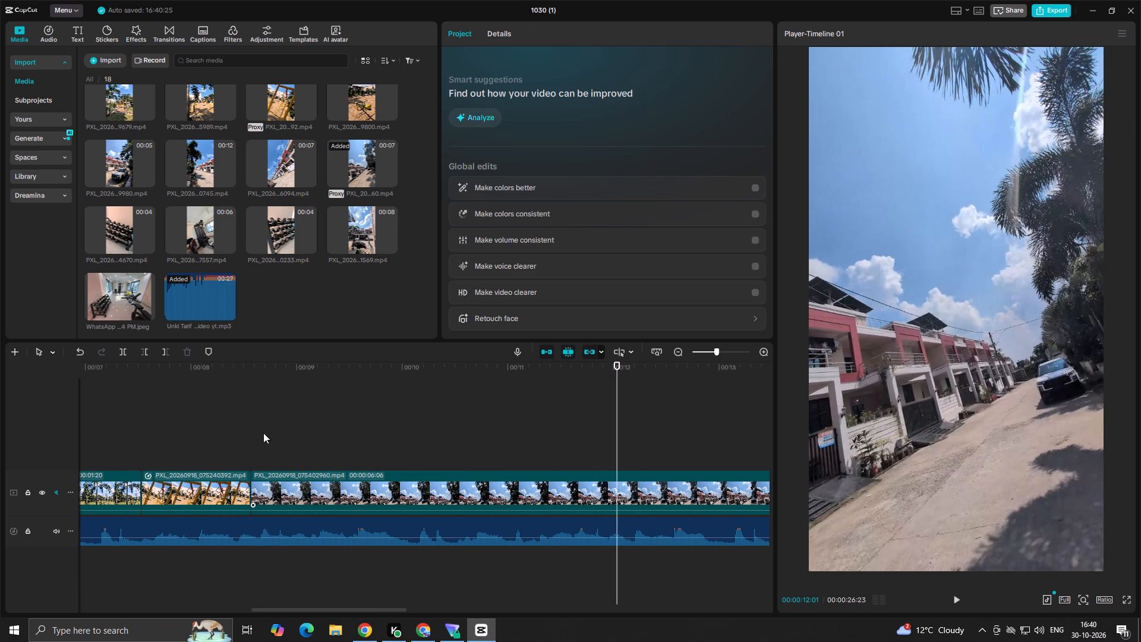
# Trim off everything in the street clip PXL_20260918_075402960.mp4 after 00:00:10:24.
pyautogui.click(237, 431)
pyautogui.click(374, 452)
pyautogui.click(343, 493)
pyautogui.click(485, 434)
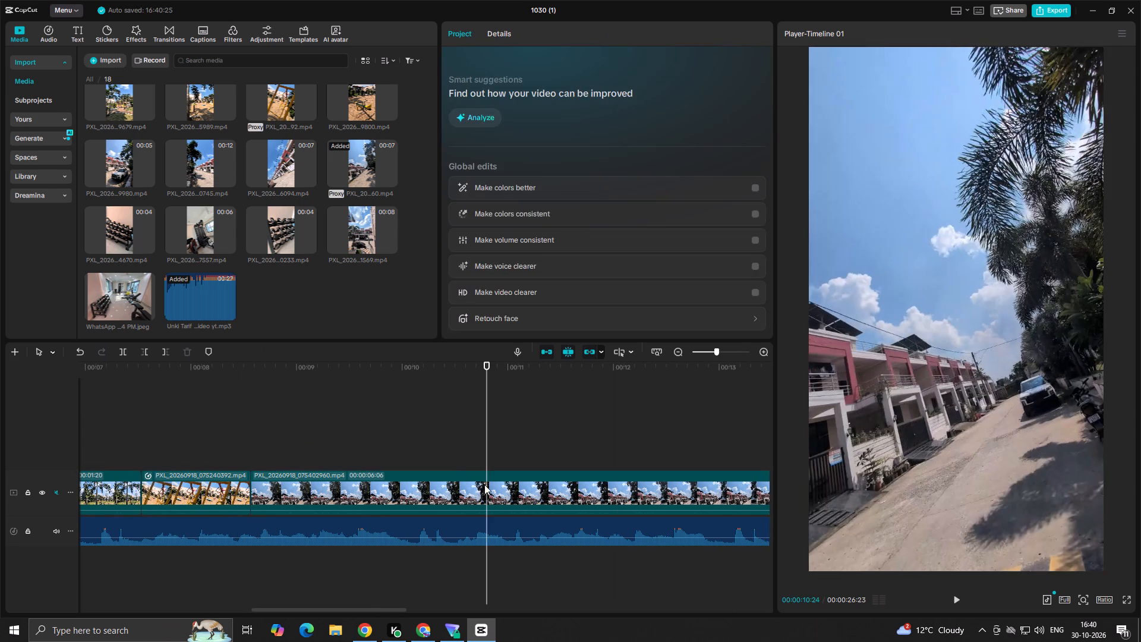
pyautogui.click(484, 484)
pyautogui.click(163, 348)
# Give the street clip a custom speed curve with a fast start and an earlier second point whose outgoing side drops below 1x.
pyautogui.click(241, 429)
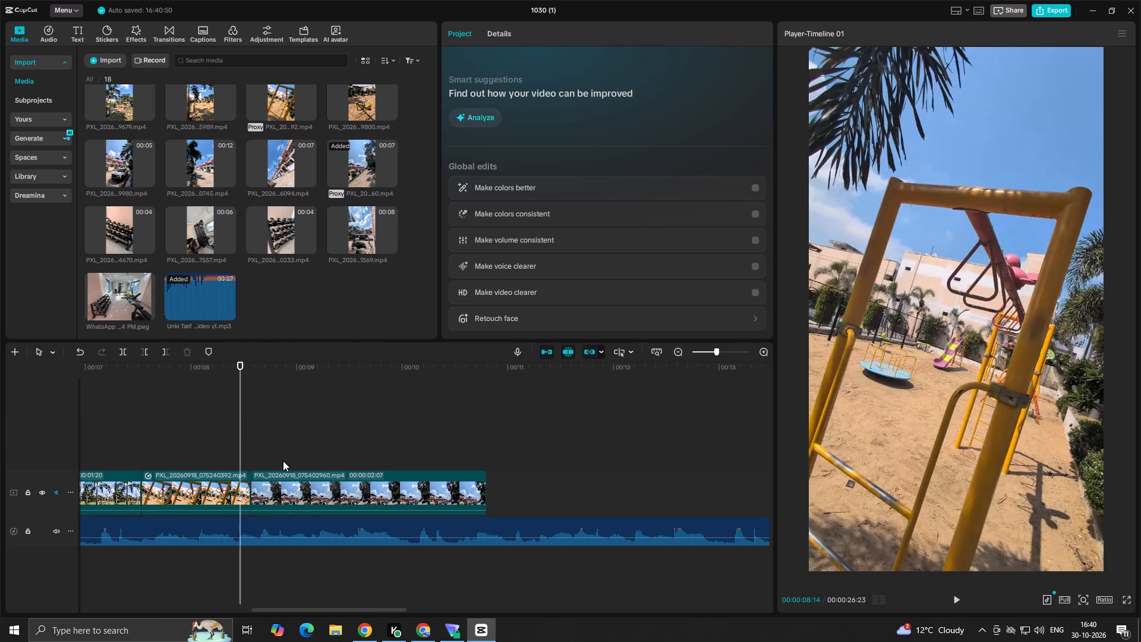
pyautogui.click(304, 479)
pyautogui.click(515, 39)
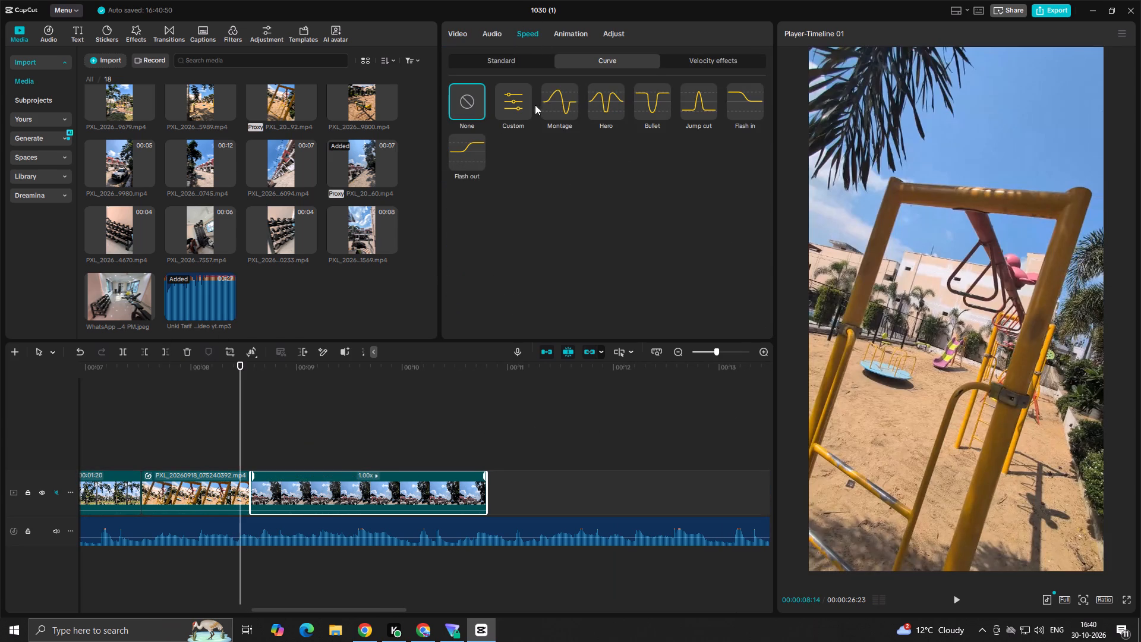
pyautogui.click(508, 107)
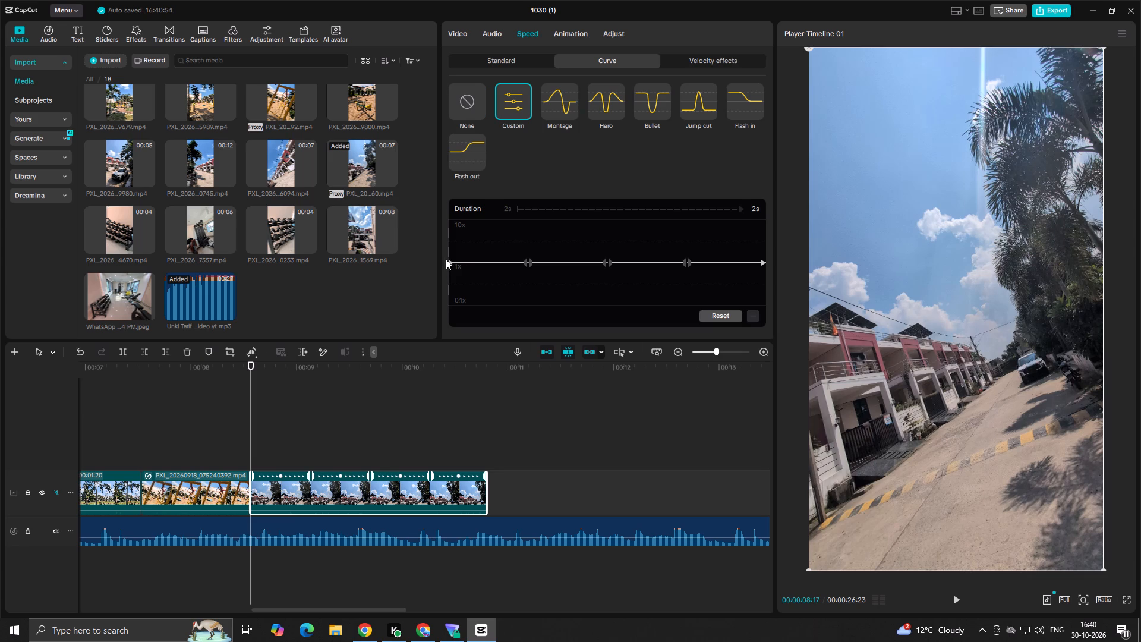
pyautogui.moveTo(449, 259); pyautogui.dragTo(449, 244)
pyautogui.moveTo(453, 261); pyautogui.dragTo(453, 238)
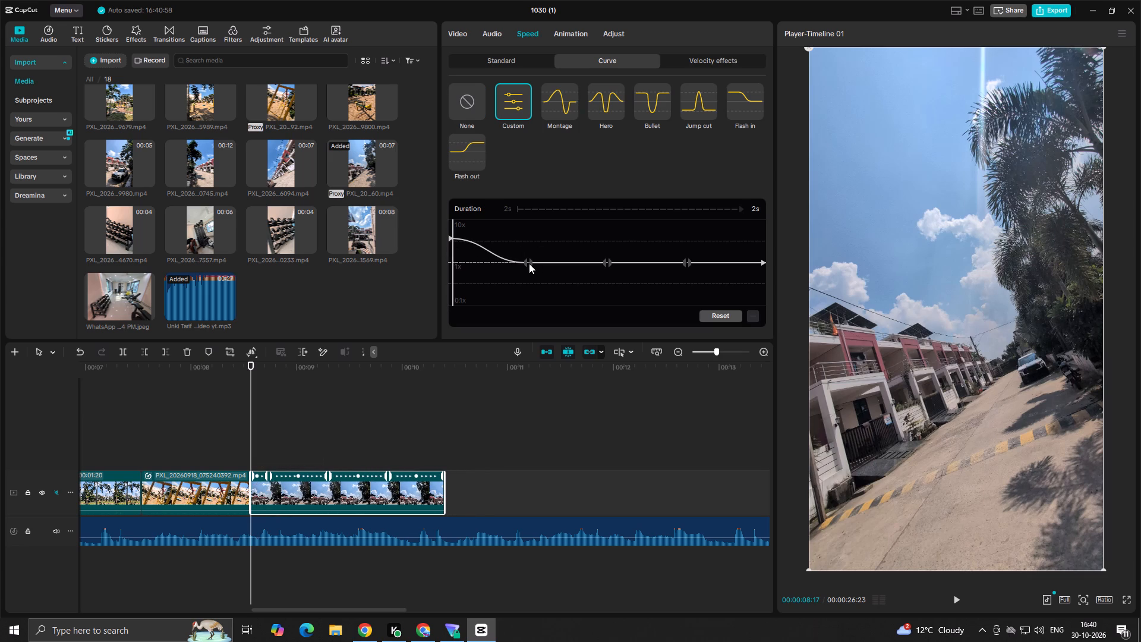
pyautogui.moveTo(529, 262); pyautogui.dragTo(513, 260)
pyautogui.moveTo(538, 263); pyautogui.dragTo(524, 262)
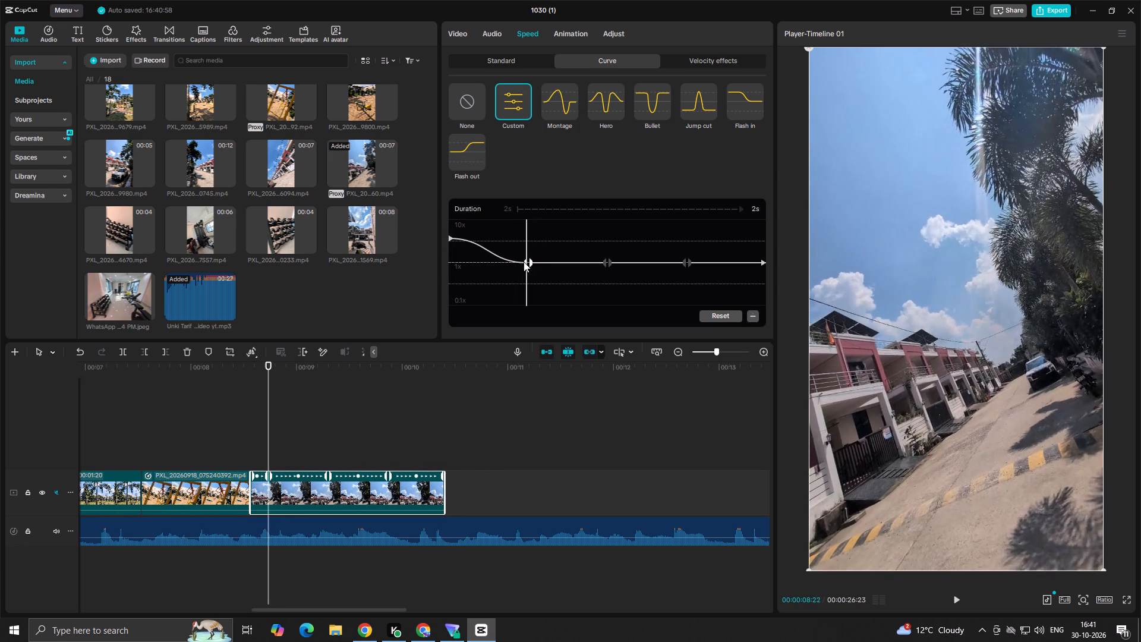
pyautogui.moveTo(524, 262); pyautogui.dragTo(522, 261)
pyautogui.moveTo(528, 261); pyautogui.dragTo(512, 261)
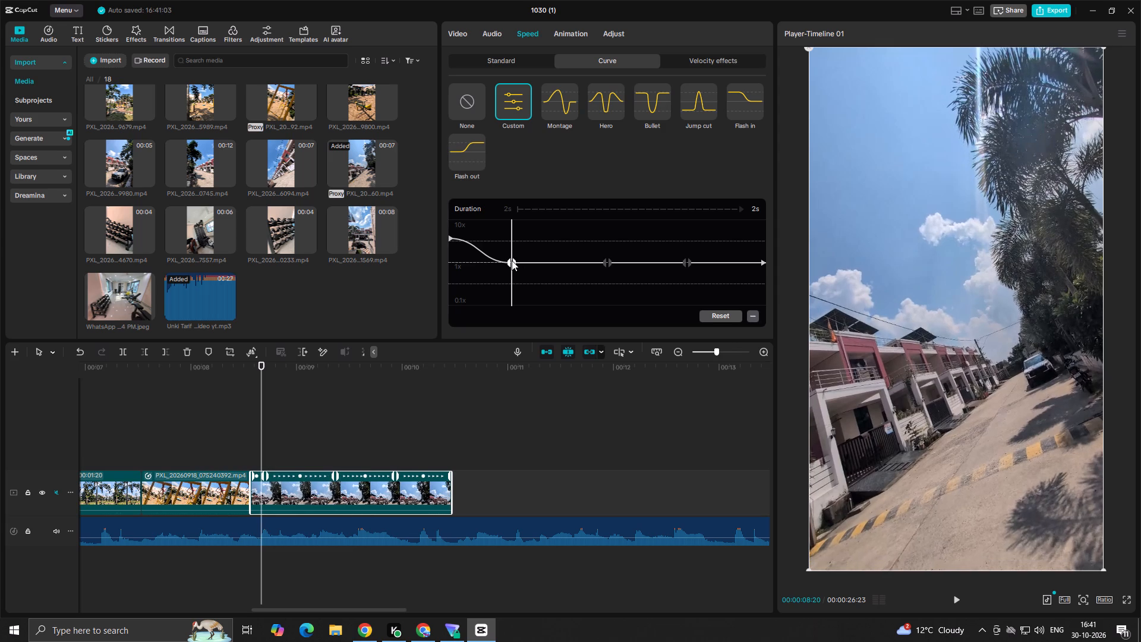
pyautogui.moveTo(515, 262); pyautogui.dragTo(515, 282)
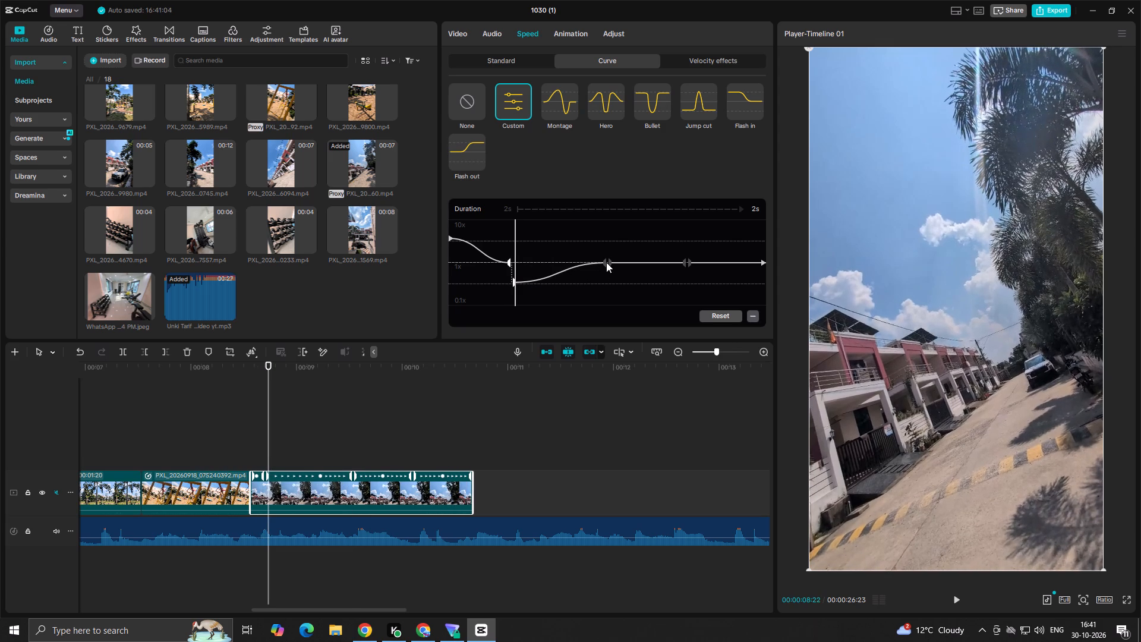
# Remove the middle point of the street clip's speed curve and lower both sides of the following point to a slow speed below 1x.
pyautogui.click(606, 262)
pyautogui.click(755, 317)
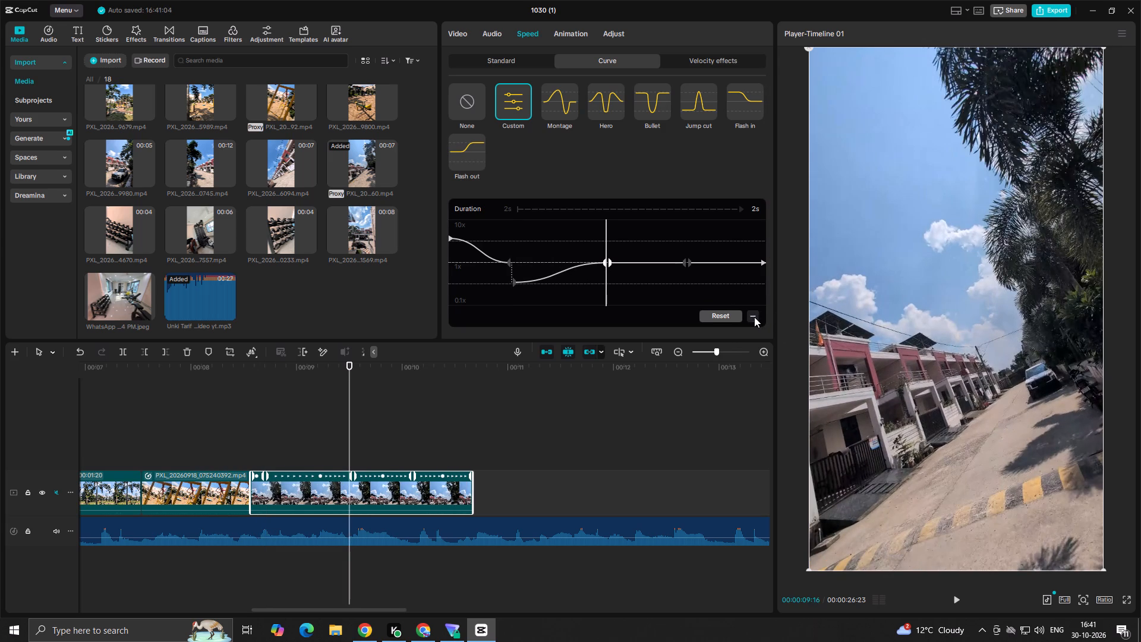
pyautogui.click(683, 262)
pyautogui.moveTo(688, 262); pyautogui.dragTo(688, 280)
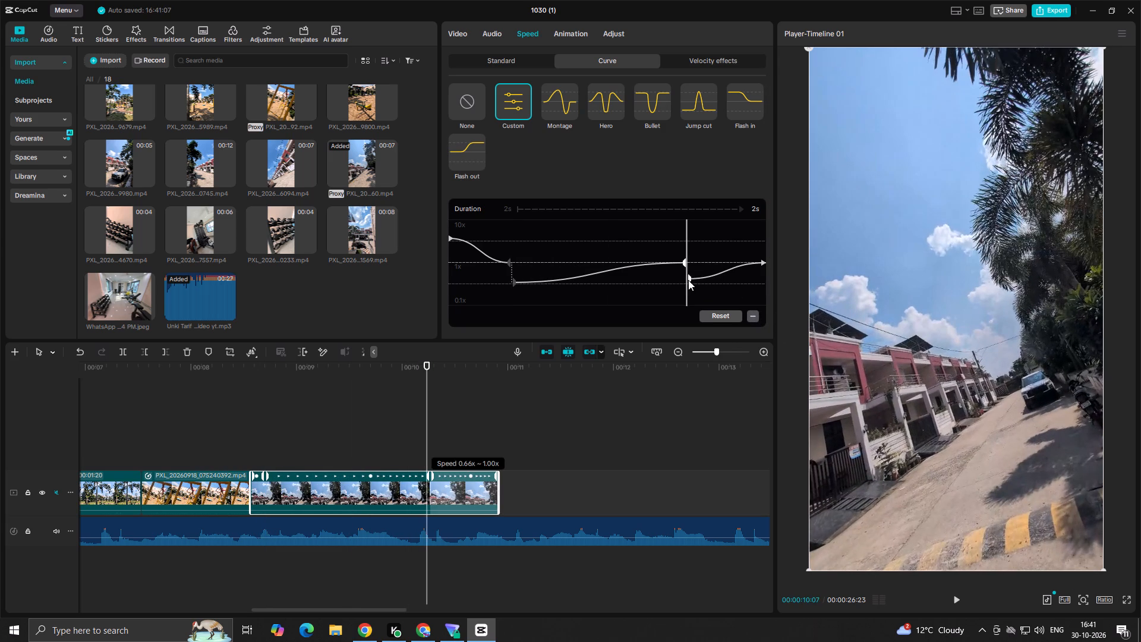
pyautogui.moveTo(688, 280); pyautogui.dragTo(688, 281)
pyautogui.moveTo(682, 256); pyautogui.dragTo(682, 274)
pyautogui.moveTo(684, 256); pyautogui.dragTo(684, 267)
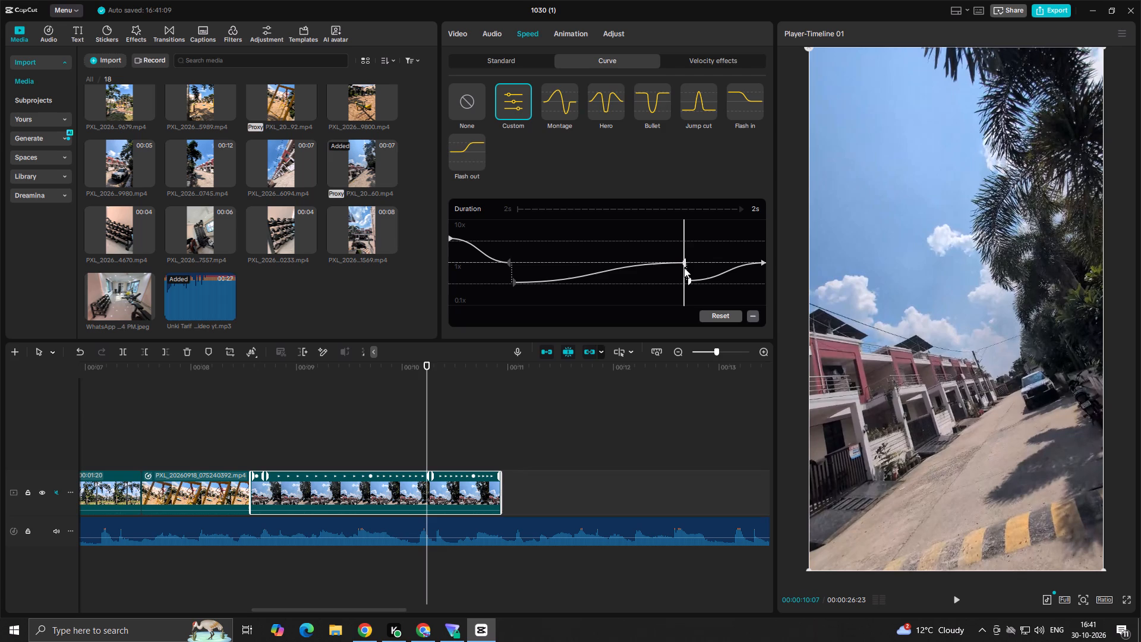
pyautogui.moveTo(684, 267); pyautogui.dragTo(684, 268)
pyautogui.moveTo(684, 261); pyautogui.dragTo(684, 283)
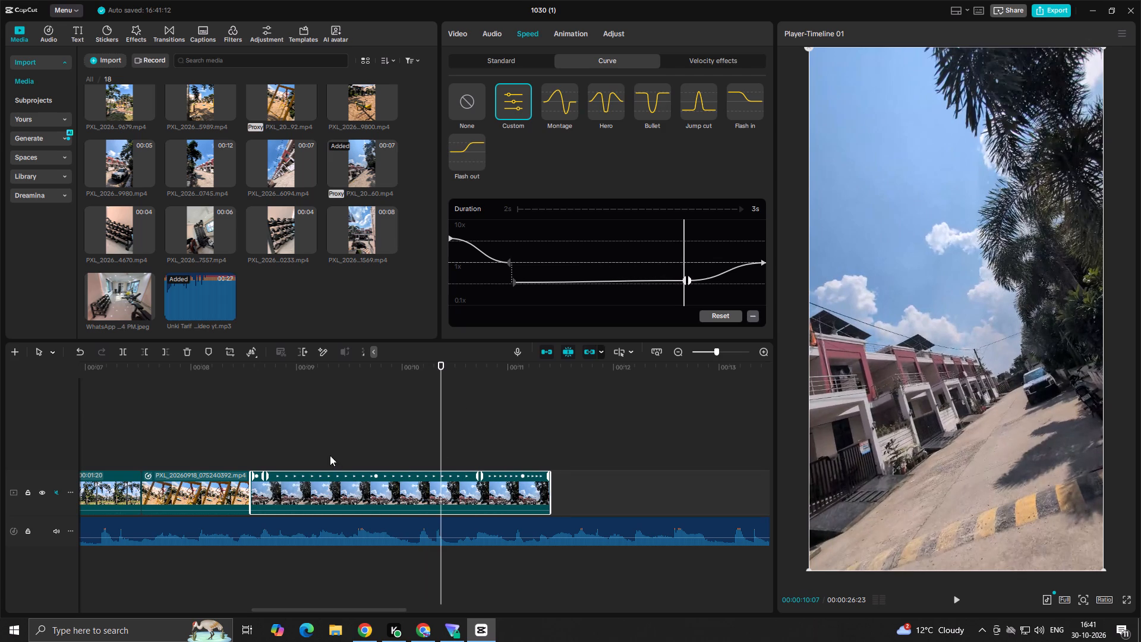
# Replay the speed-ramped street clip, split it at 00:00:10:07 and delete the remainder.
pyautogui.click(218, 449)
pyautogui.press('space')
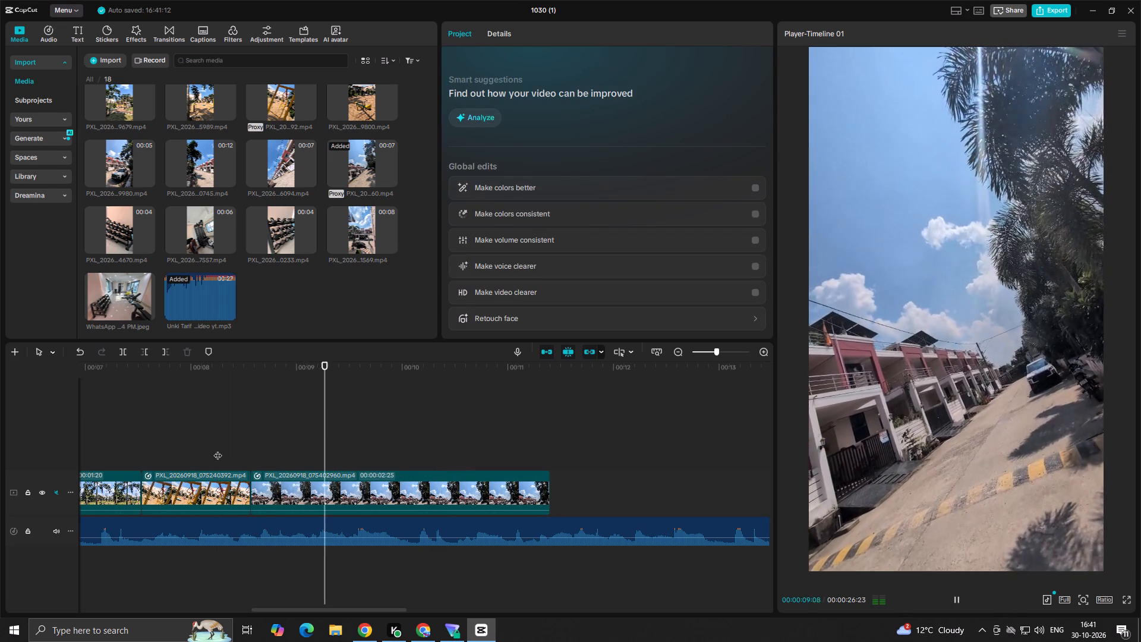
pyautogui.press('space')
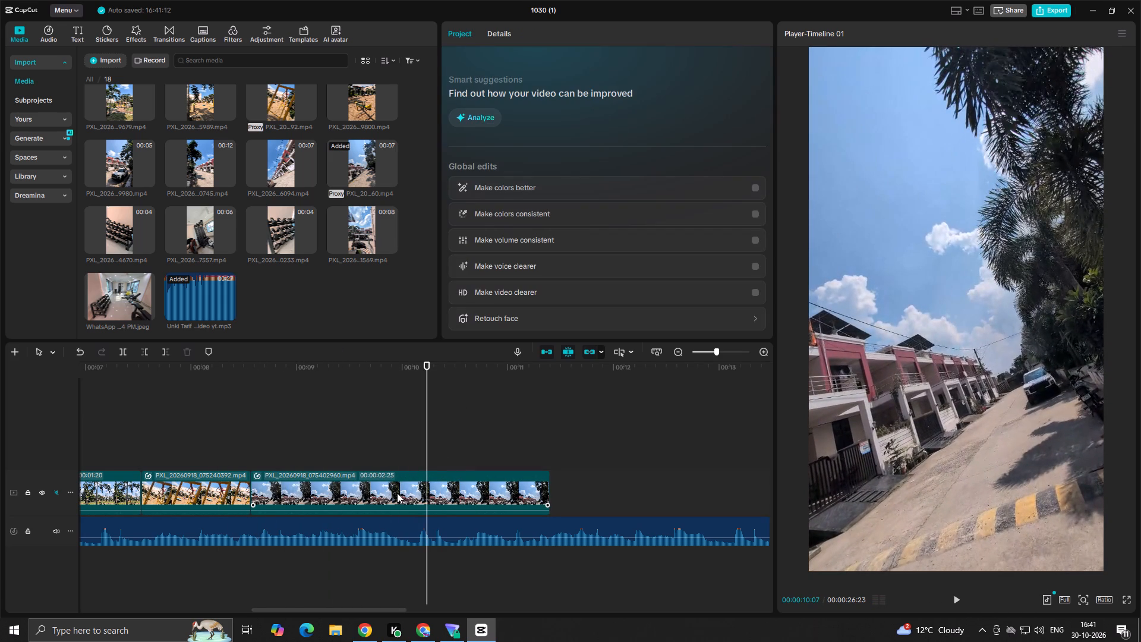
pyautogui.click(398, 494)
pyautogui.click(124, 351)
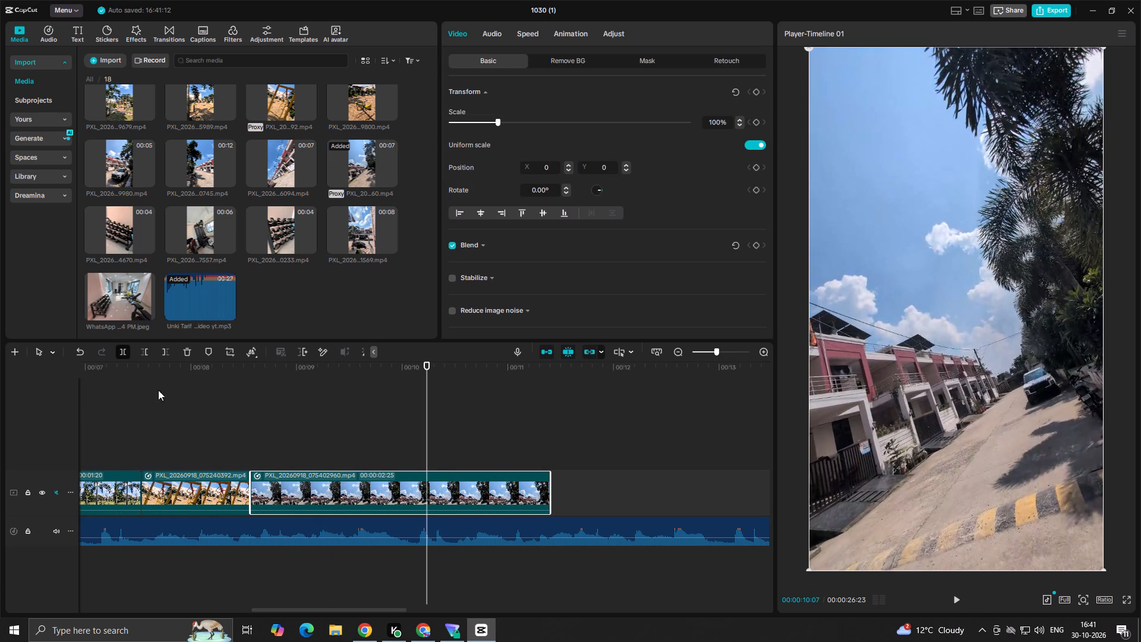
pyautogui.press('BackSpace')
# Replay the shortened street clip against the audio and extend its end to a duration of 00:00:01:26.
pyautogui.click(361, 449)
pyautogui.press('space')
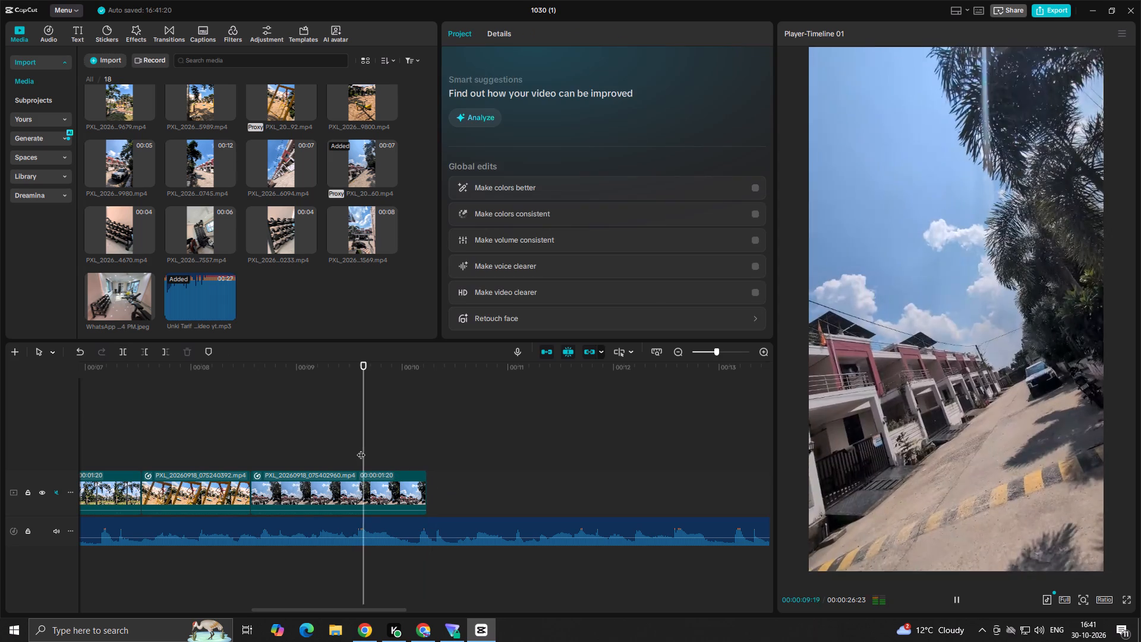
pyautogui.click(365, 445)
pyautogui.press('space')
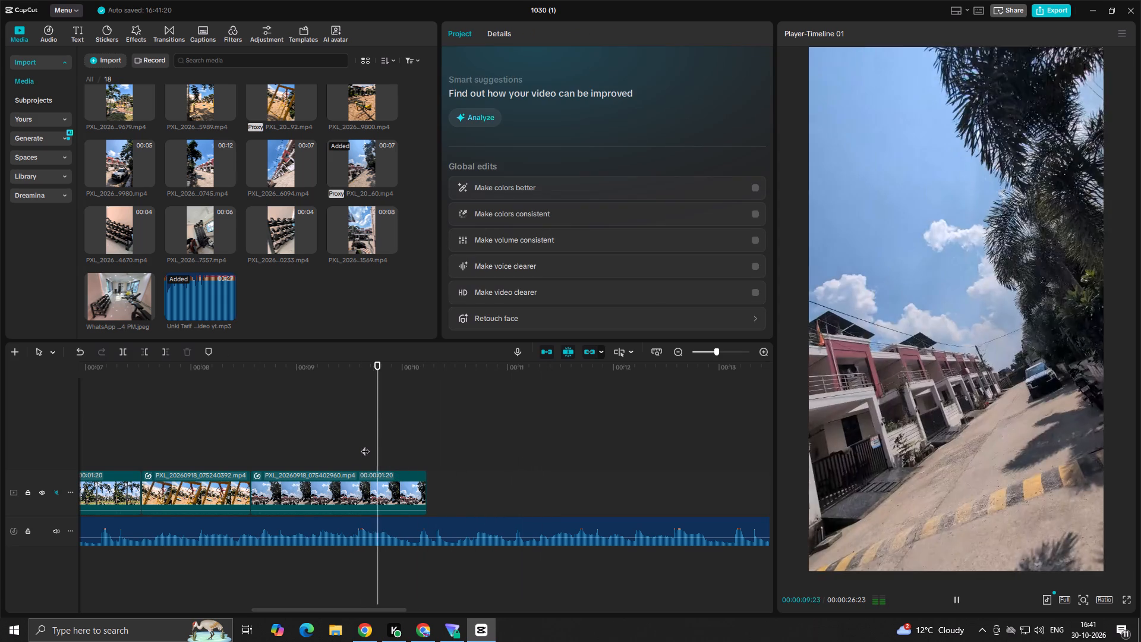
pyautogui.press('space')
pyautogui.click(365, 445)
pyautogui.press('space')
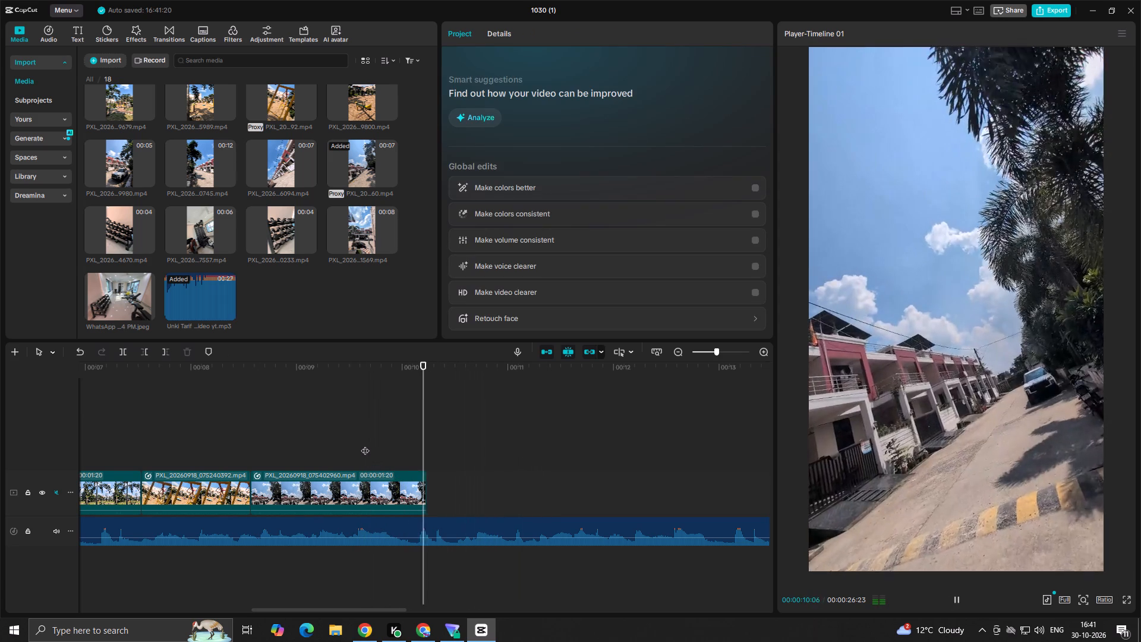
pyautogui.press('space')
pyautogui.click(407, 481)
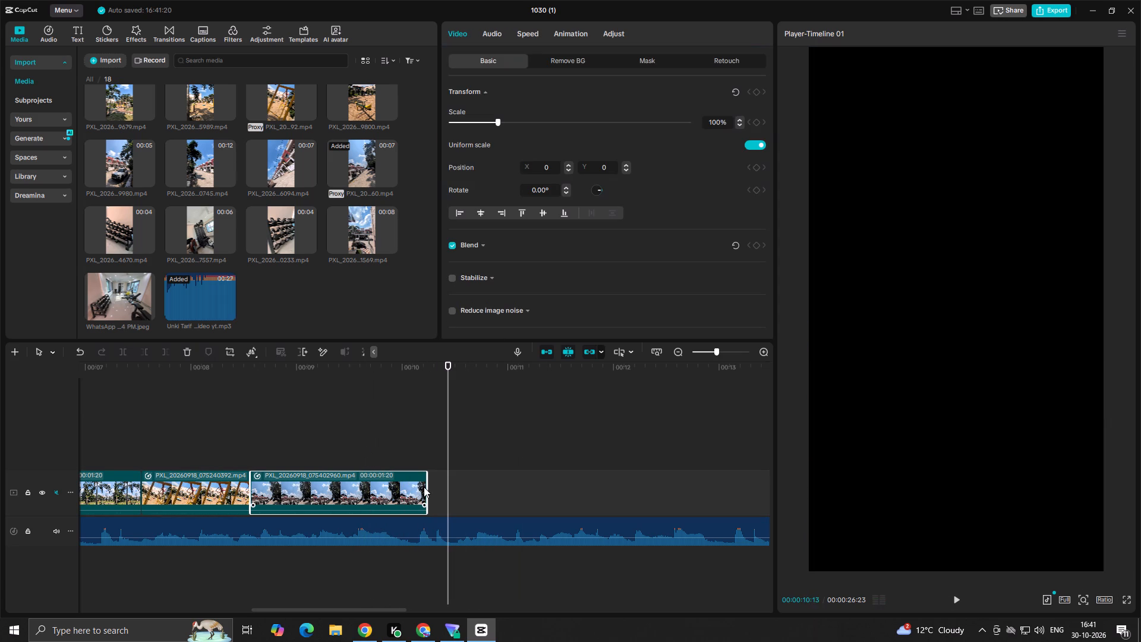
pyautogui.moveTo(427, 489); pyautogui.dragTo(444, 492)
# Extend the street clip's end further to a duration of 00:00:02:01, checking its end against the audio.
pyautogui.press('space')
pyautogui.press('space')
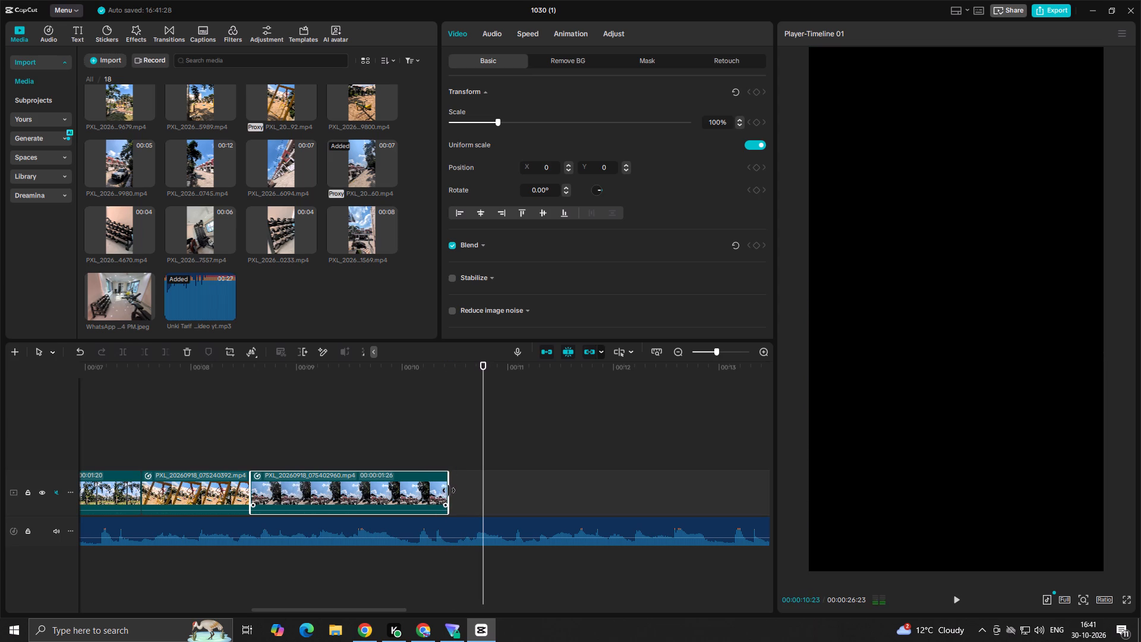
pyautogui.click(406, 454)
pyautogui.press('space')
pyautogui.press('space')
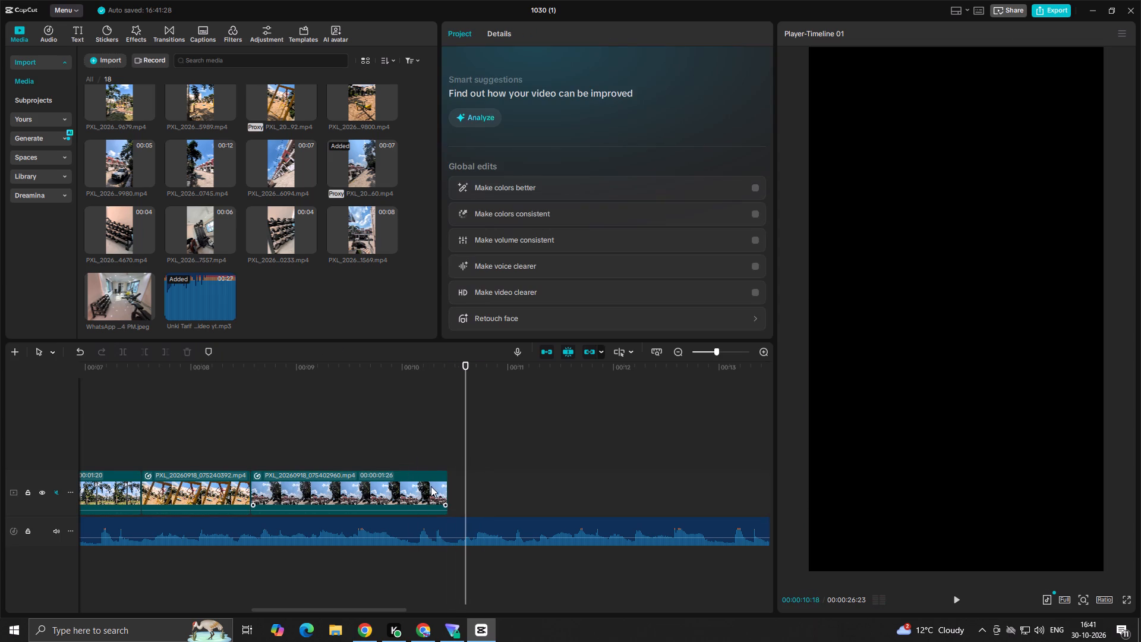
pyautogui.click(430, 486)
pyautogui.moveTo(447, 493); pyautogui.dragTo(461, 496)
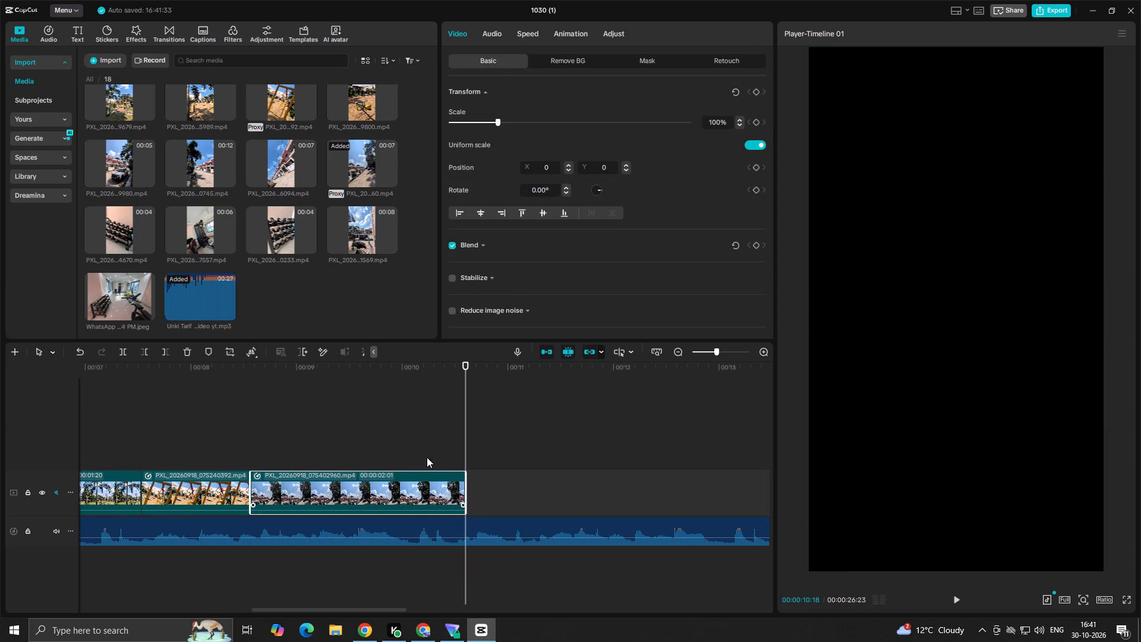
pyautogui.click(427, 457)
pyautogui.press('space')
pyautogui.press('space')
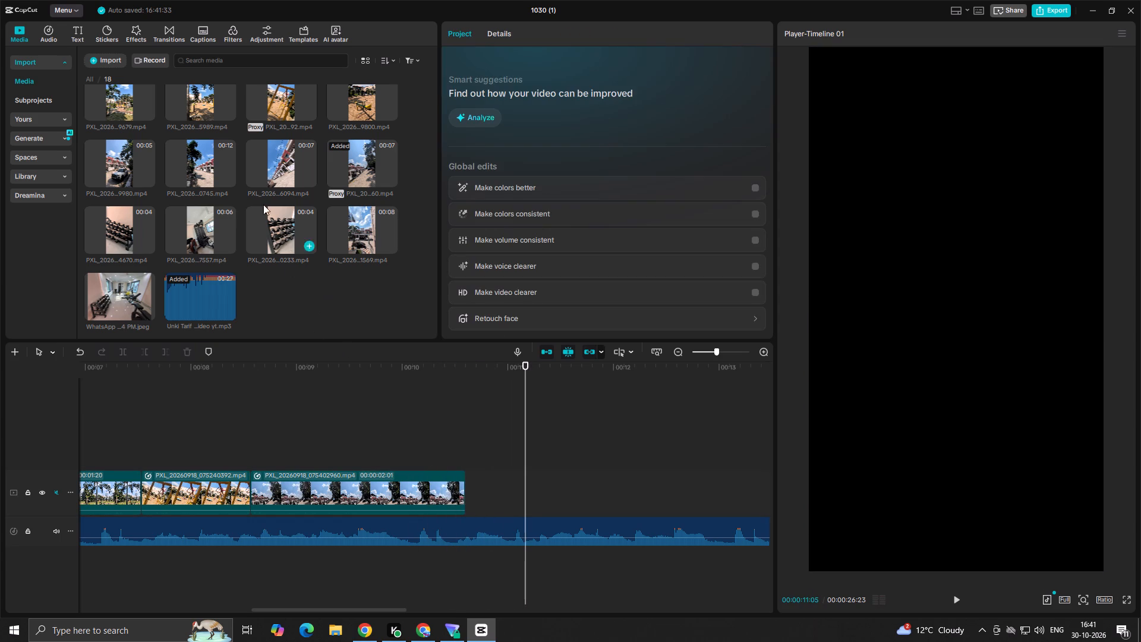
# Preview the building clip and the pool-and-playground clip in the media library to examine which one suits the next shot.
pyautogui.scroll(4, 332, 174)
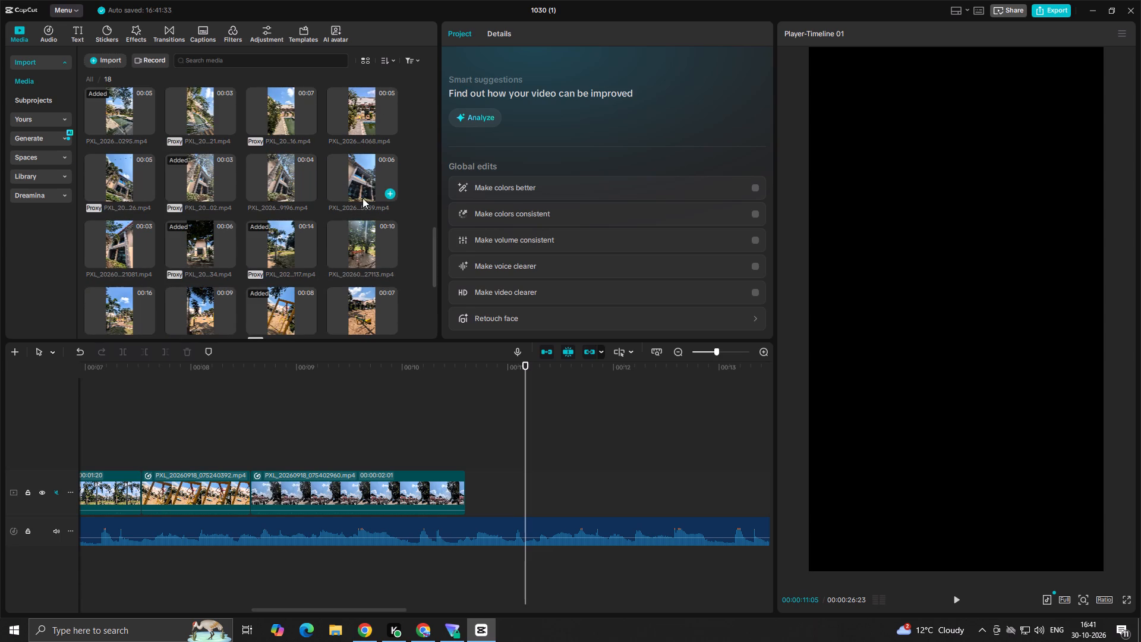
pyautogui.click(362, 188)
pyautogui.press('space')
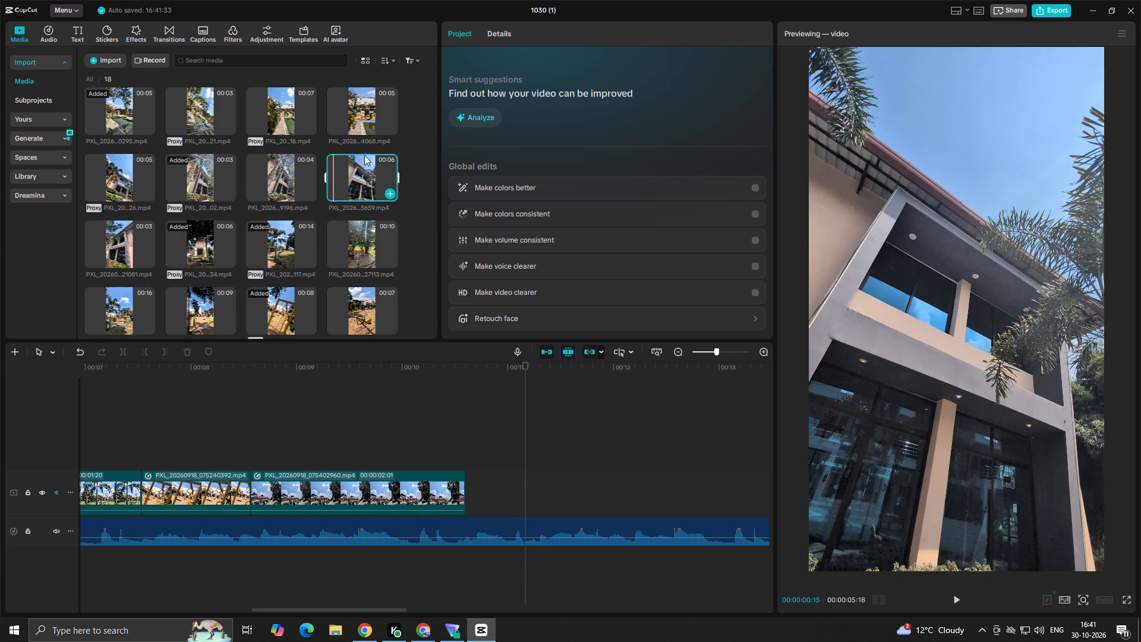
pyautogui.click(364, 127)
pyautogui.press('space')
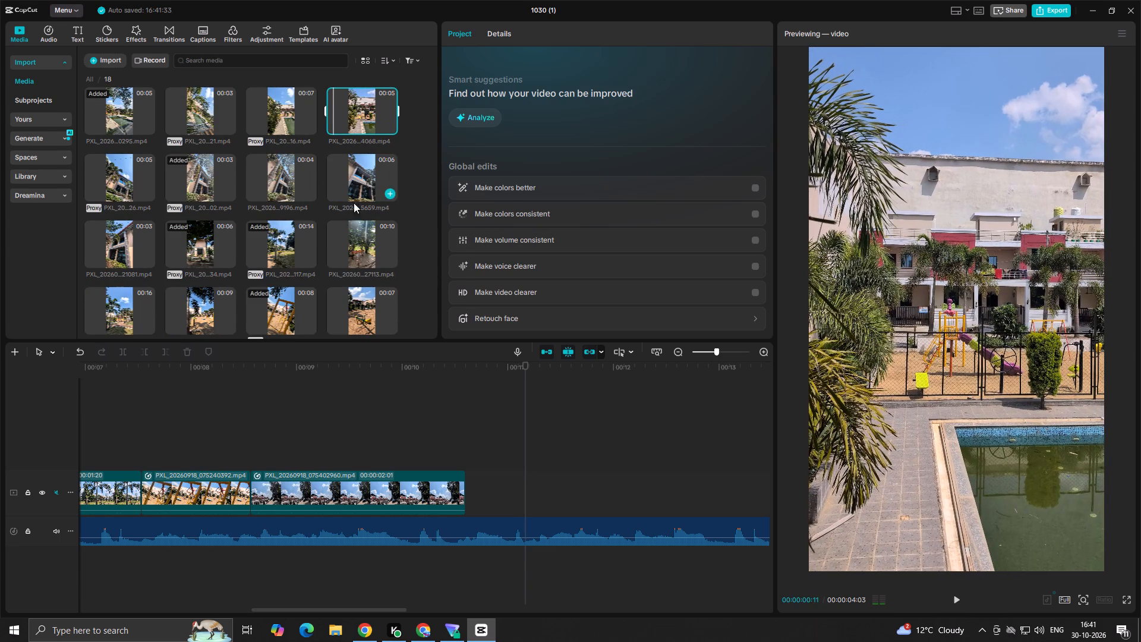
pyautogui.scroll(-1, 162, 281)
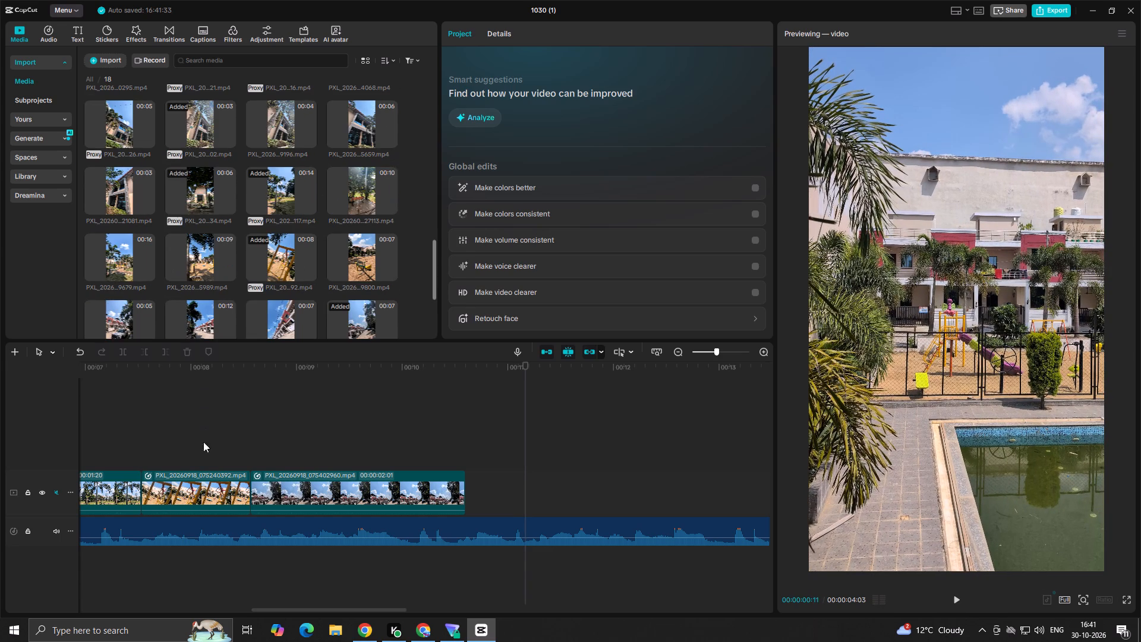
# Replay the playground clip into the speed-ramped street clip to examine the cut's timing against the audio.
pyautogui.click(170, 405)
pyautogui.press('space')
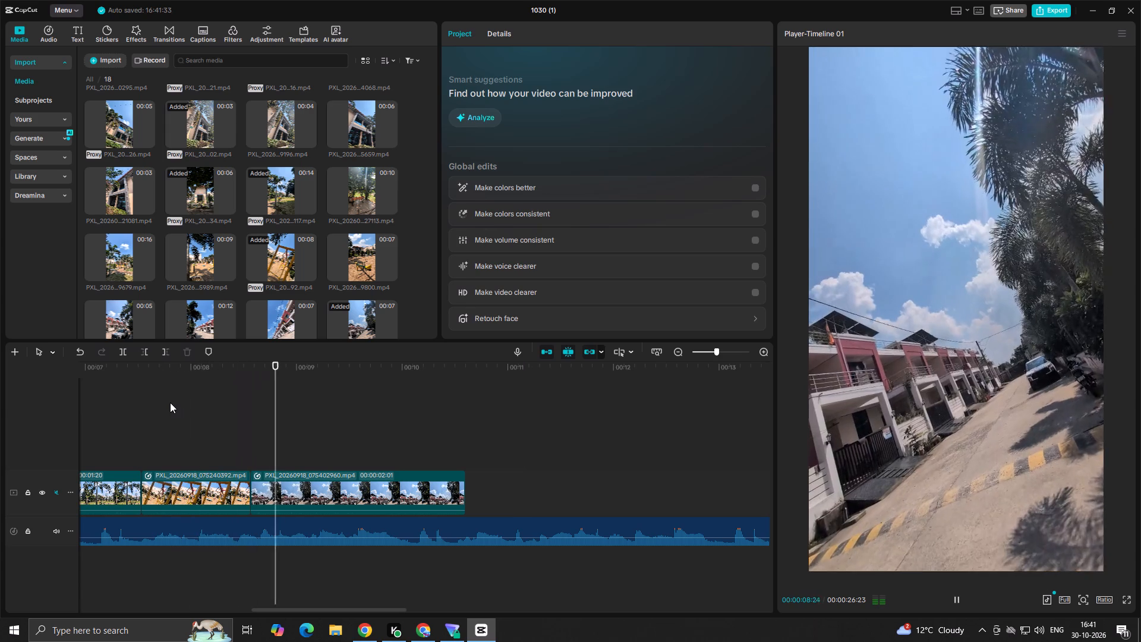
pyautogui.press('space')
pyautogui.click(182, 418)
pyautogui.press('space')
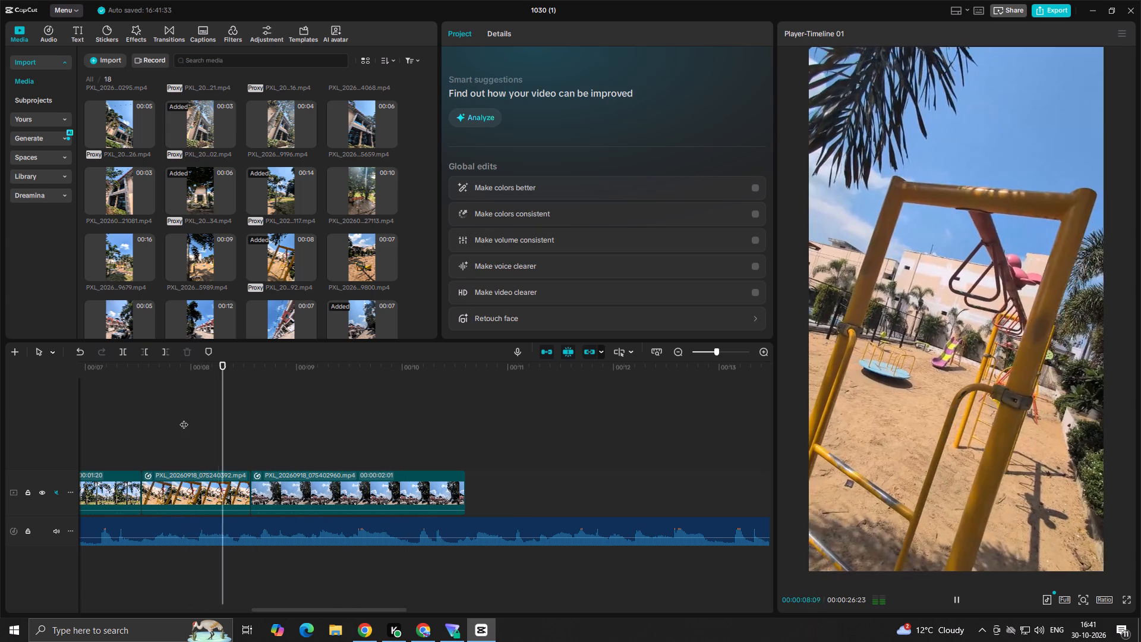
pyautogui.click(184, 418)
pyautogui.press('space')
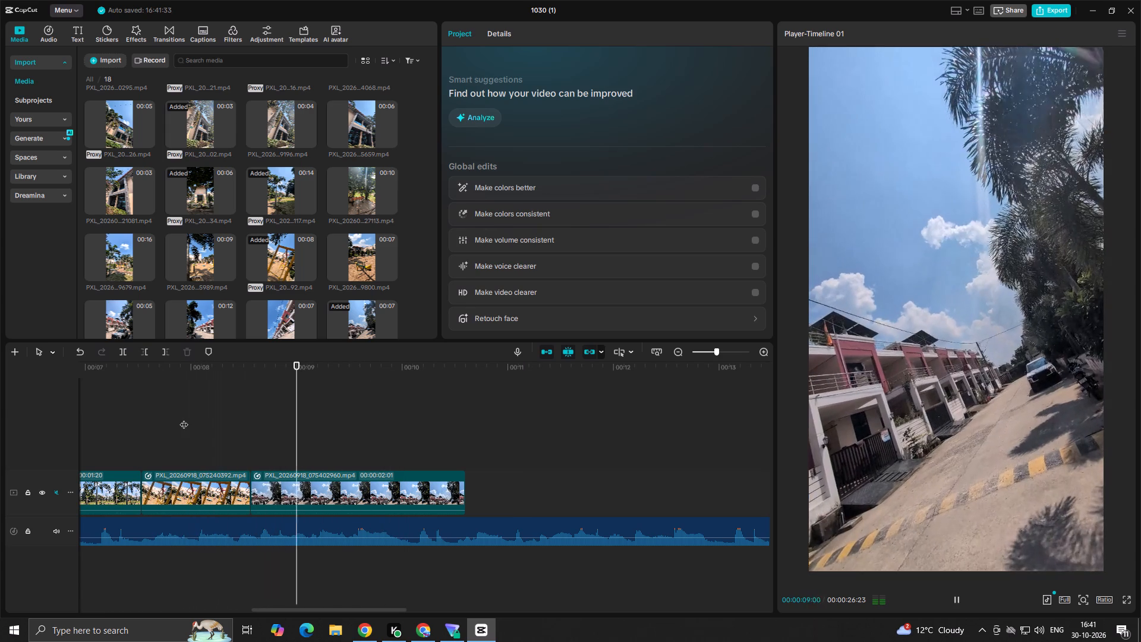
# Replay the end of the street clip and the audio beyond it to examine where the next shot should fit.
pyautogui.press('space')
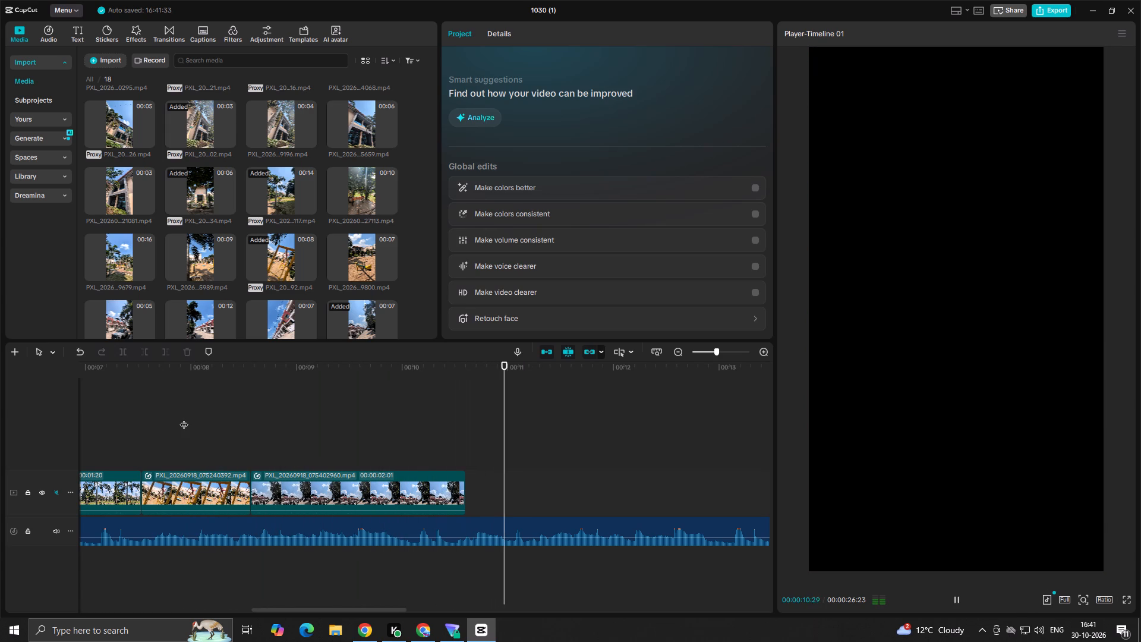
pyautogui.keyDown('ctrl'); pyautogui.scroll(-10, 242, 427); pyautogui.keyUp('ctrl')
pyautogui.click(235, 432)
pyautogui.press('space')
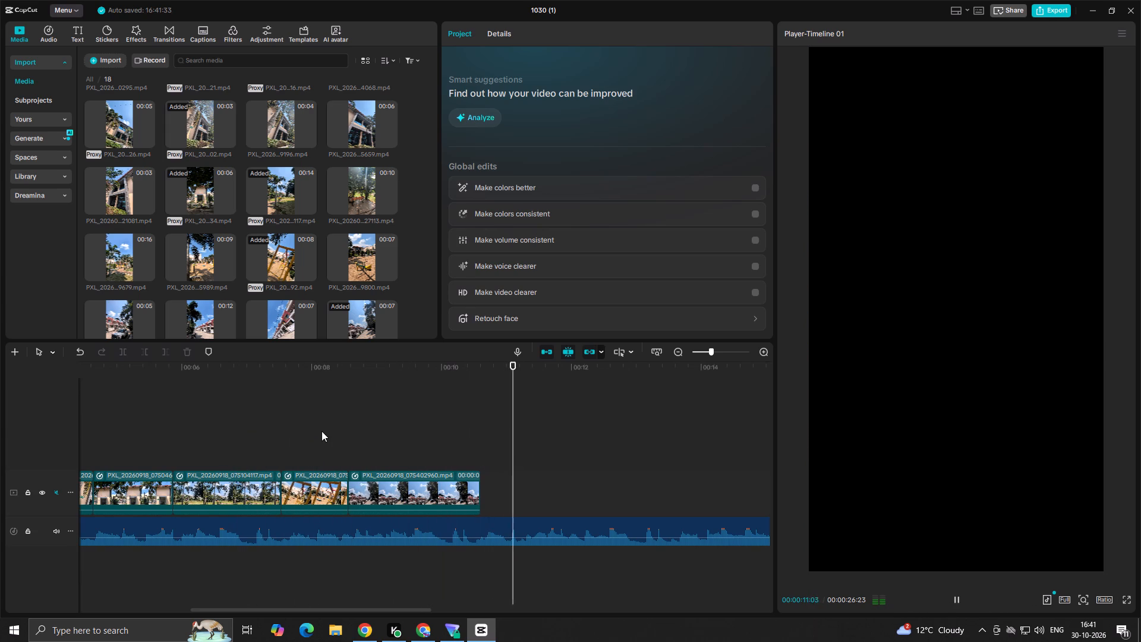
pyautogui.press('space')
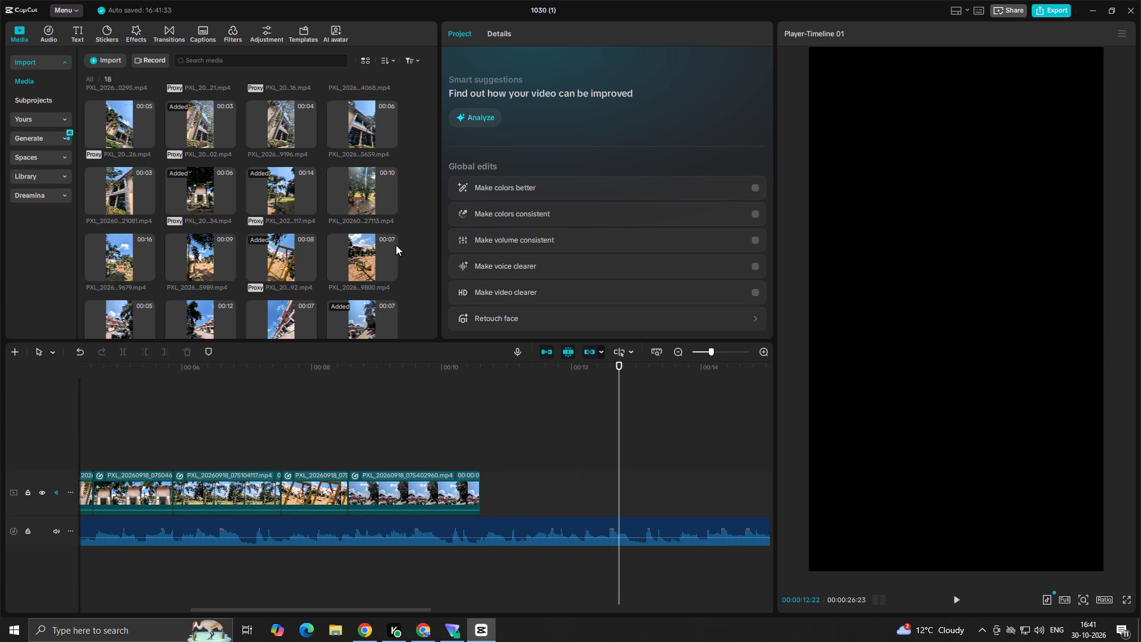
# Preview the 10-second garden bench clip in the media library and add it directly after the street clip.
pyautogui.click(364, 187)
pyautogui.press('space')
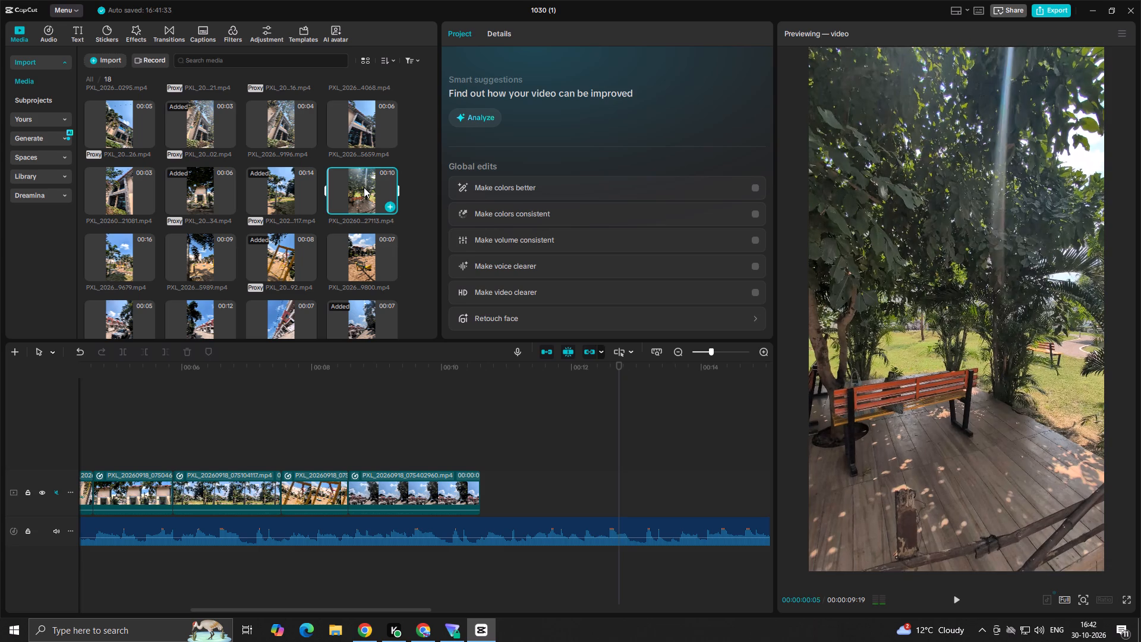
pyautogui.moveTo(364, 187); pyautogui.dragTo(496, 491)
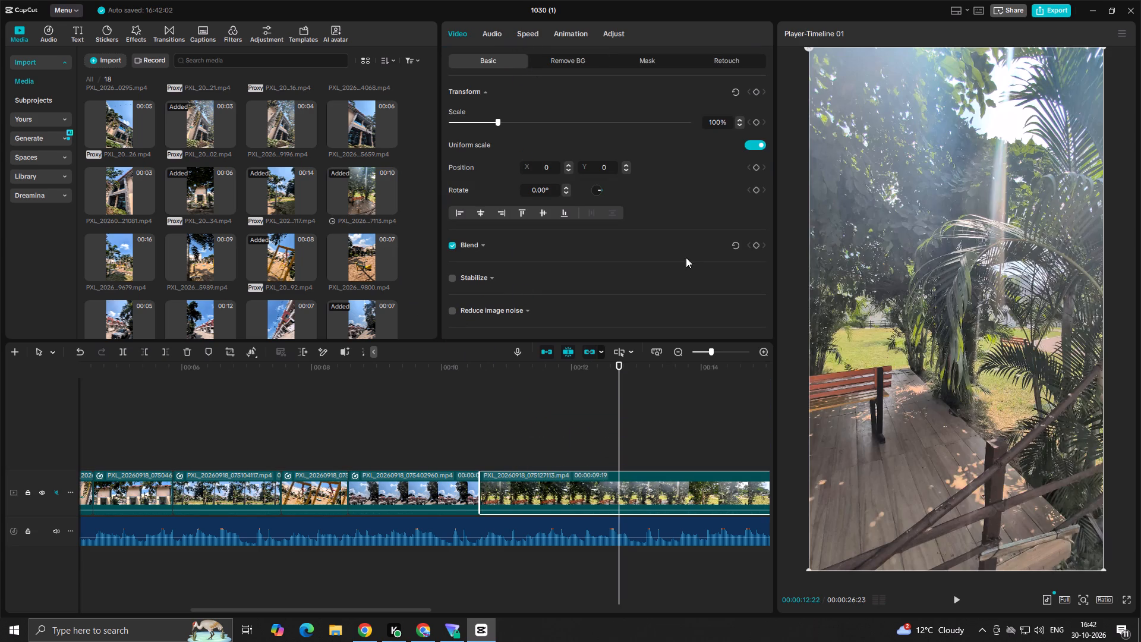
# Scrub through the garden bench clip from start to end to examine which section to keep.
pyautogui.click(740, 429)
pyautogui.moveTo(740, 429); pyautogui.dragTo(758, 432)
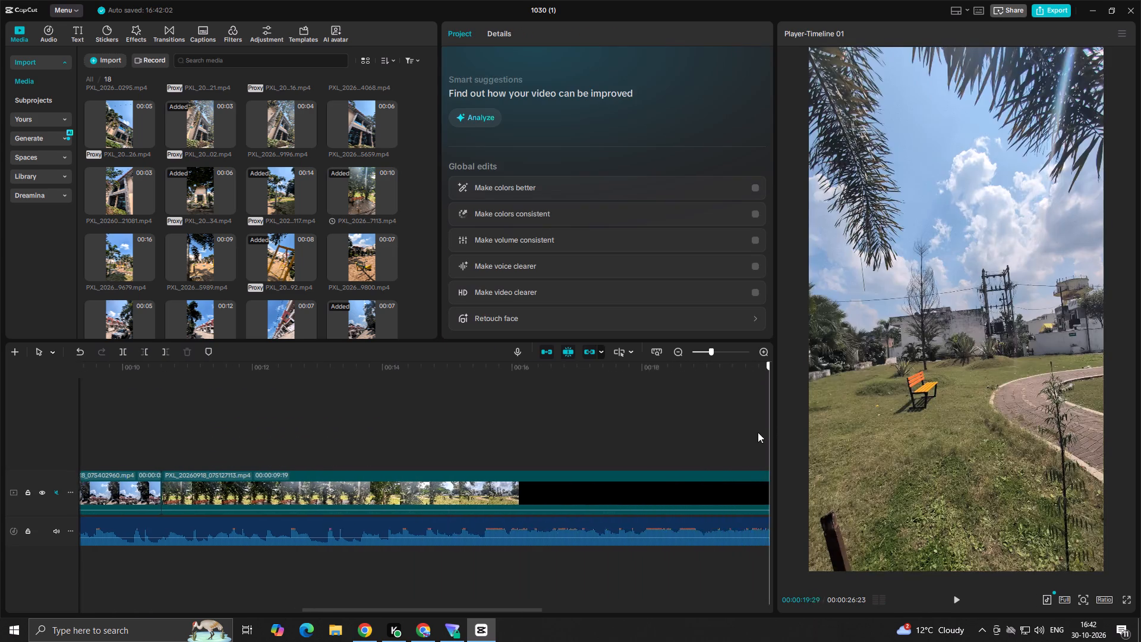
pyautogui.moveTo(758, 432); pyautogui.dragTo(358, 488)
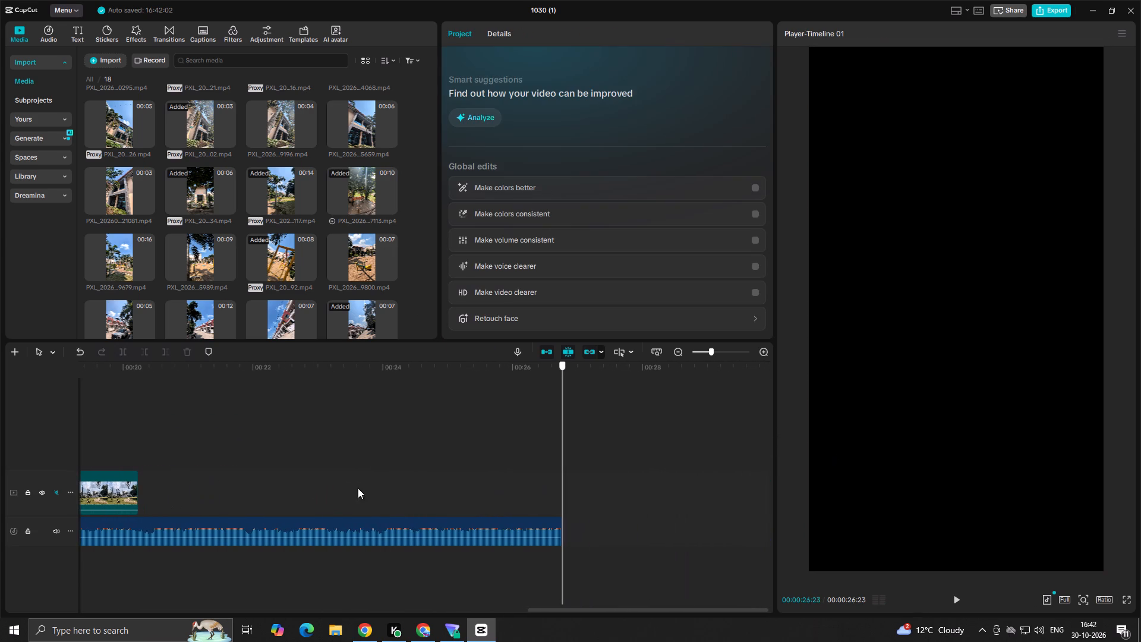
pyautogui.moveTo(358, 488); pyautogui.dragTo(185, 488)
pyautogui.moveTo(193, 457); pyautogui.dragTo(105, 481)
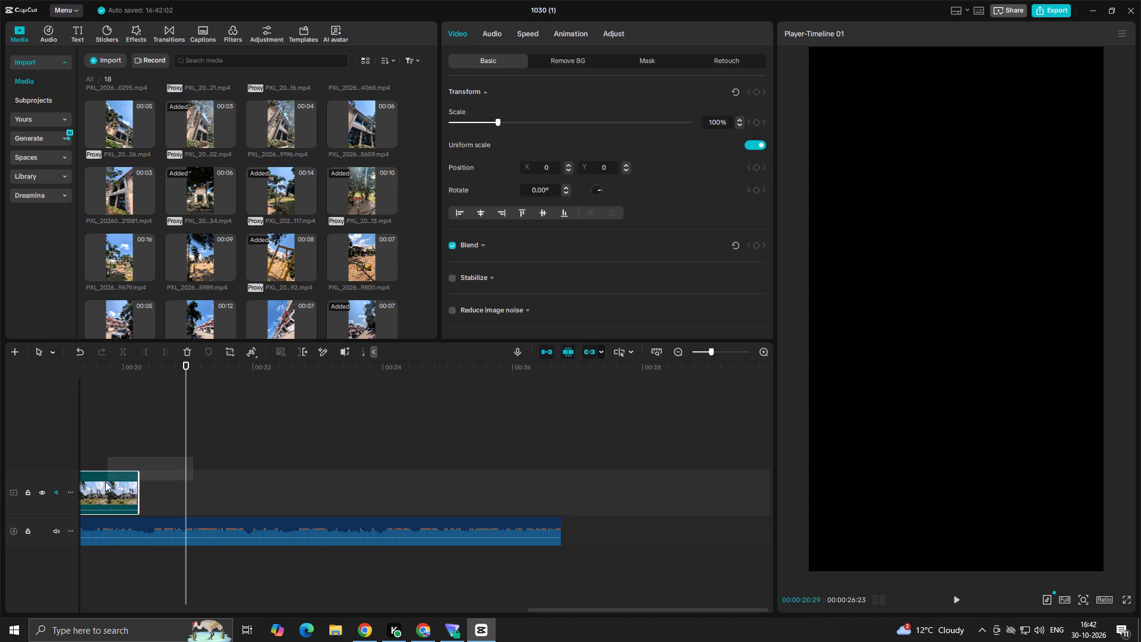
pyautogui.moveTo(105, 481); pyautogui.dragTo(108, 479)
pyautogui.click(125, 458)
pyautogui.moveTo(125, 458); pyautogui.dragTo(376, 504)
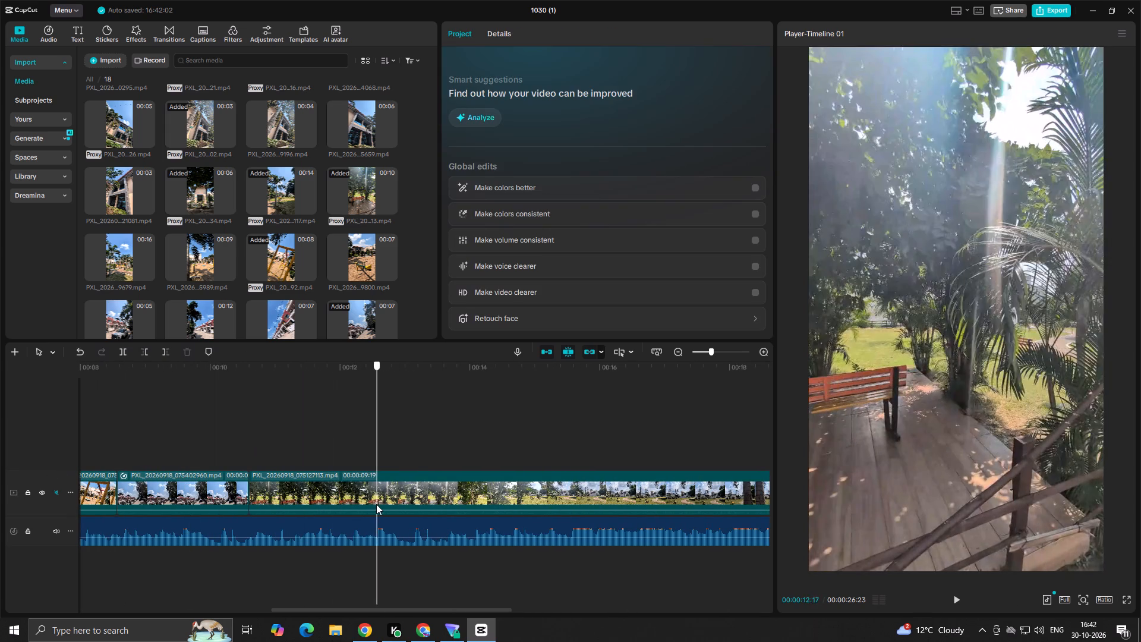
pyautogui.moveTo(376, 504); pyautogui.dragTo(556, 472)
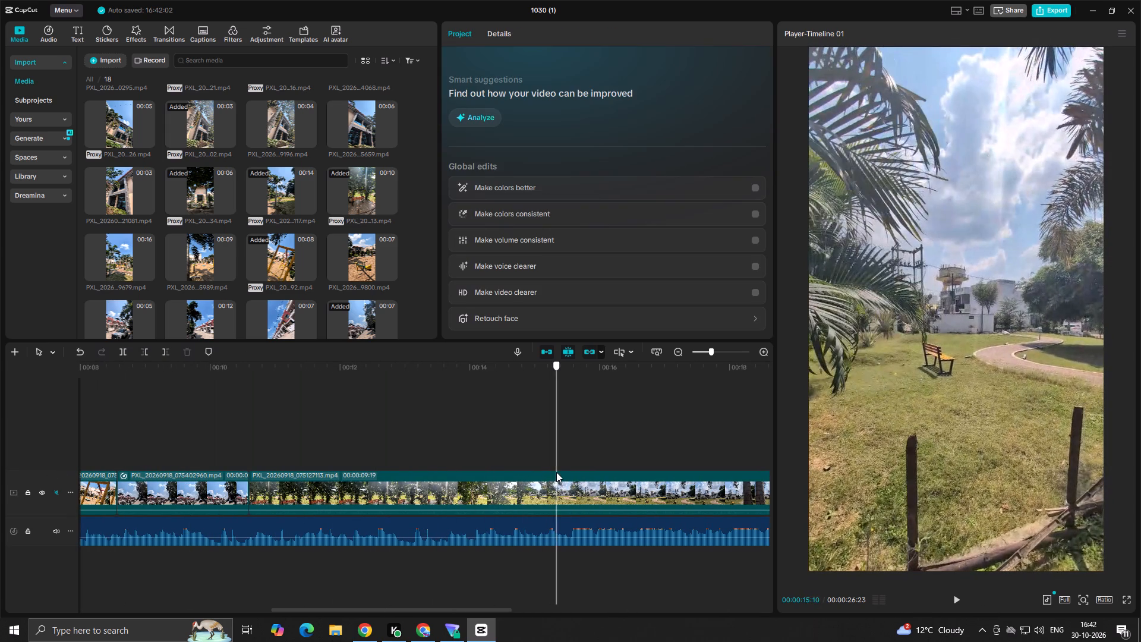
pyautogui.moveTo(556, 472); pyautogui.dragTo(505, 509)
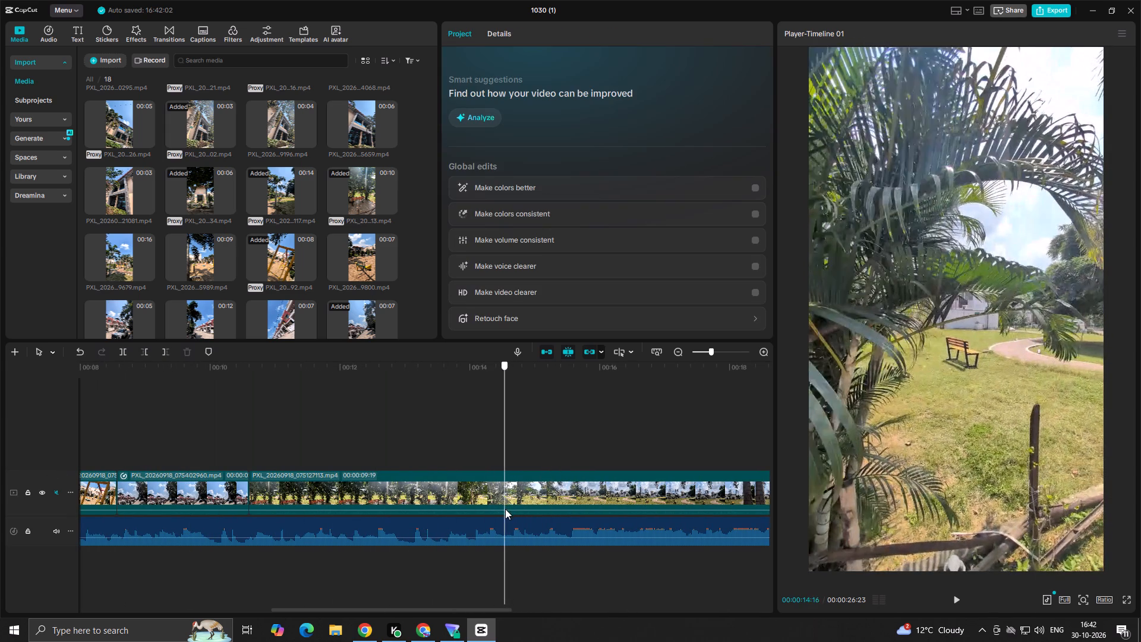
pyautogui.moveTo(505, 509); pyautogui.dragTo(669, 502)
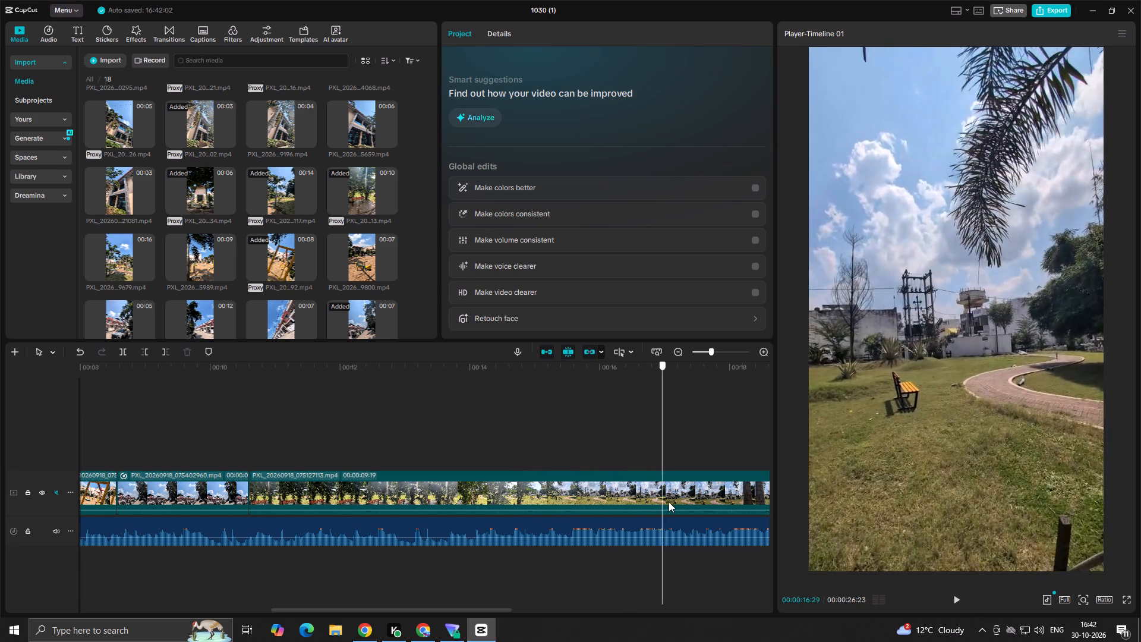
pyautogui.moveTo(669, 502); pyautogui.dragTo(756, 497)
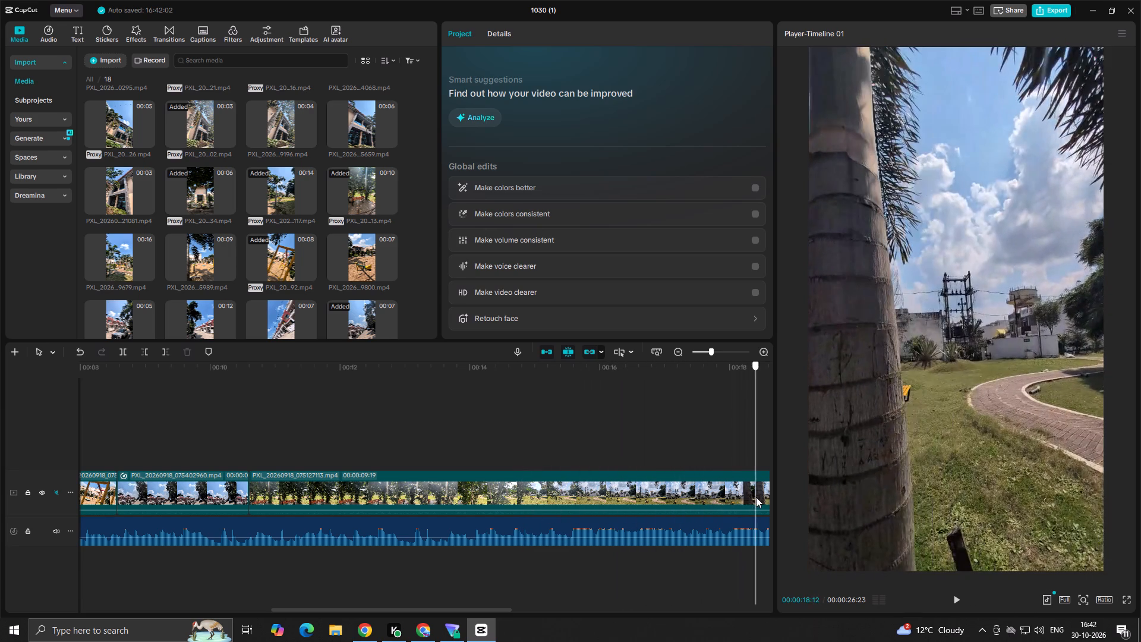
pyautogui.moveTo(756, 497); pyautogui.dragTo(254, 546)
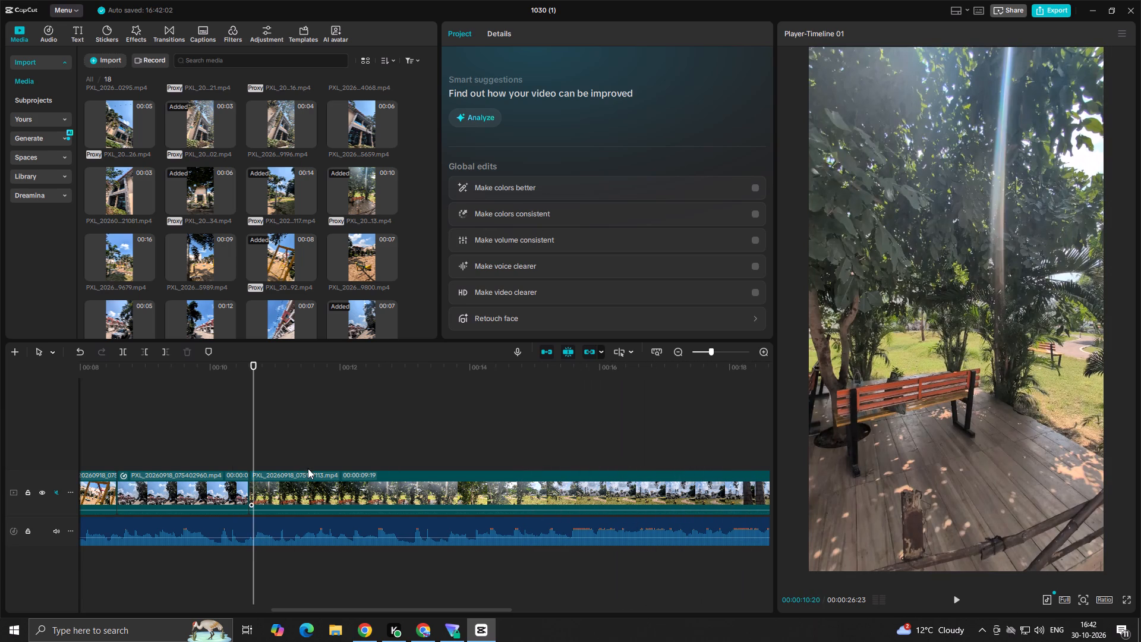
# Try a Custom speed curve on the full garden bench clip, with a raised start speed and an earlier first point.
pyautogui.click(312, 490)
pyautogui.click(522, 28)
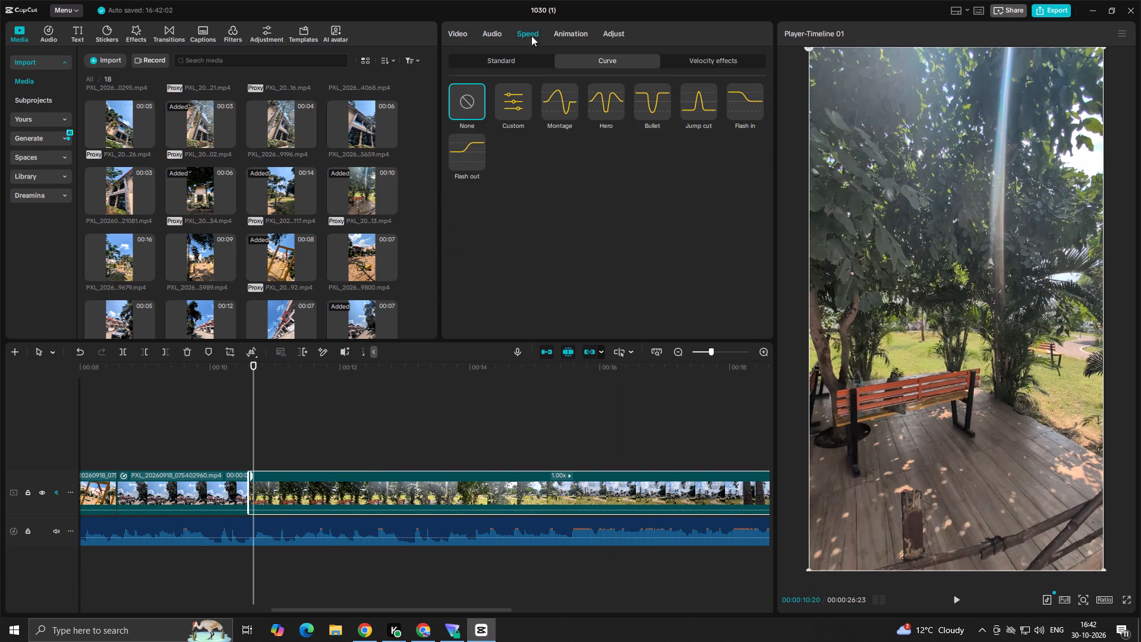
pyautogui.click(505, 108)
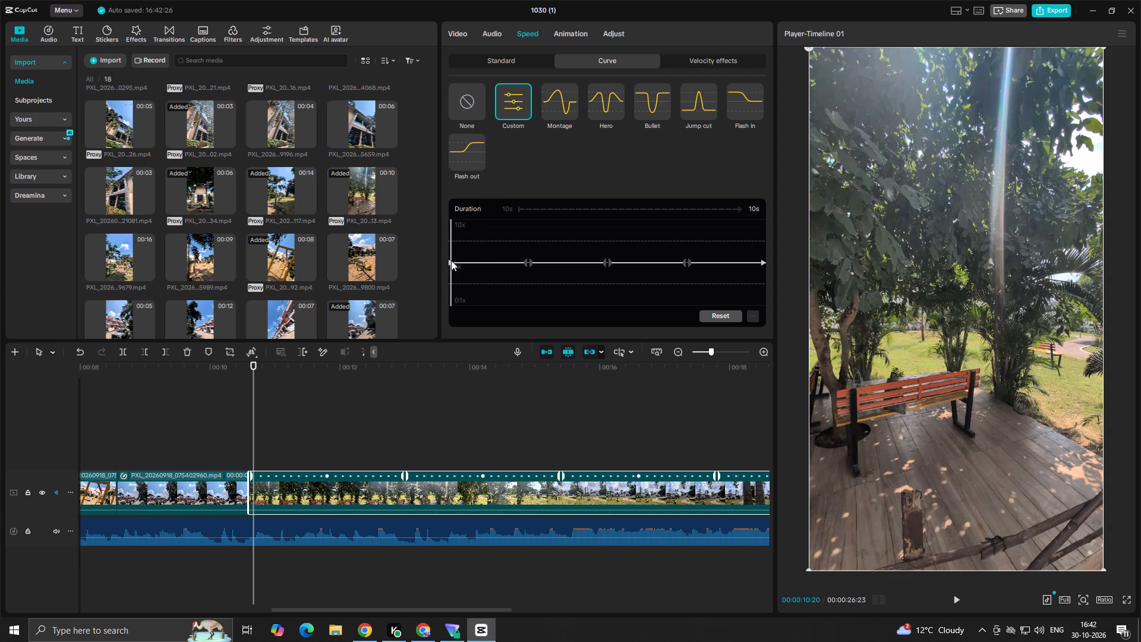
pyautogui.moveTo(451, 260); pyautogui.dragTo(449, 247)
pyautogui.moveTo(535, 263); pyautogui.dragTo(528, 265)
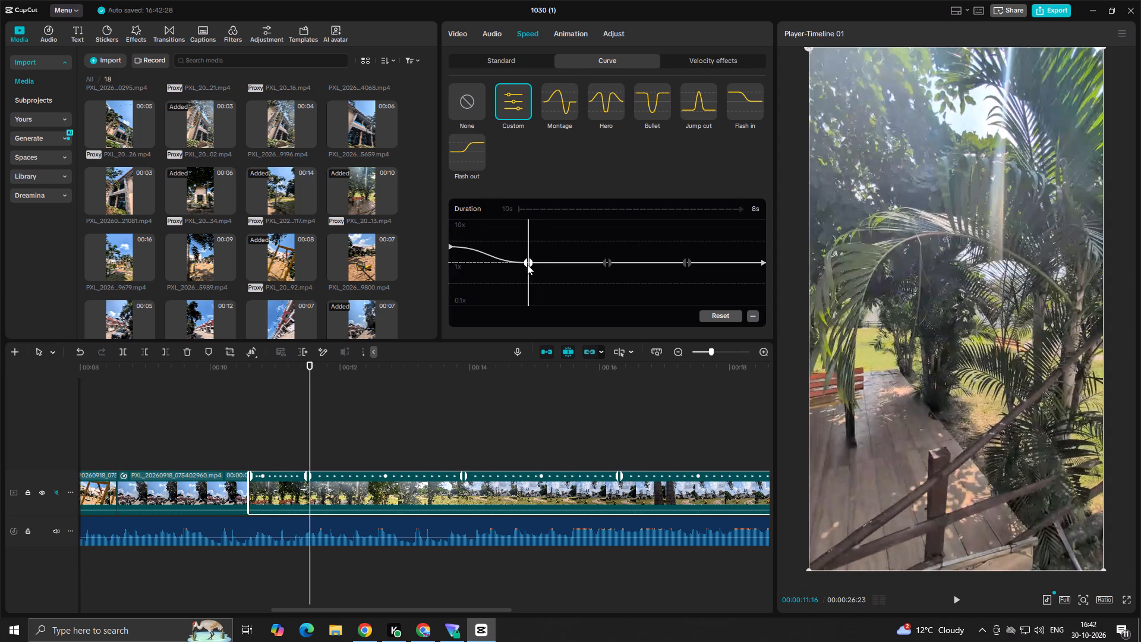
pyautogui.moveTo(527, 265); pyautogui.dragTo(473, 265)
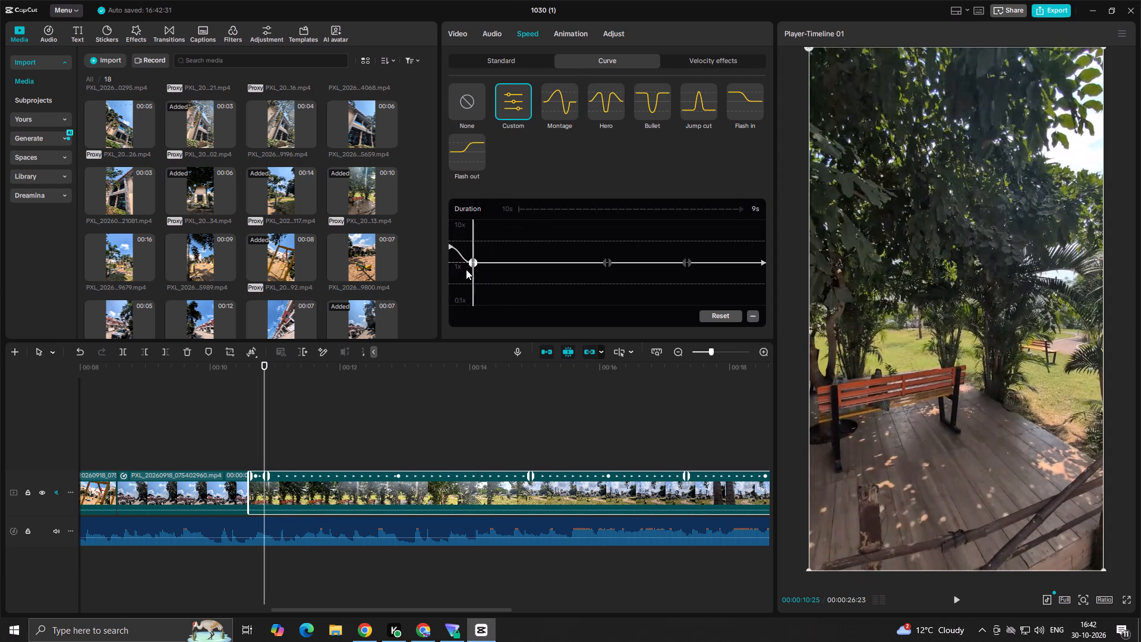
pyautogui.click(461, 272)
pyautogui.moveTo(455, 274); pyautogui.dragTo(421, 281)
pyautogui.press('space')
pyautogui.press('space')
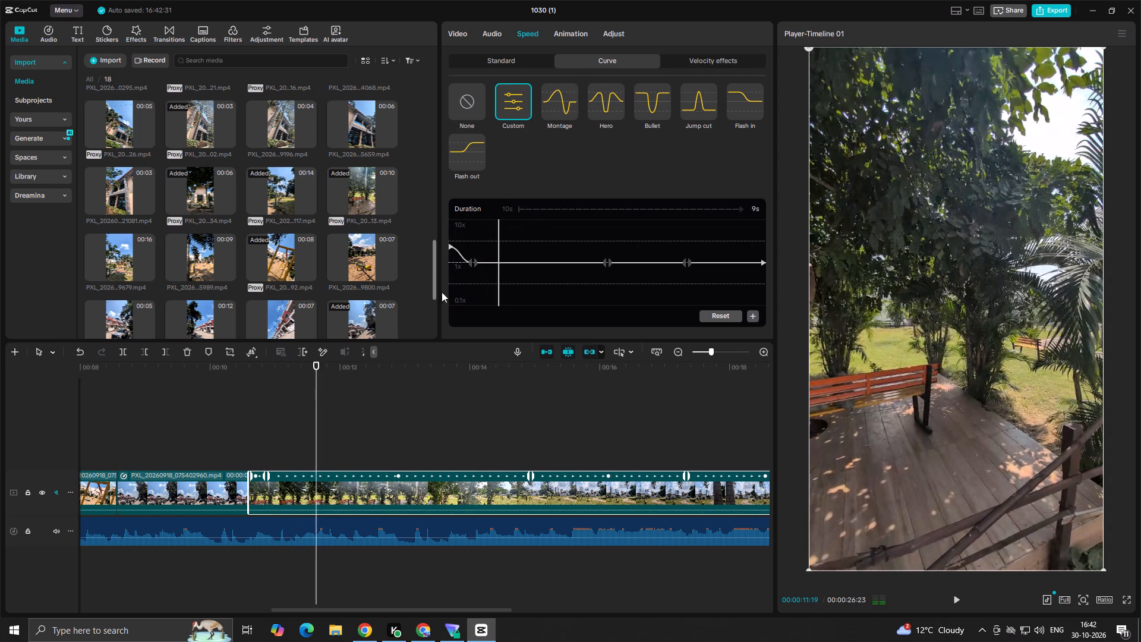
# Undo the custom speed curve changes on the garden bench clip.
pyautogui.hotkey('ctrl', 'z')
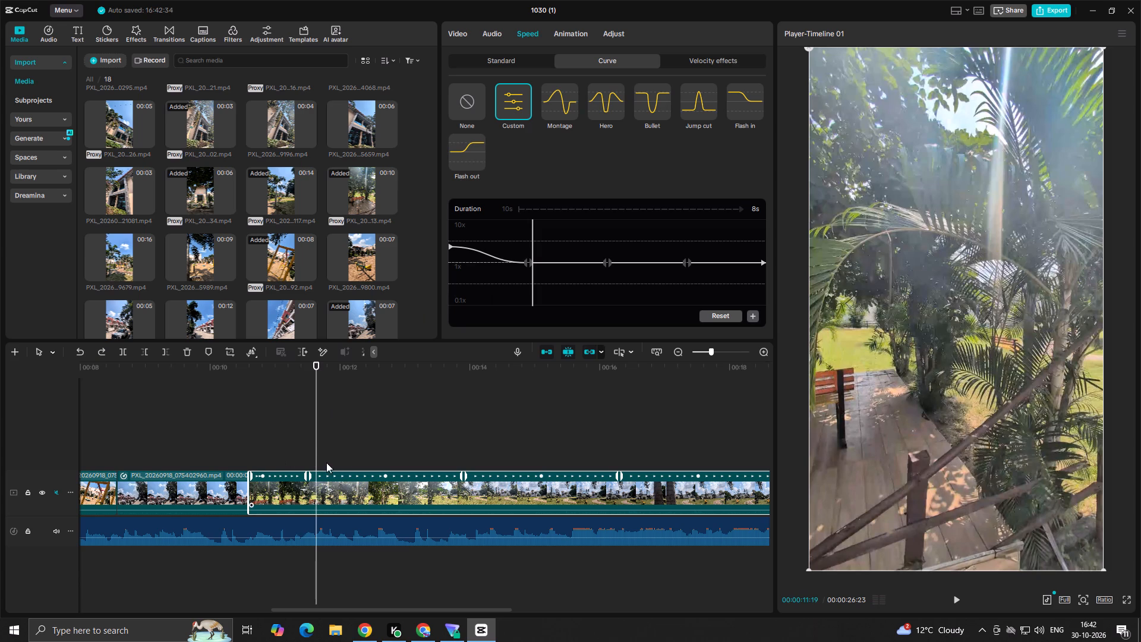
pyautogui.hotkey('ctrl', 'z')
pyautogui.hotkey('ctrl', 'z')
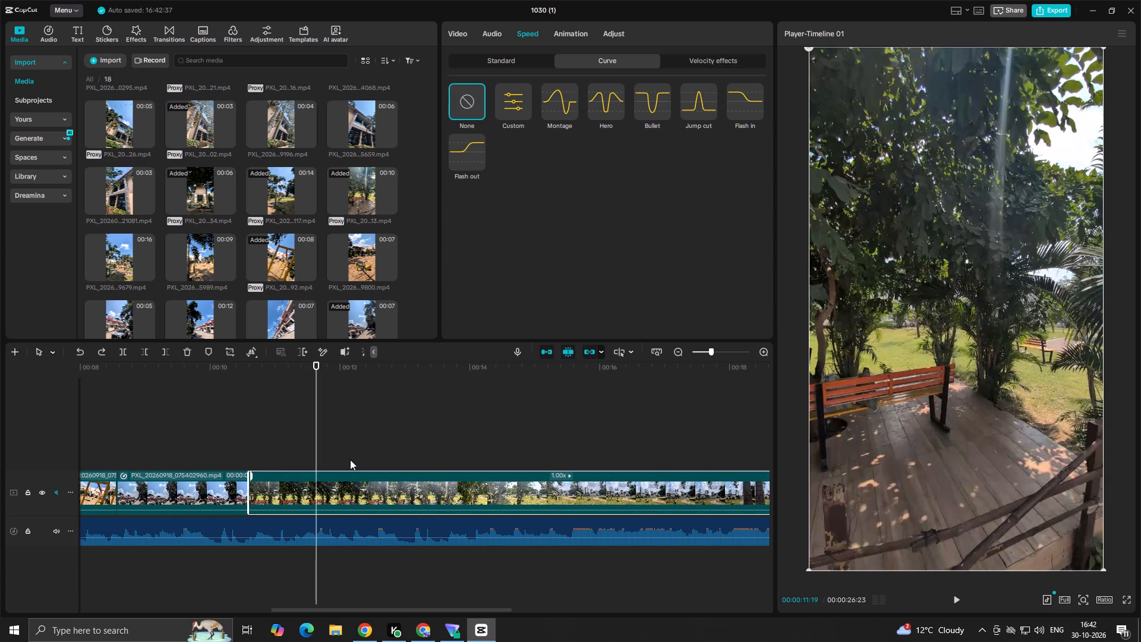
# Trim off the garden bench clip's end at 00:00:14:27, leaving a duration of 00:00:04:09.
pyautogui.click(387, 455)
pyautogui.moveTo(394, 455); pyautogui.dragTo(463, 464)
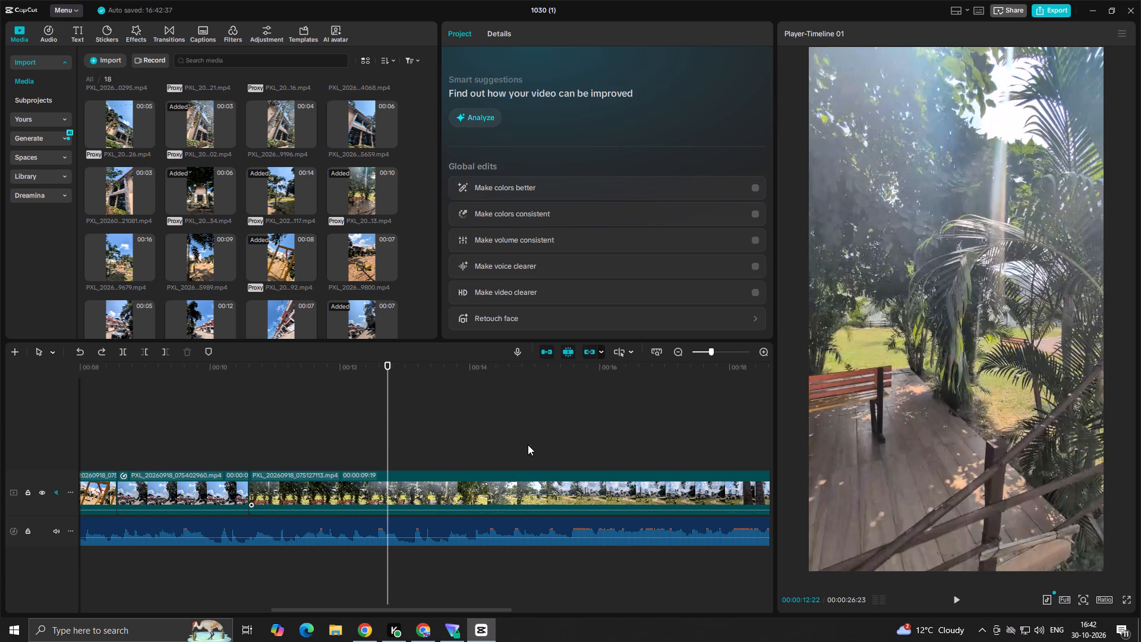
pyautogui.click(528, 445)
pyautogui.click(587, 483)
pyautogui.click(171, 352)
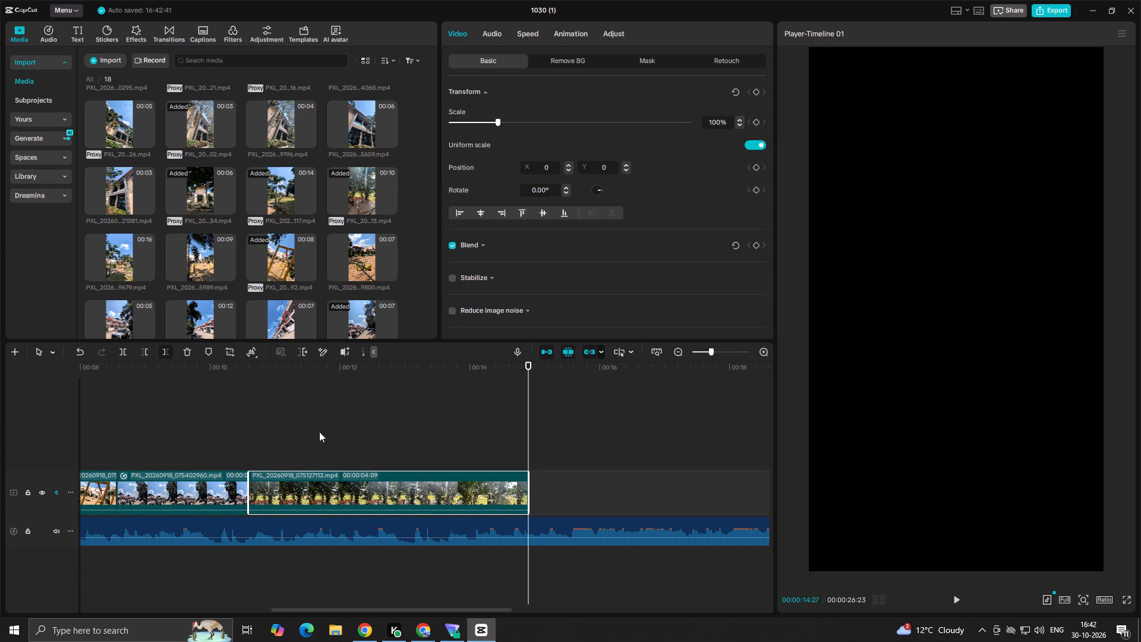
# Apply a Custom speed curve to the trimmed garden bench clip and raise its start speed above 1x, checking playback.
pyautogui.click(527, 36)
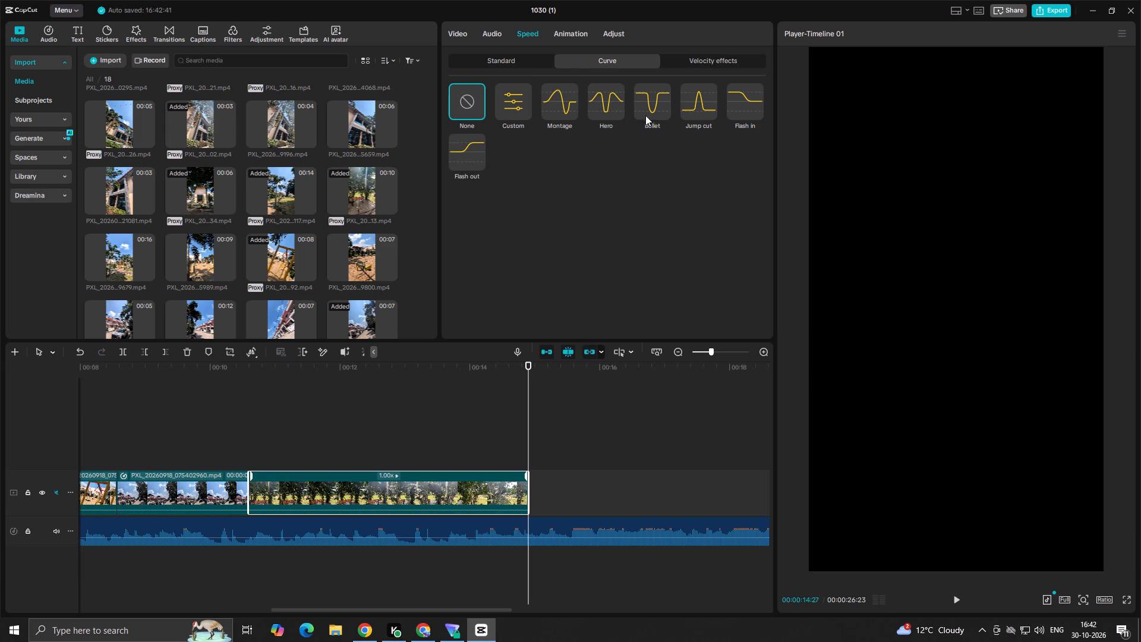
pyautogui.click(523, 106)
pyautogui.click(510, 235)
pyautogui.moveTo(510, 235); pyautogui.dragTo(259, 243)
pyautogui.press('space')
pyautogui.press('space')
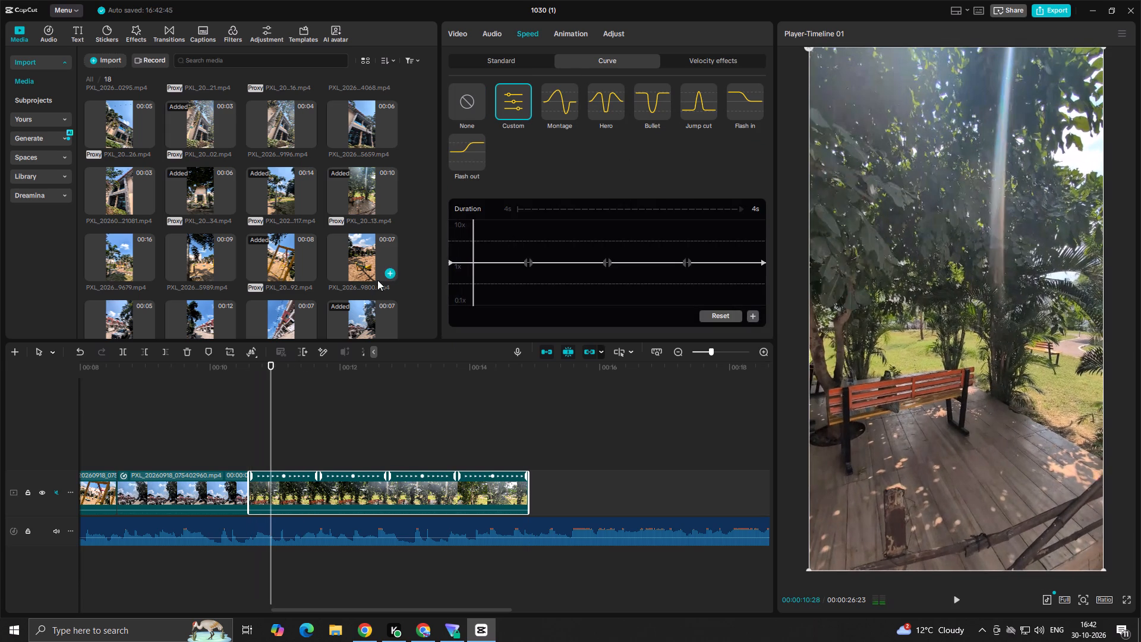
pyautogui.moveTo(450, 260); pyautogui.dragTo(448, 250)
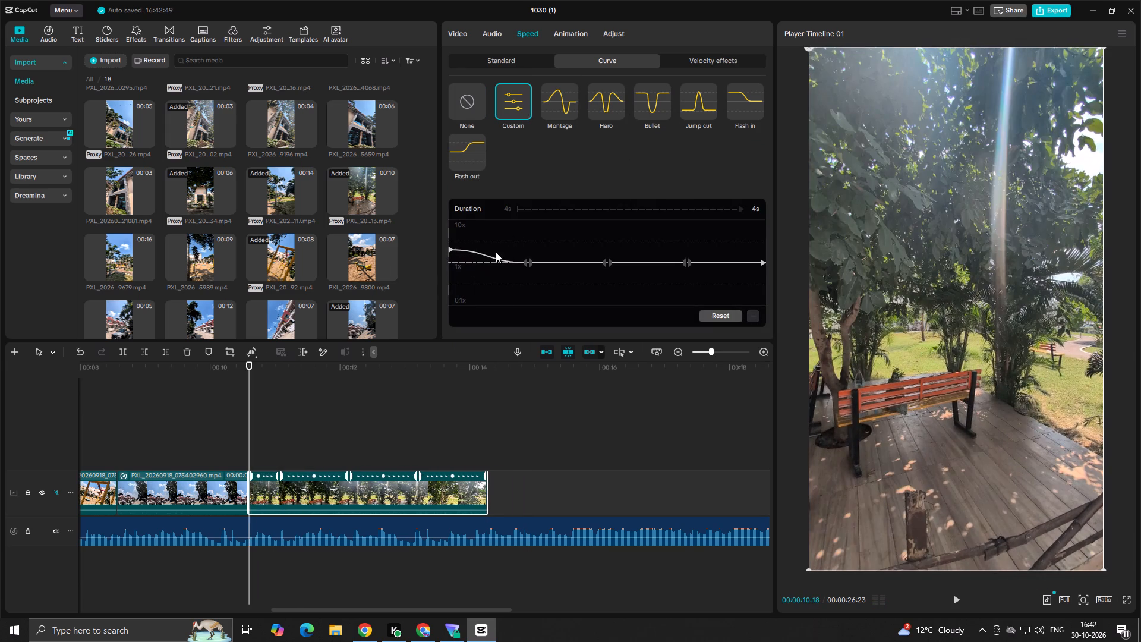
pyautogui.press('space')
pyautogui.press('space')
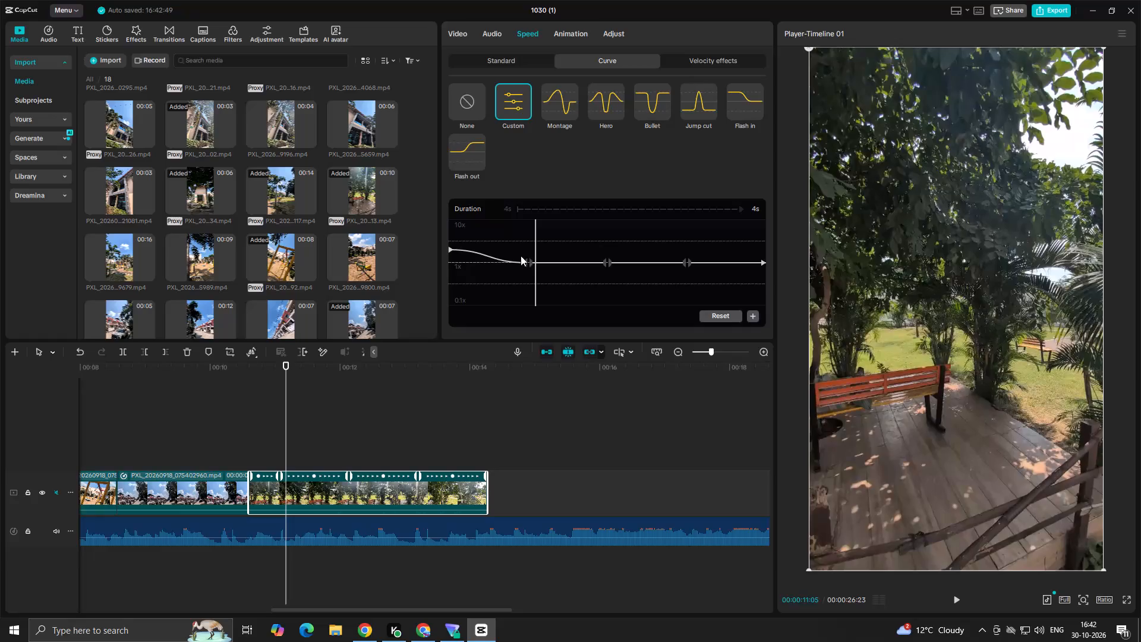
# Move the curve's first interior point earlier and drop the speed just after it below 1x.
pyautogui.moveTo(527, 262); pyautogui.dragTo(494, 266)
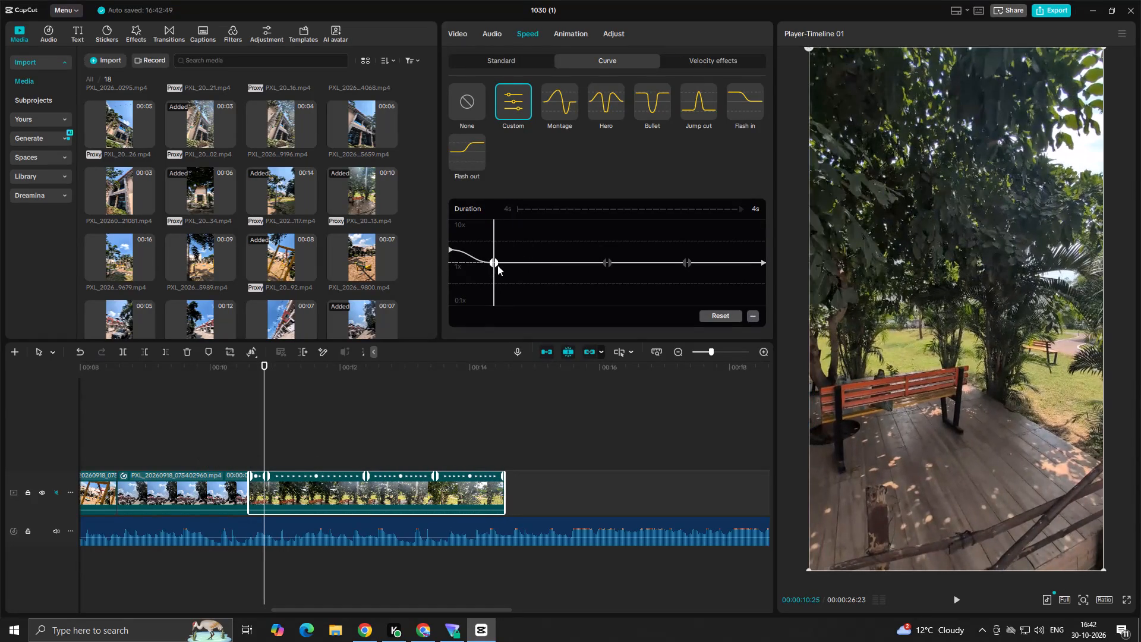
pyautogui.moveTo(497, 264); pyautogui.dragTo(497, 279)
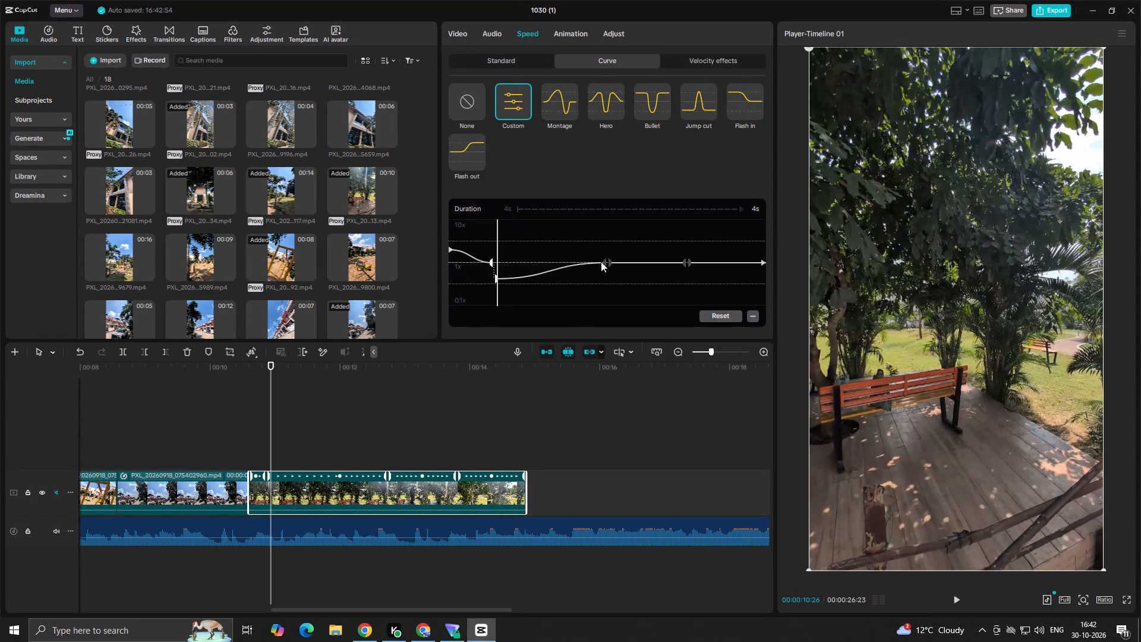
# Delete the curve's middle and last interior points and lower its end speed well below 1x.
pyautogui.click(610, 260)
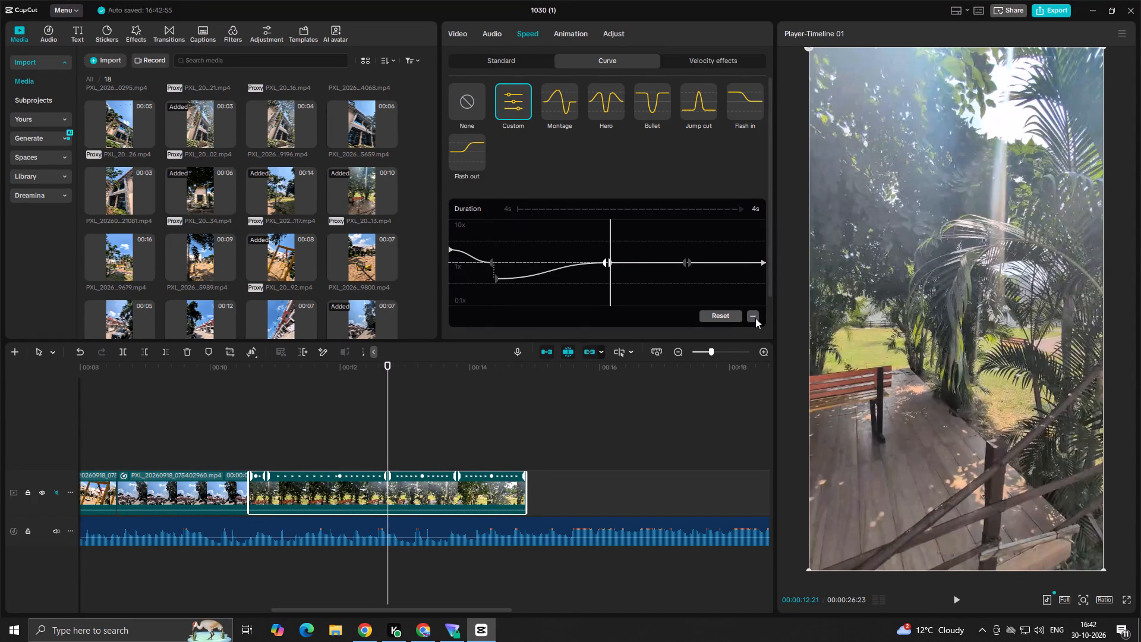
pyautogui.click(755, 318)
pyautogui.click(683, 263)
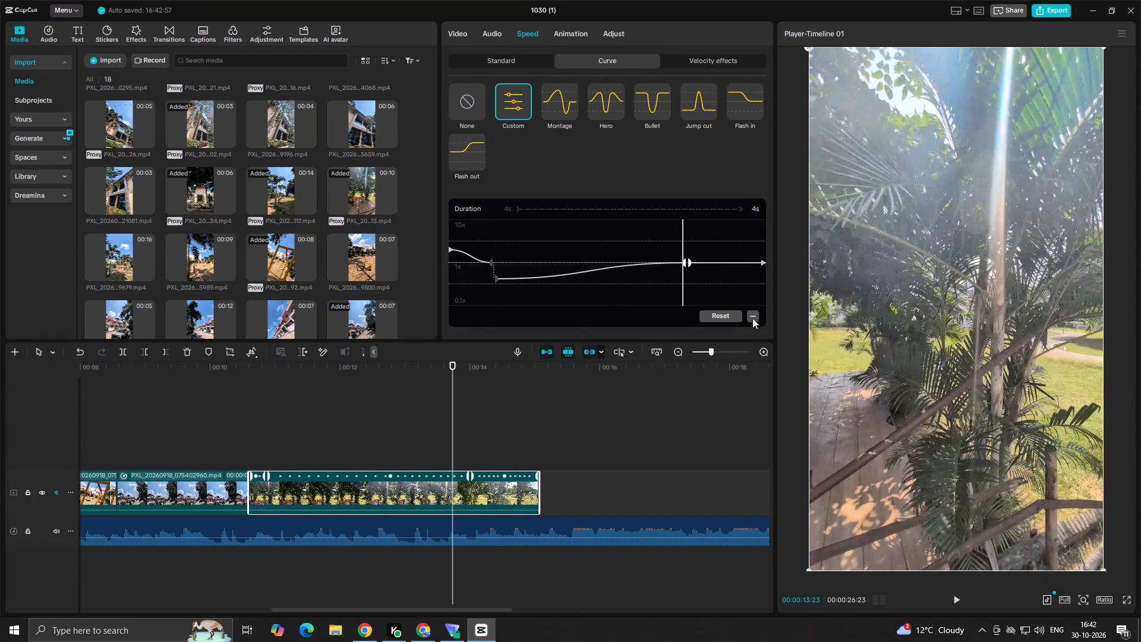
pyautogui.click(755, 320)
pyautogui.moveTo(762, 263); pyautogui.dragTo(766, 284)
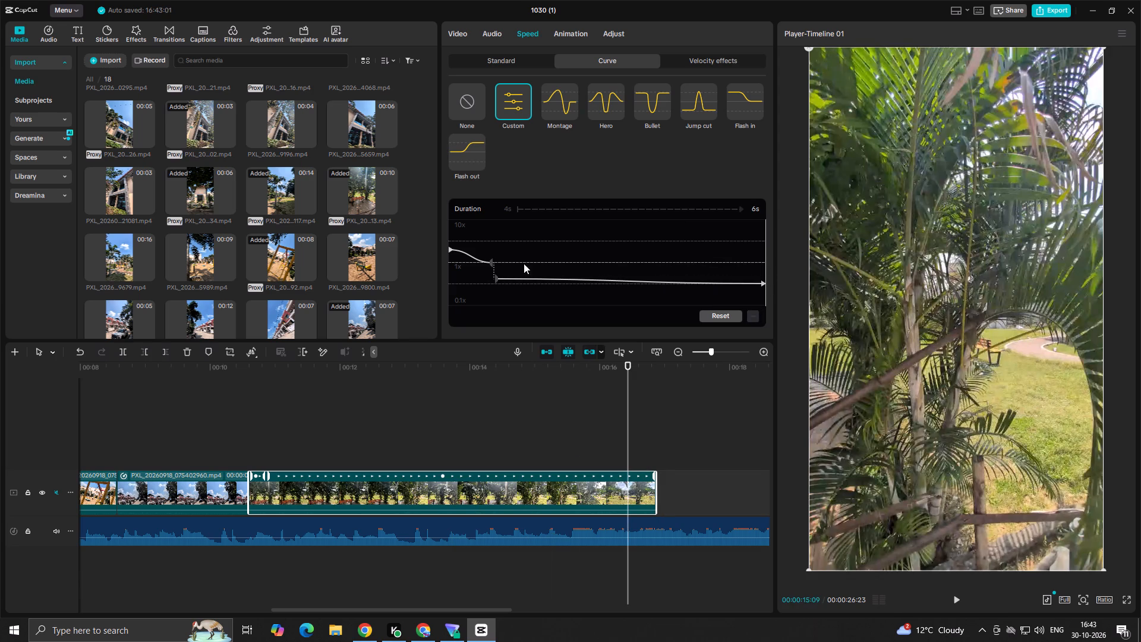
# Raise the start speed of the garden bench clip's Custom curve further and play the cut into that clip.
pyautogui.click(452, 247)
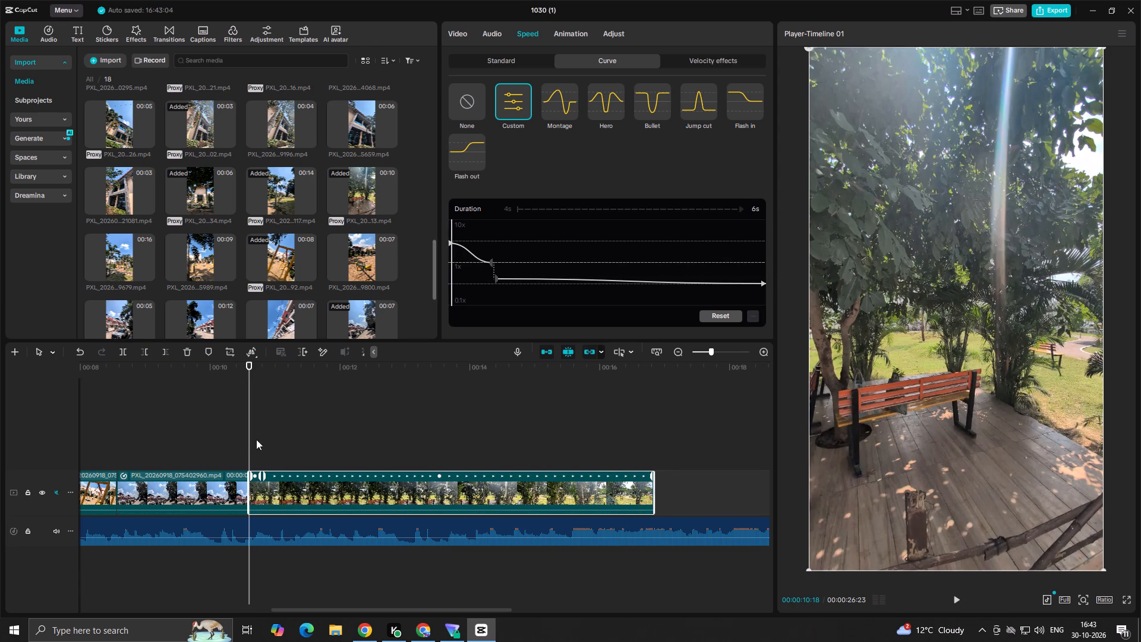
pyautogui.click(236, 438)
pyautogui.press('space')
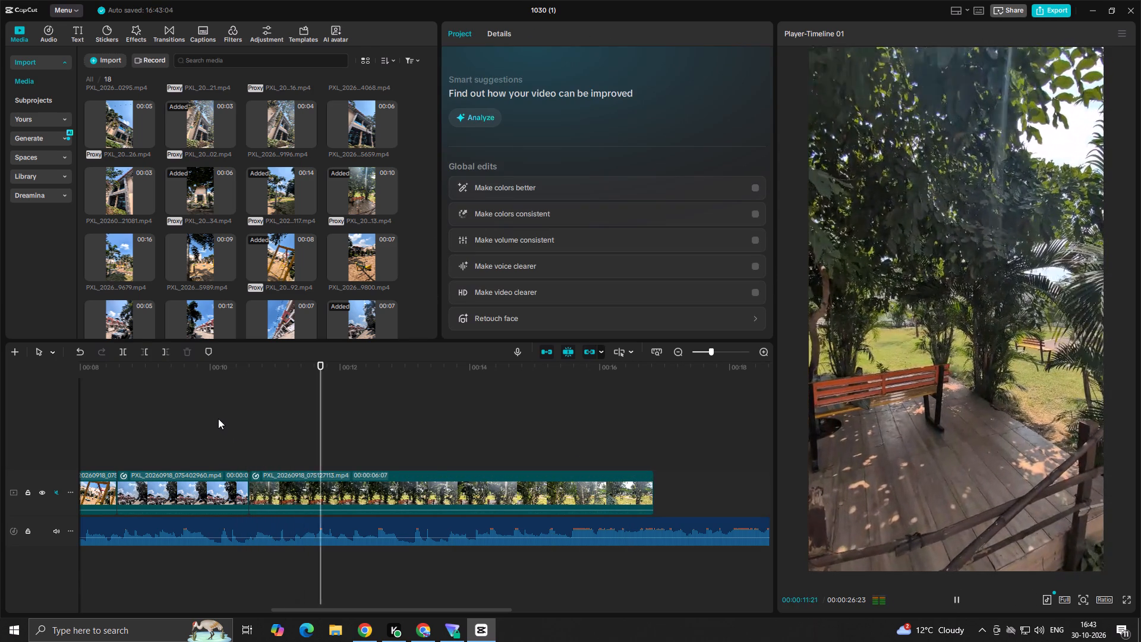
pyautogui.press('space')
pyautogui.click(215, 415)
pyautogui.press('space')
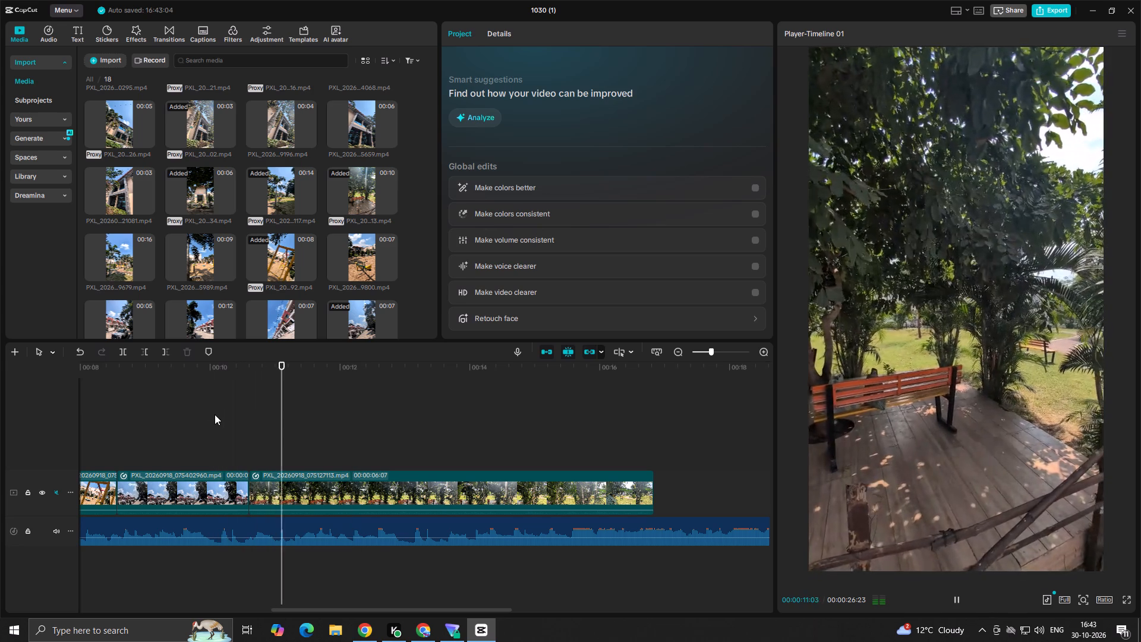
pyautogui.press('space')
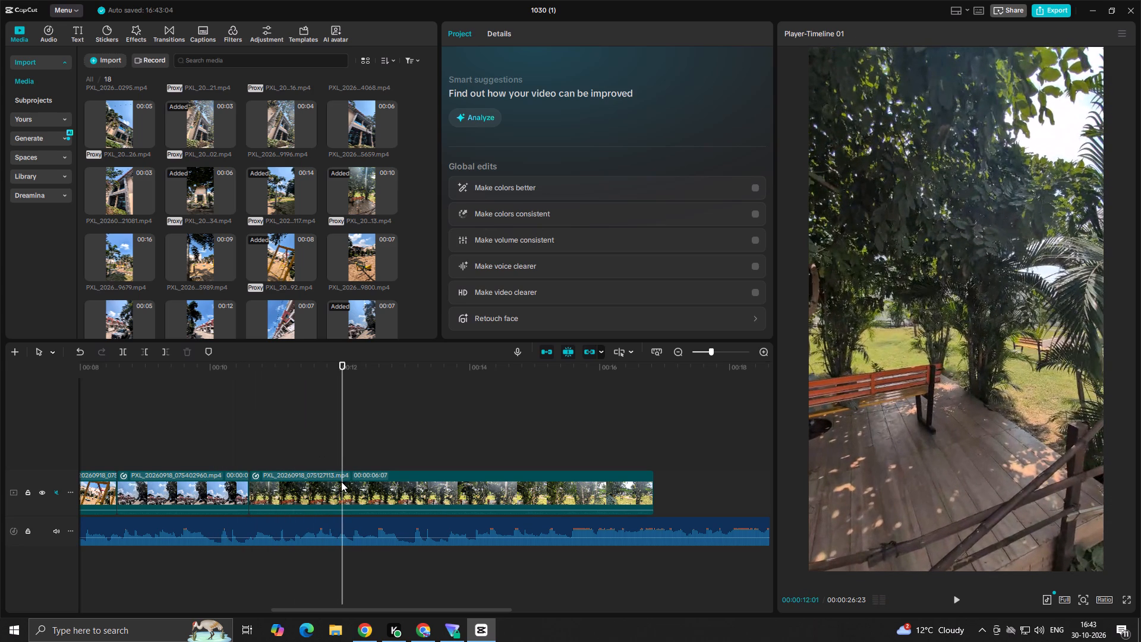
# Find the cut point on the beat and trim off the garden bench clip's end at 00:00:12:00.
pyautogui.press('space')
pyautogui.press('space')
pyautogui.click(326, 448)
pyautogui.press('space')
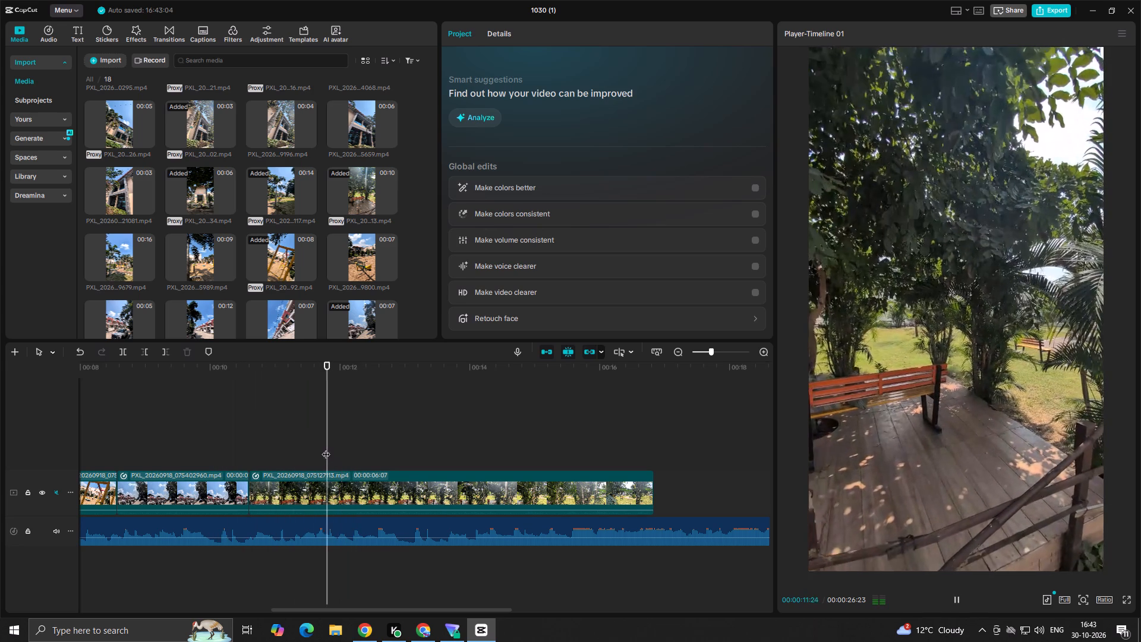
pyautogui.press('space')
pyautogui.click(333, 461)
pyautogui.press('space')
pyautogui.press('space')
pyautogui.click(330, 461)
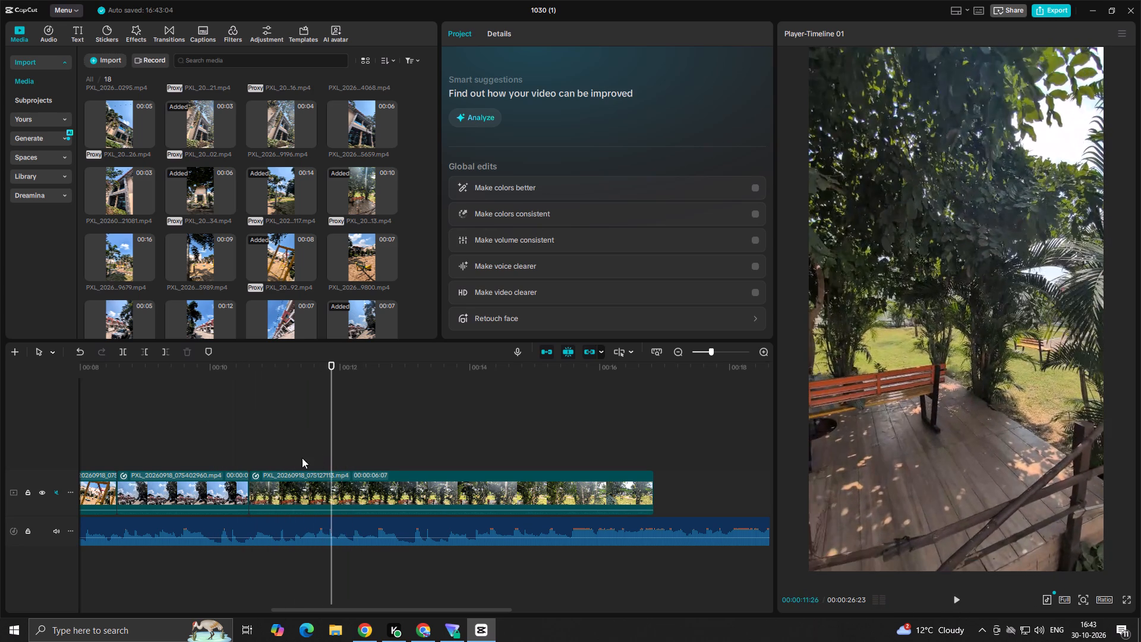
pyautogui.click(302, 458)
pyautogui.press('space')
pyautogui.press('space')
pyautogui.click(346, 494)
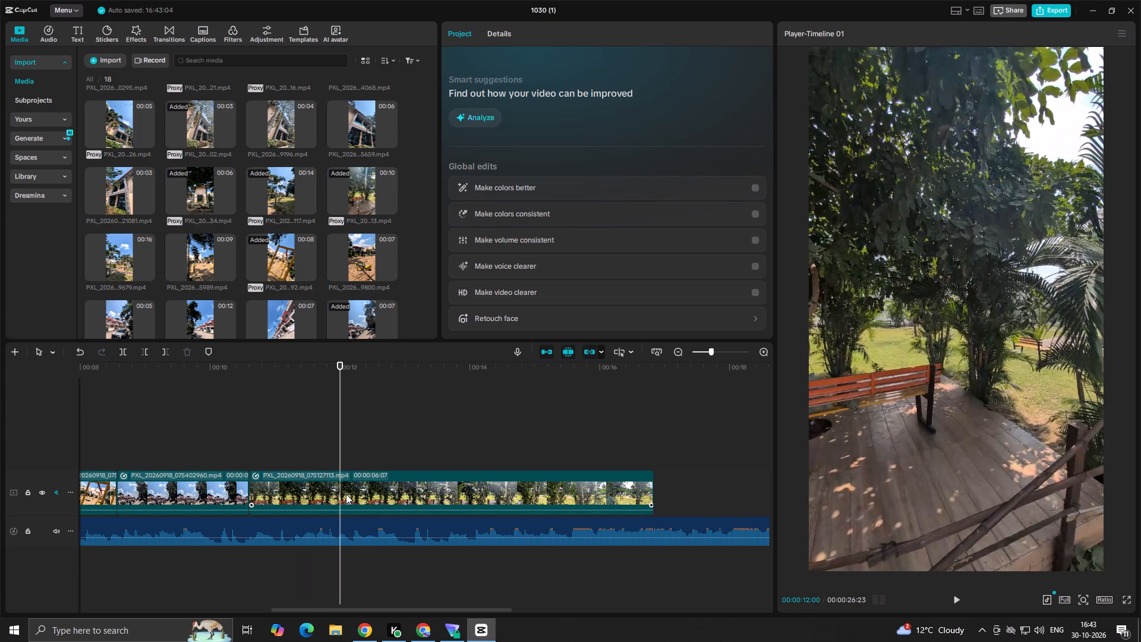
pyautogui.click(167, 352)
pyautogui.press('space')
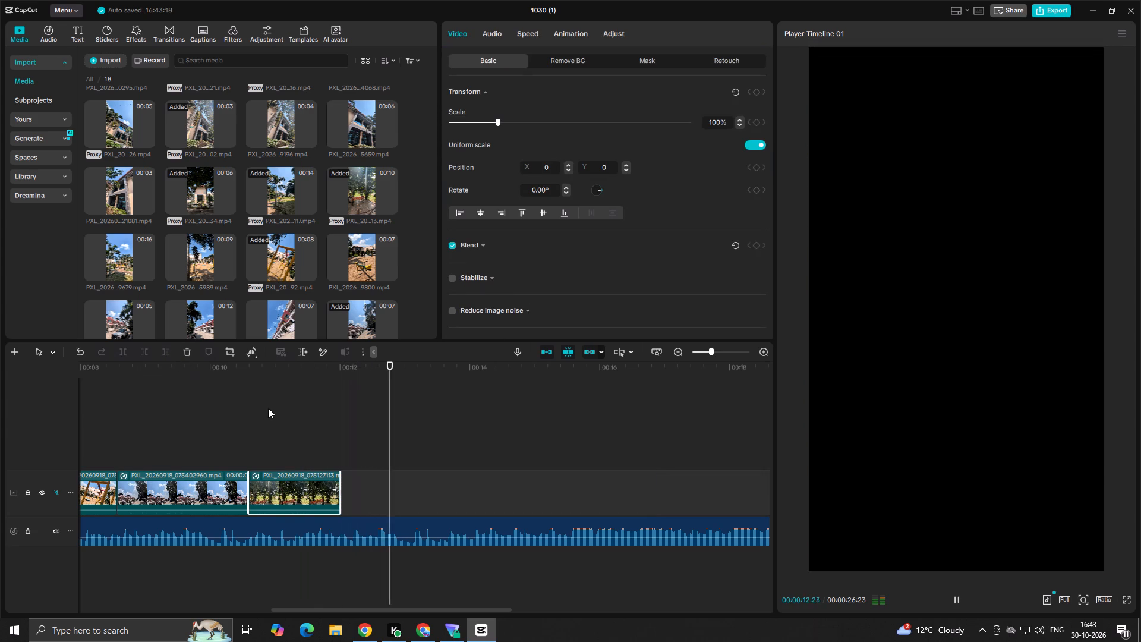
pyautogui.press('space')
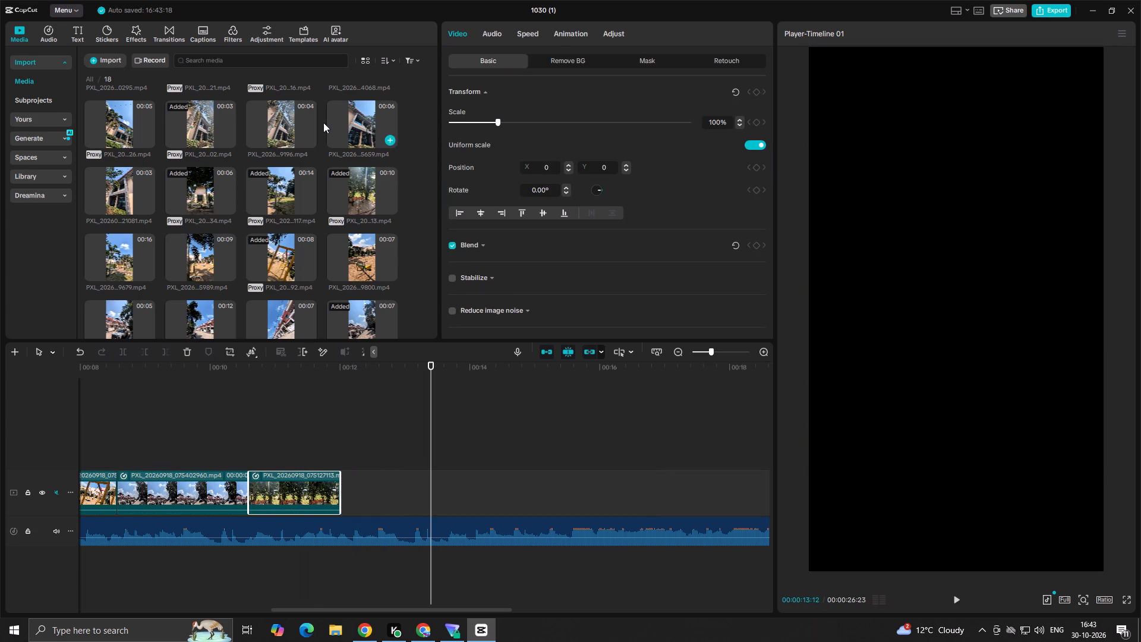
# Preview the street and swimming pool clips in the imported media as candidates for the next shot.
pyautogui.scroll(2, 348, 149)
pyautogui.scroll(1, 187, 192)
pyautogui.click(201, 156)
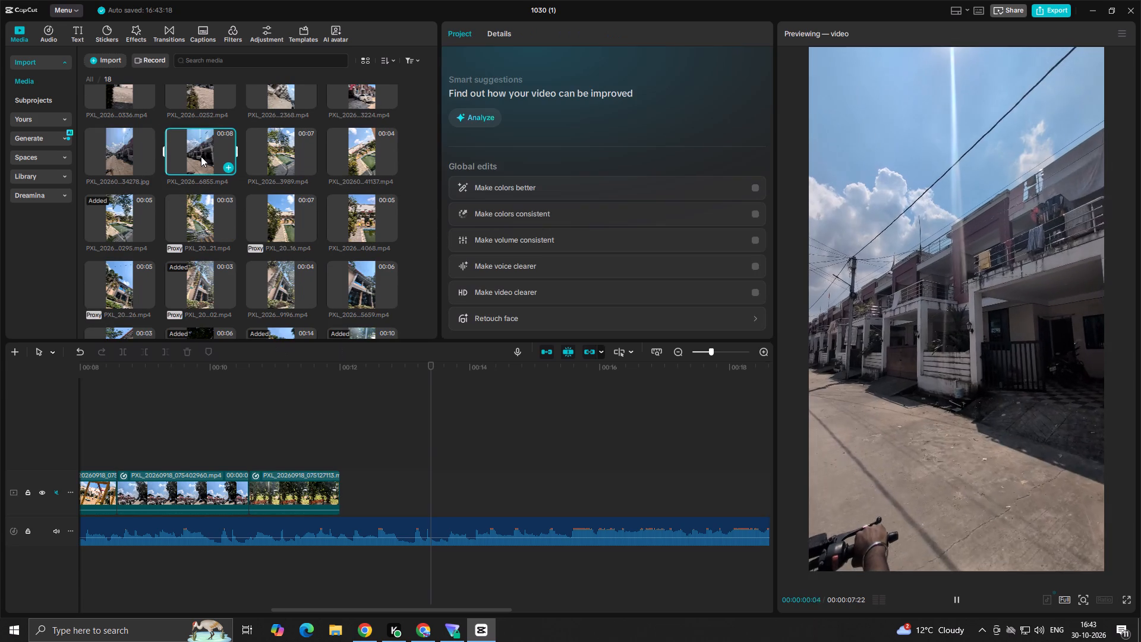
pyautogui.press('space')
pyautogui.click(289, 166)
pyautogui.press('space')
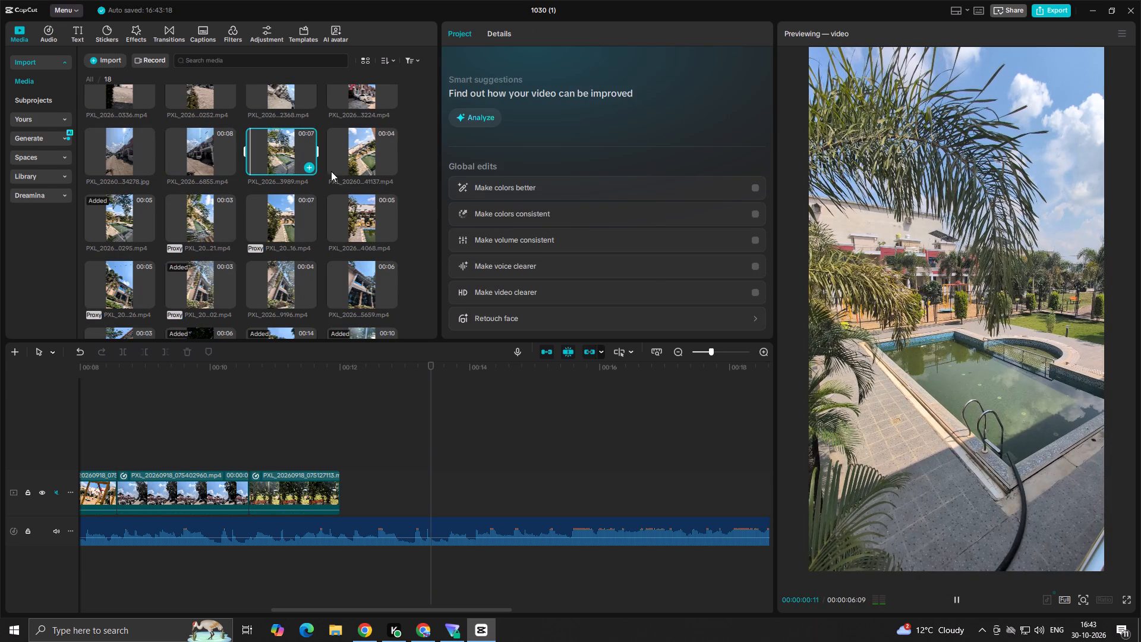
pyautogui.click(338, 171)
pyautogui.press('space')
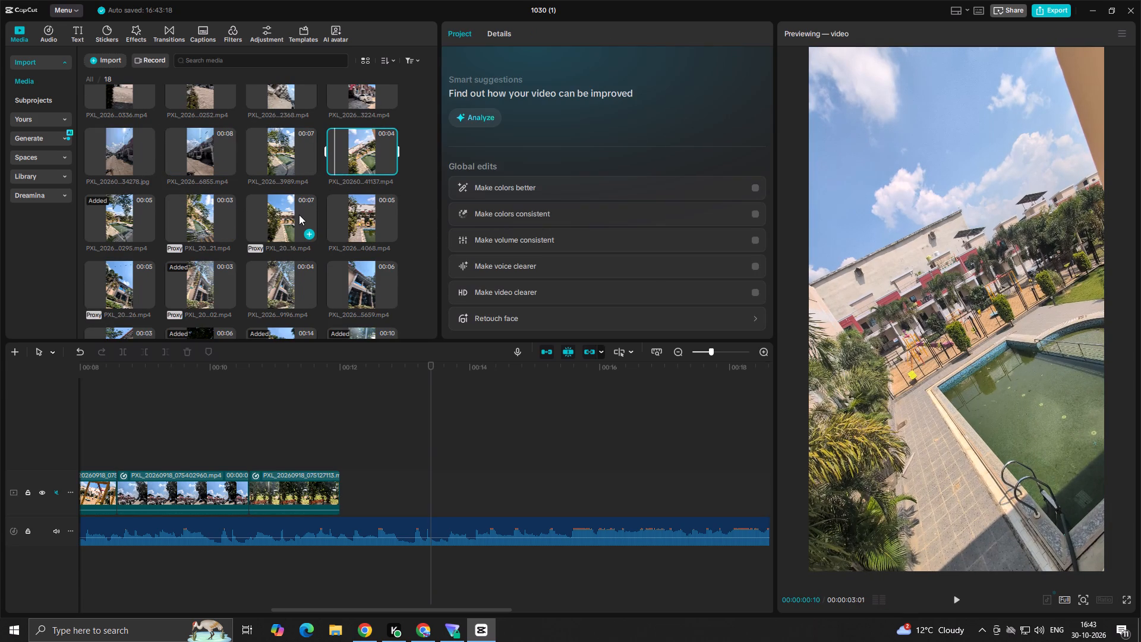
pyautogui.click(215, 219)
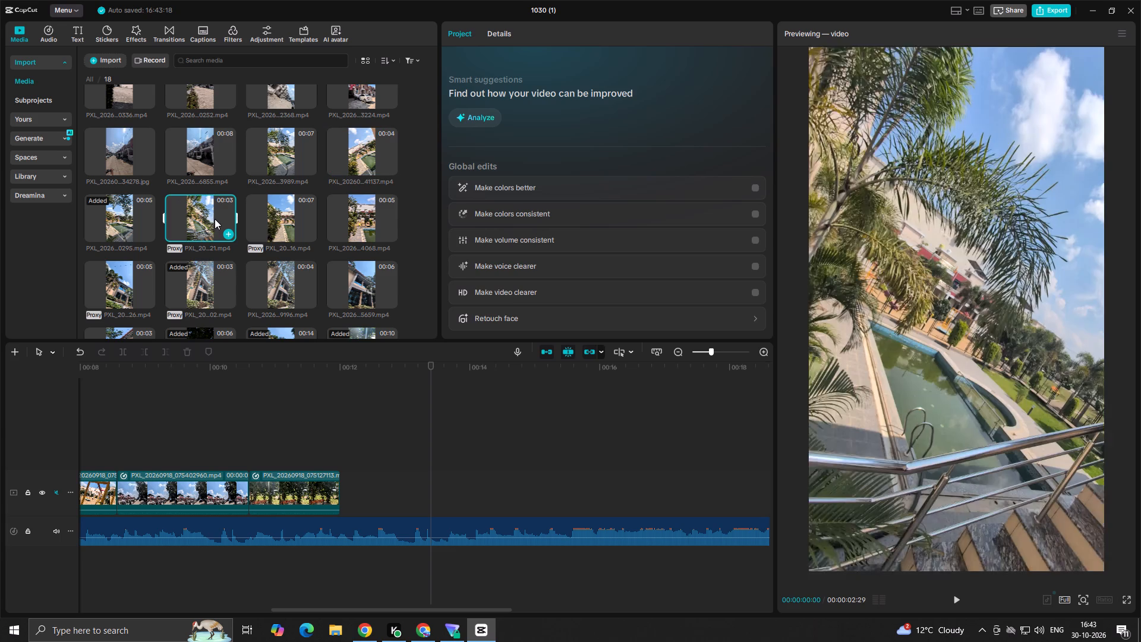
pyautogui.press('space')
# Play the edited sequence from the start through the garden bench clip to review the cuts against the music.
pyautogui.click(218, 394)
pyautogui.moveTo(218, 394); pyautogui.dragTo(0, 500)
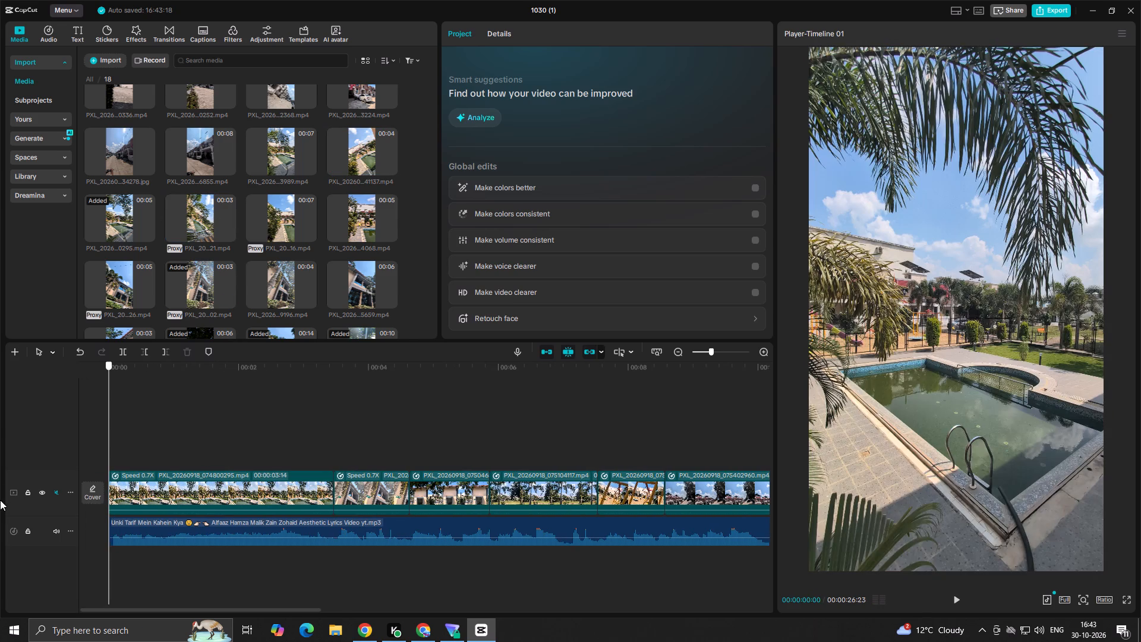
pyautogui.moveTo(0, 500); pyautogui.dragTo(0, 499)
pyautogui.press('space')
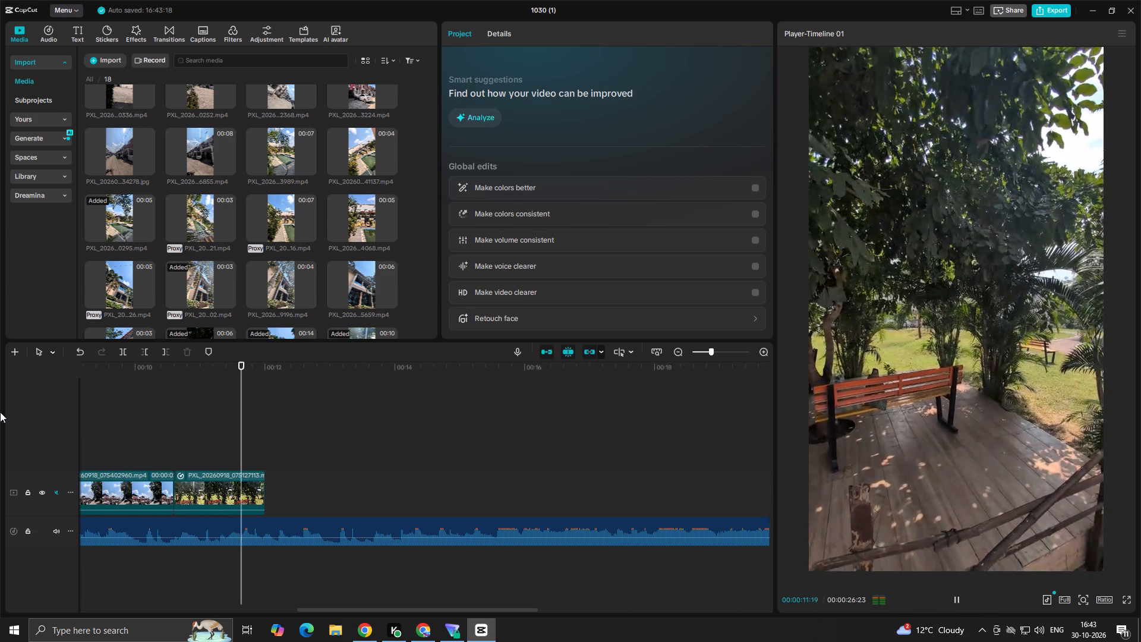
pyautogui.press('space')
pyautogui.click(212, 416)
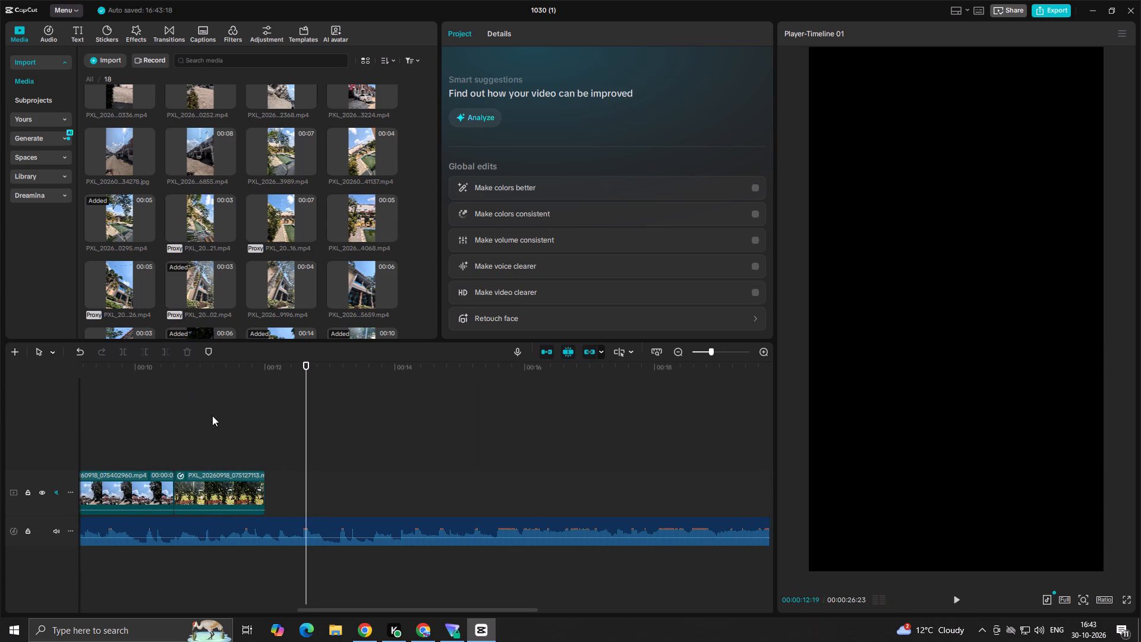
pyautogui.moveTo(212, 416); pyautogui.dragTo(64, 486)
pyautogui.press('space')
pyautogui.click(342, 439)
pyautogui.press('space')
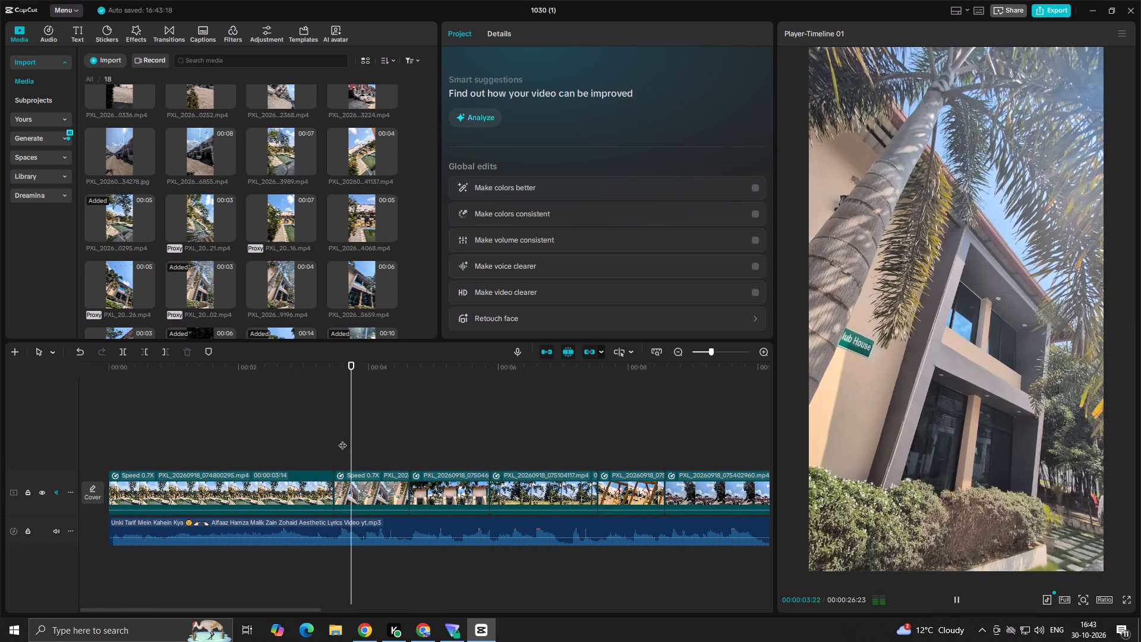
pyautogui.press('space')
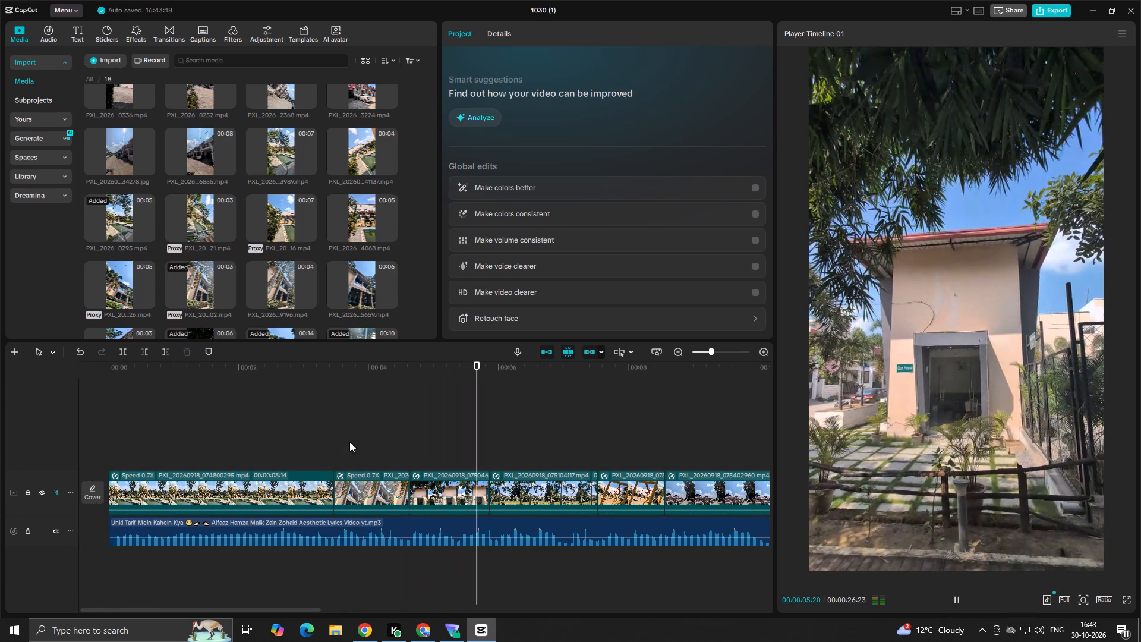
pyautogui.click(440, 488)
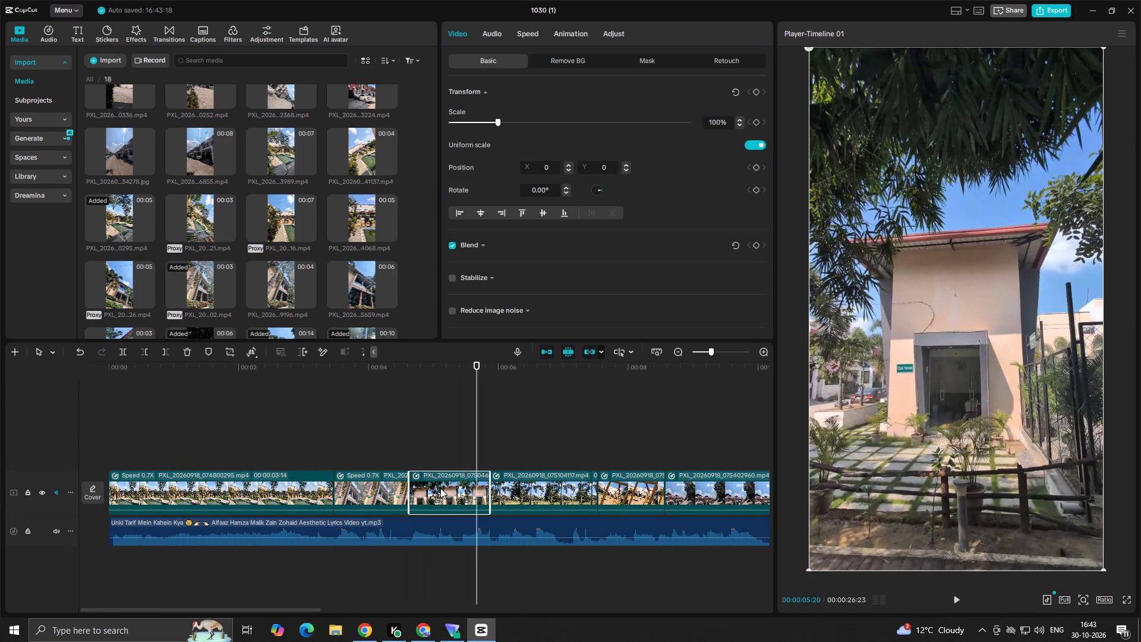
pyautogui.press('space')
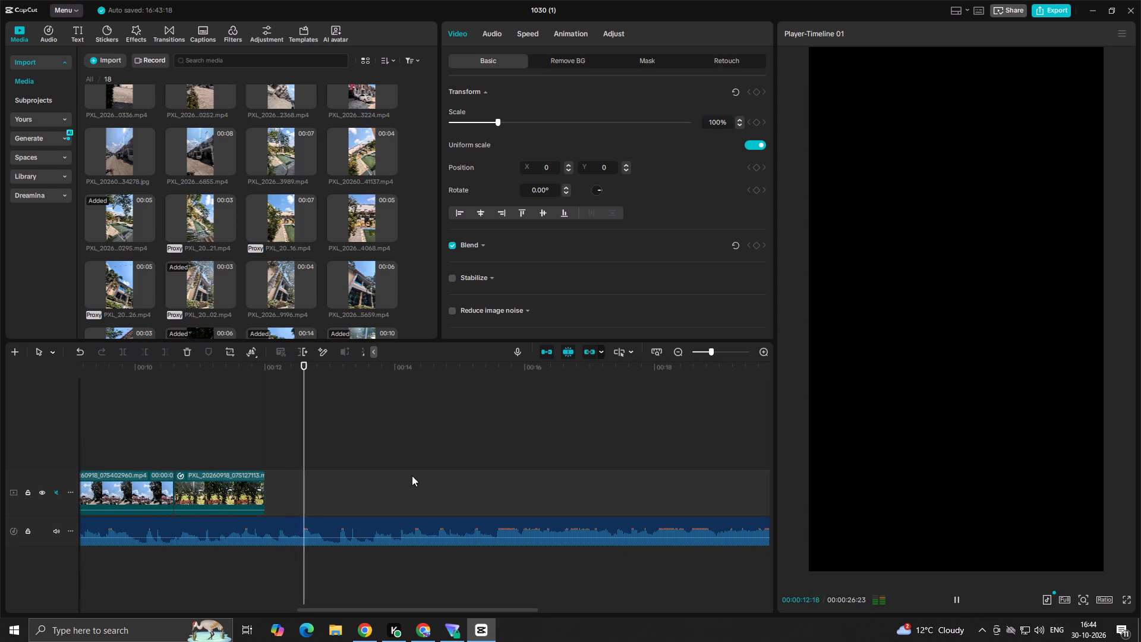
pyautogui.press('space')
# Preview the club house clip, the gym photo and the dumbbell rack clip in the imported media.
pyautogui.click(360, 281)
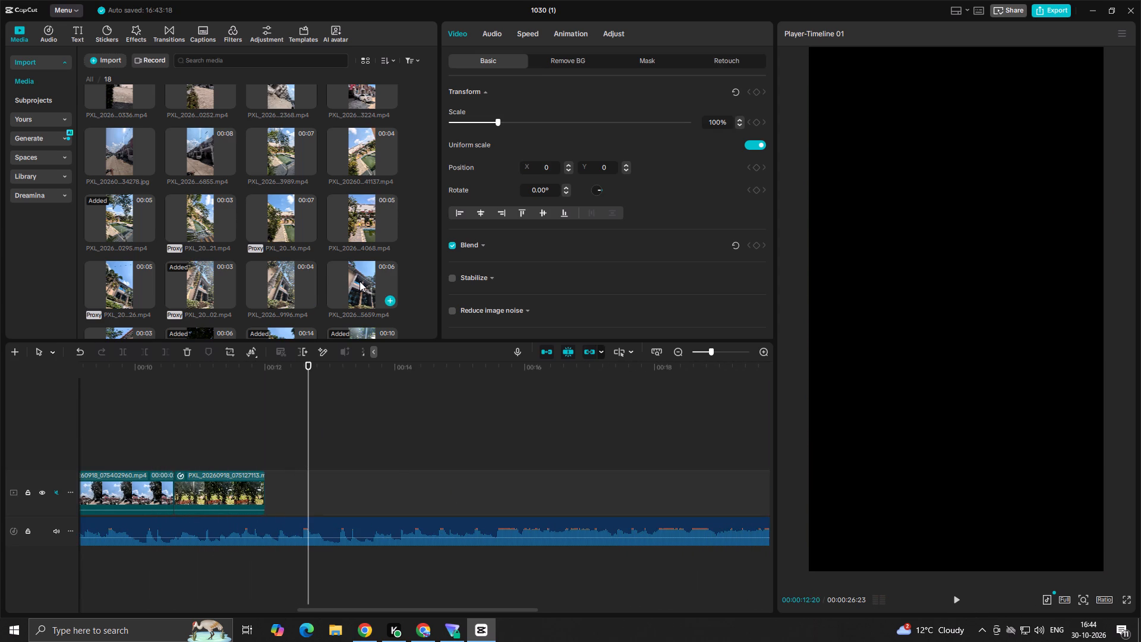
pyautogui.press('space')
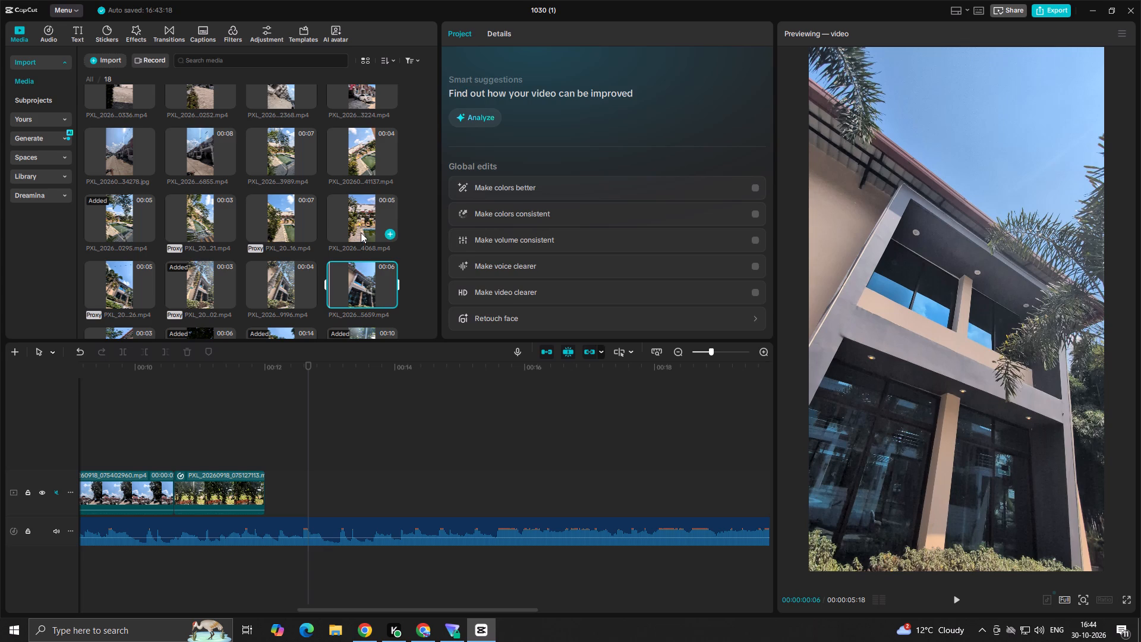
pyautogui.moveTo(358, 283); pyautogui.dragTo(347, 298)
pyautogui.scroll(-5, 282, 270)
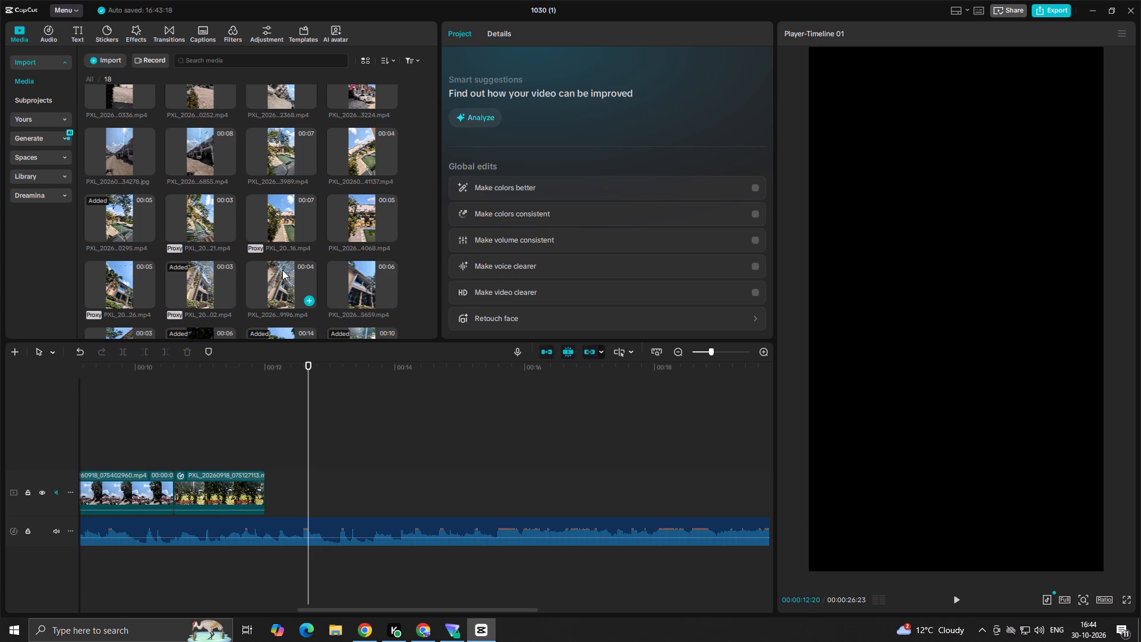
pyautogui.scroll(-2, 367, 269)
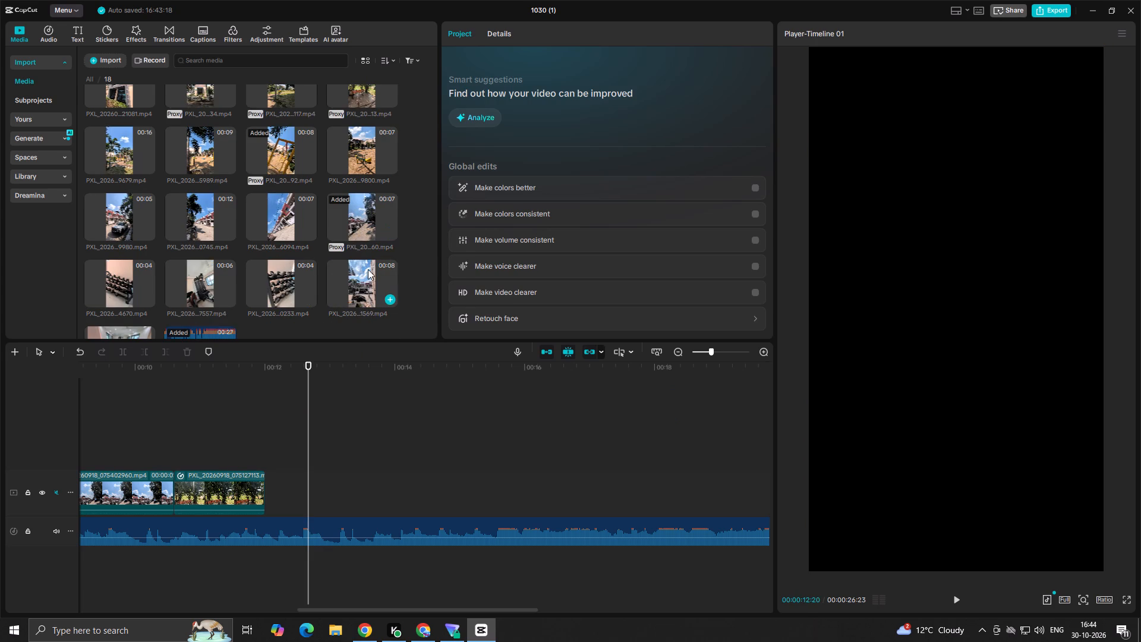
pyautogui.scroll(-1, 368, 269)
pyautogui.click(118, 301)
pyautogui.press('space')
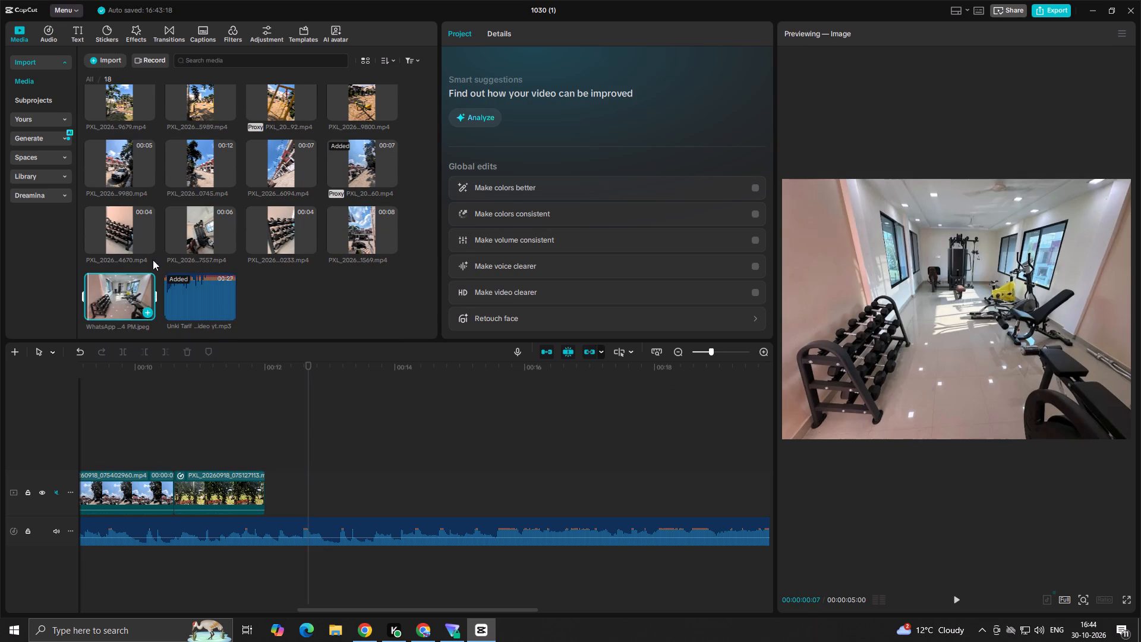
pyautogui.click(116, 229)
# Preview the row-house exterior, staircase, bedroom, lit ceiling and balcony clips in the imported media as candidates for the next shot.
pyautogui.scroll(11, 187, 236)
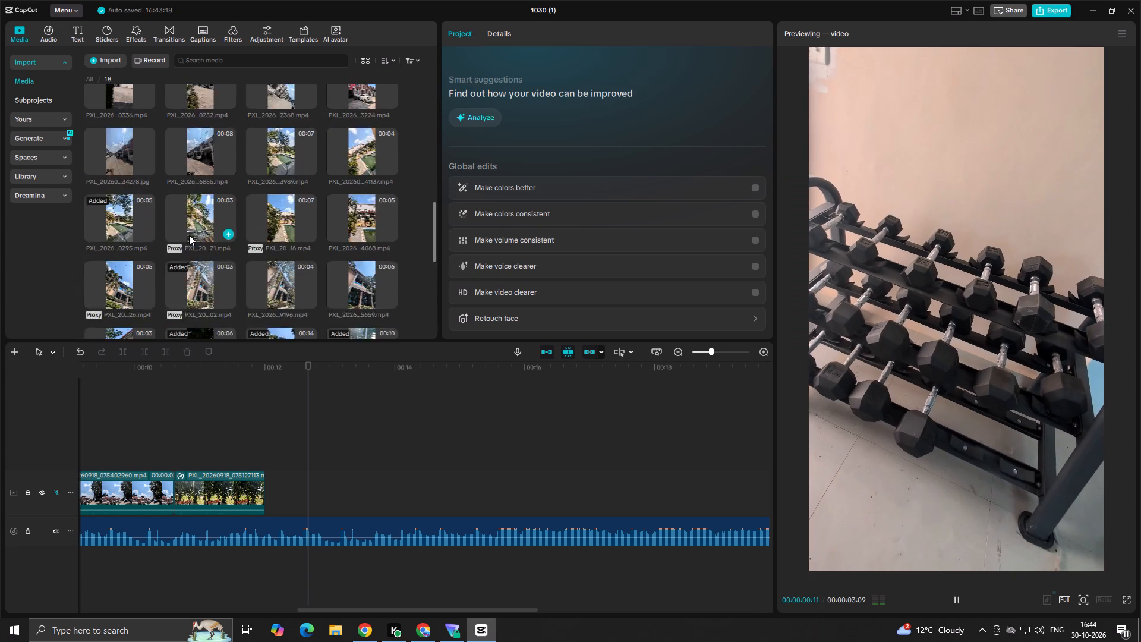
pyautogui.scroll(4, 189, 235)
pyautogui.scroll(4, 273, 190)
pyautogui.scroll(-3, 338, 232)
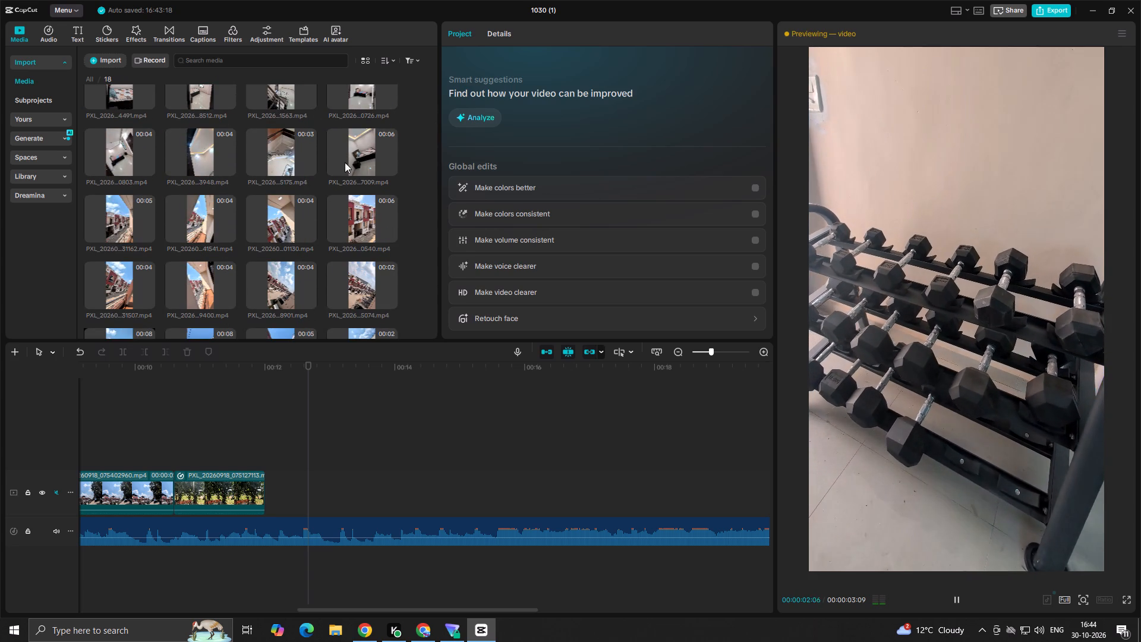
pyautogui.click(379, 165)
pyautogui.click(359, 216)
pyautogui.click(276, 221)
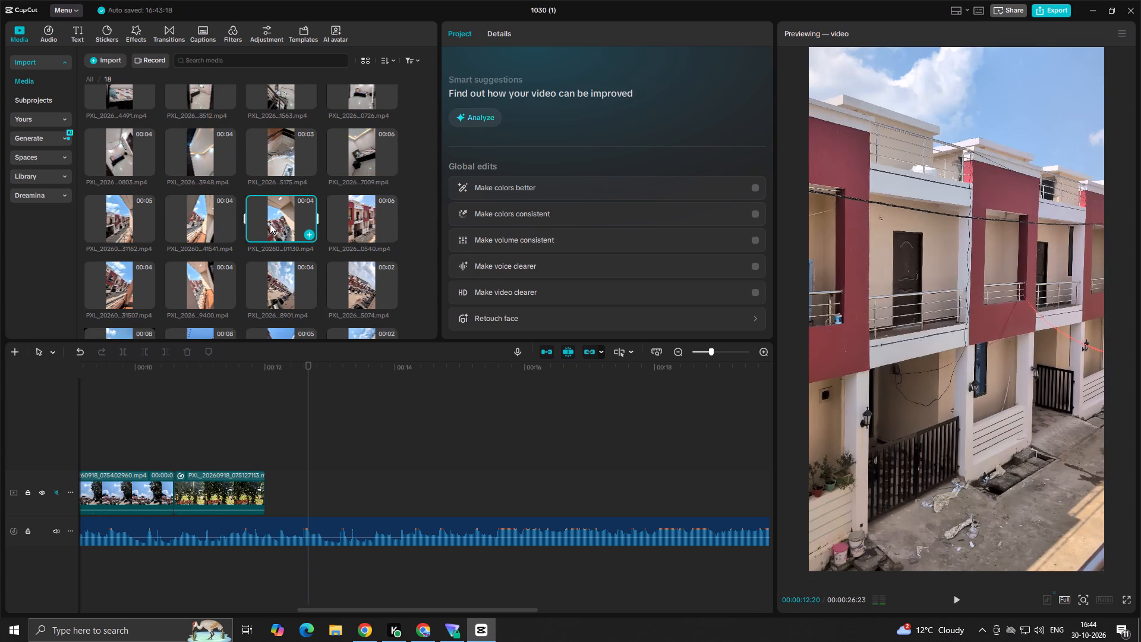
pyautogui.press('space')
pyautogui.click(269, 162)
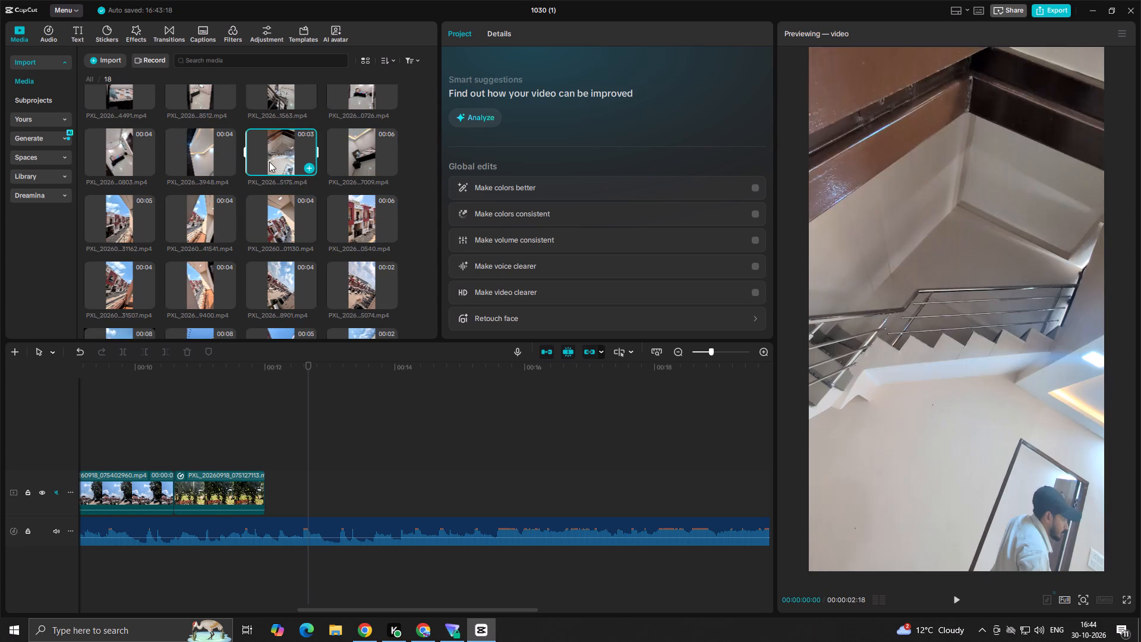
pyautogui.press('space')
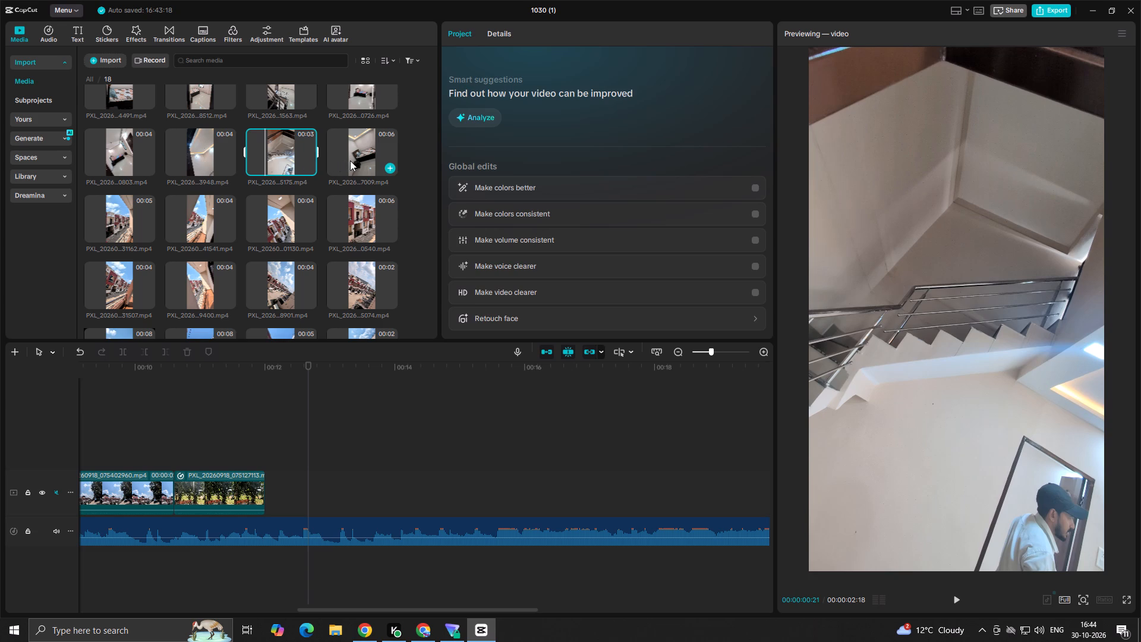
pyautogui.click(350, 160)
pyautogui.press('space')
pyautogui.click(201, 163)
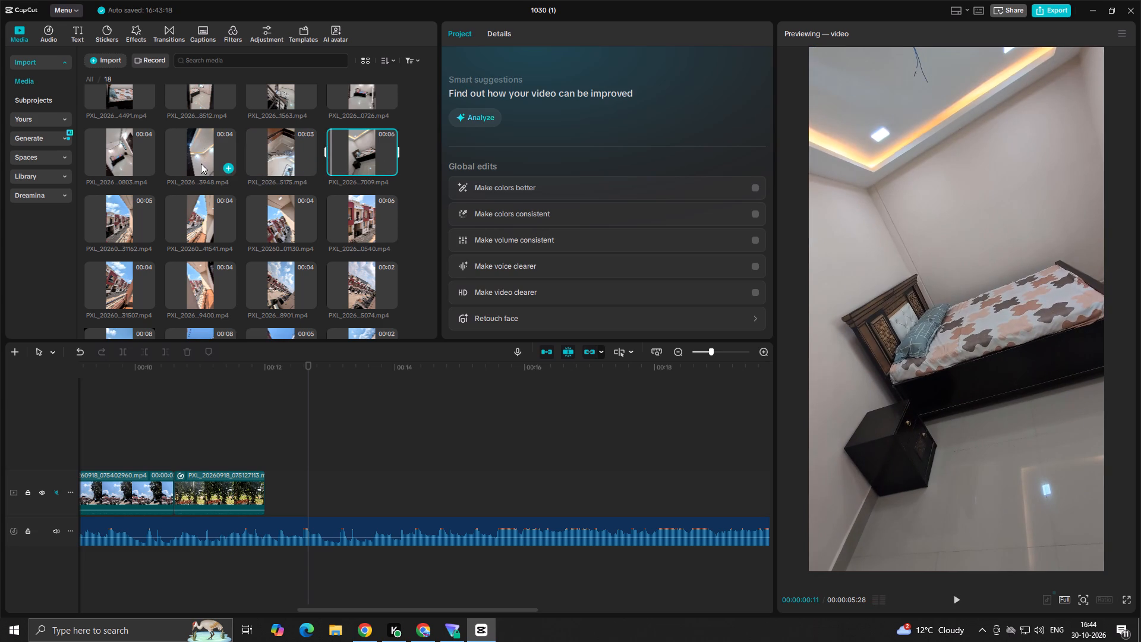
pyautogui.press('space')
pyautogui.click(136, 150)
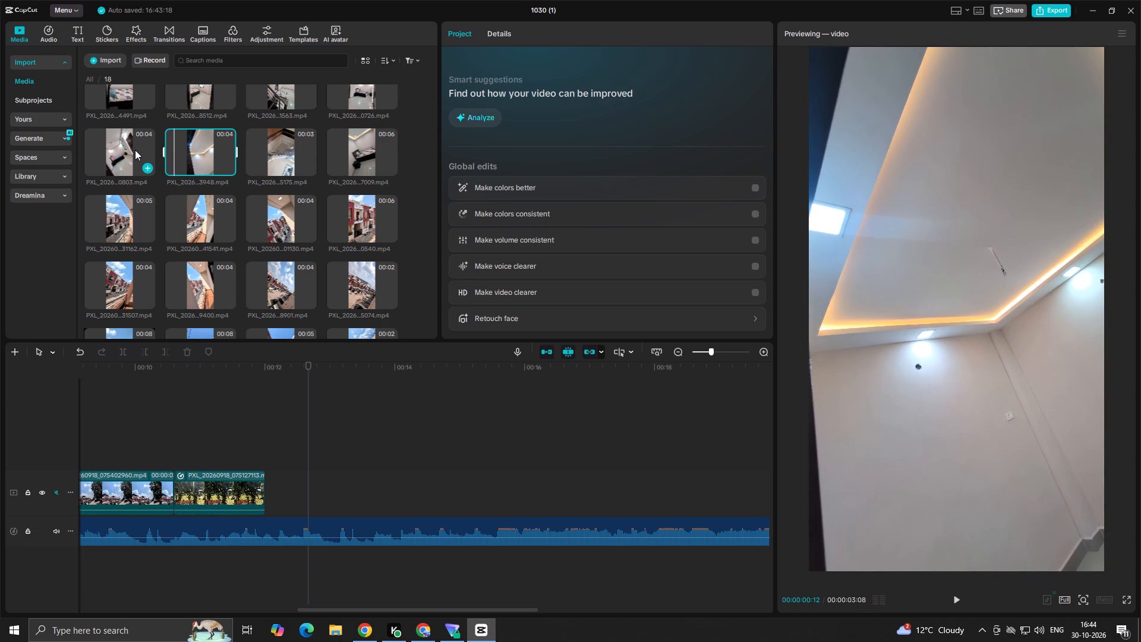
pyautogui.press('space')
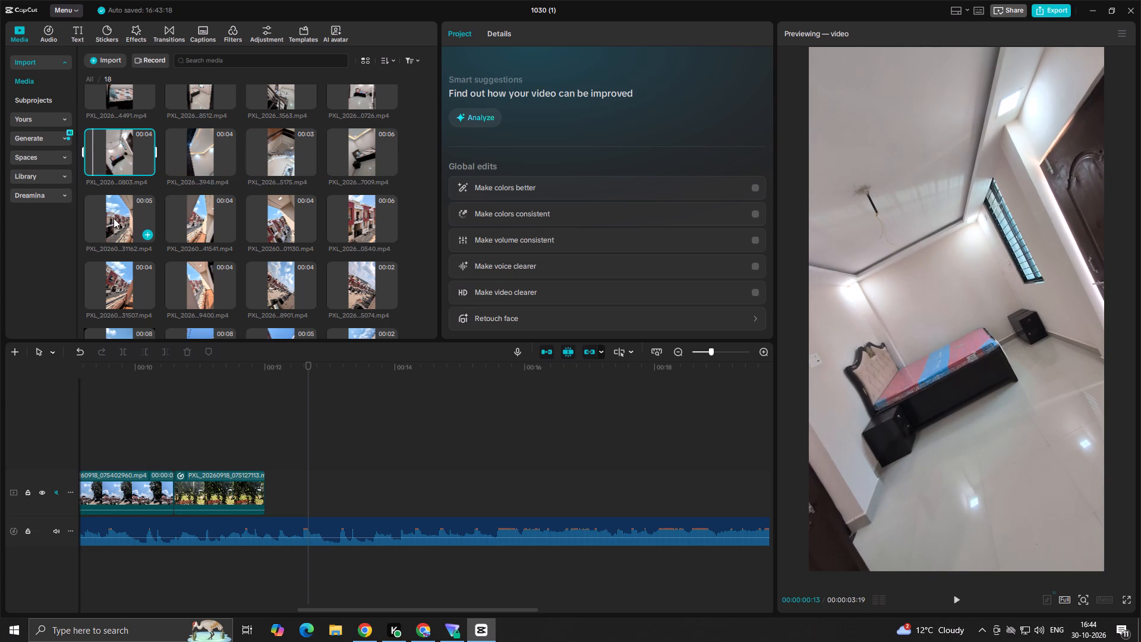
pyautogui.click(115, 216)
pyautogui.press('space')
# Preview the bedroom, kitchen, doorway and staircase interior clips in the imported media as candidates for the next shot.
pyautogui.scroll(9, 171, 216)
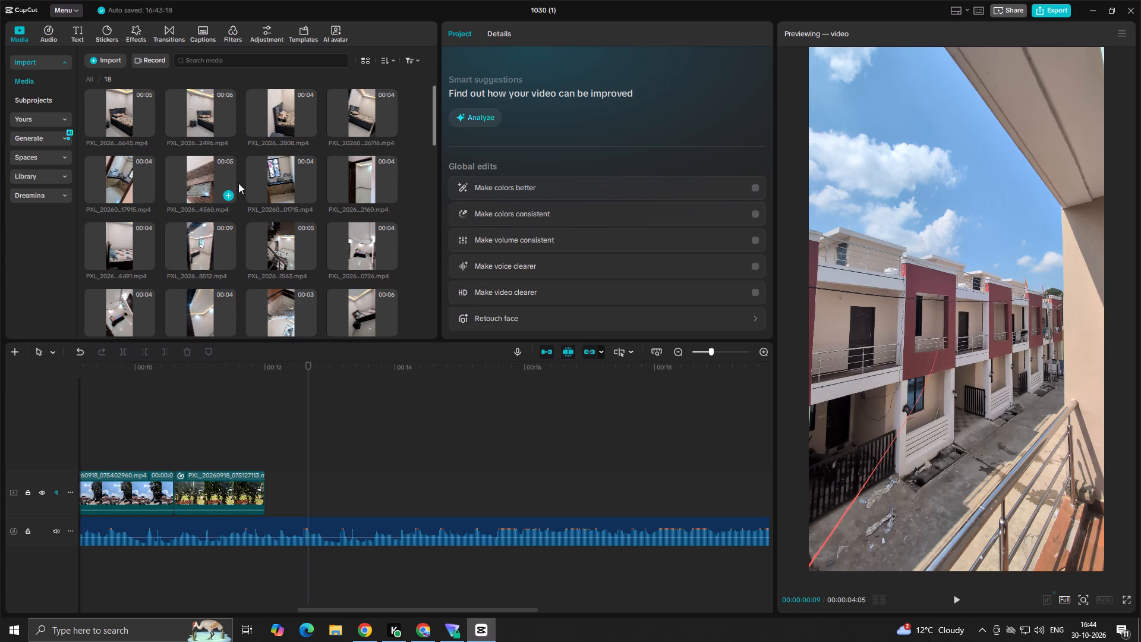
pyautogui.click(121, 119)
pyautogui.click(196, 186)
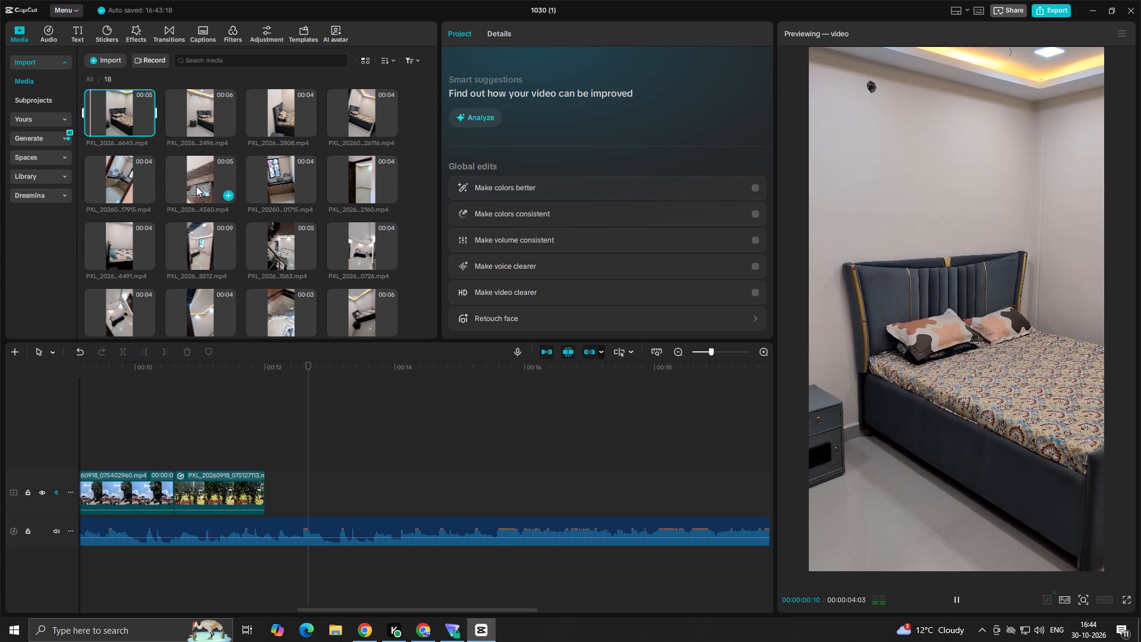
pyautogui.click(269, 187)
pyautogui.click(353, 192)
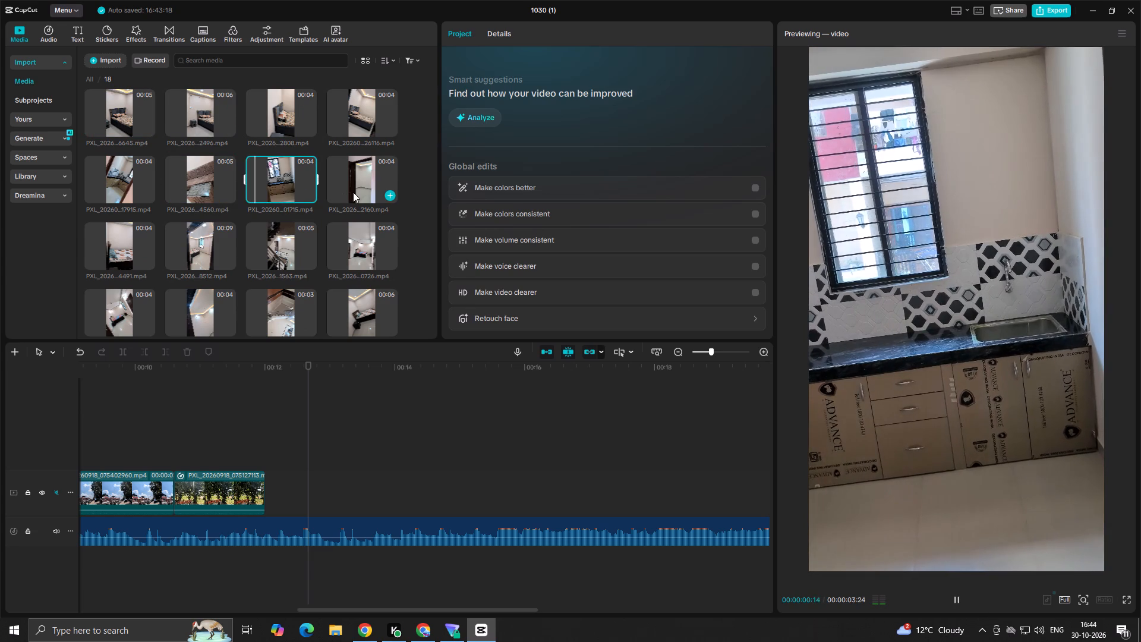
pyautogui.press('space')
pyautogui.click(362, 250)
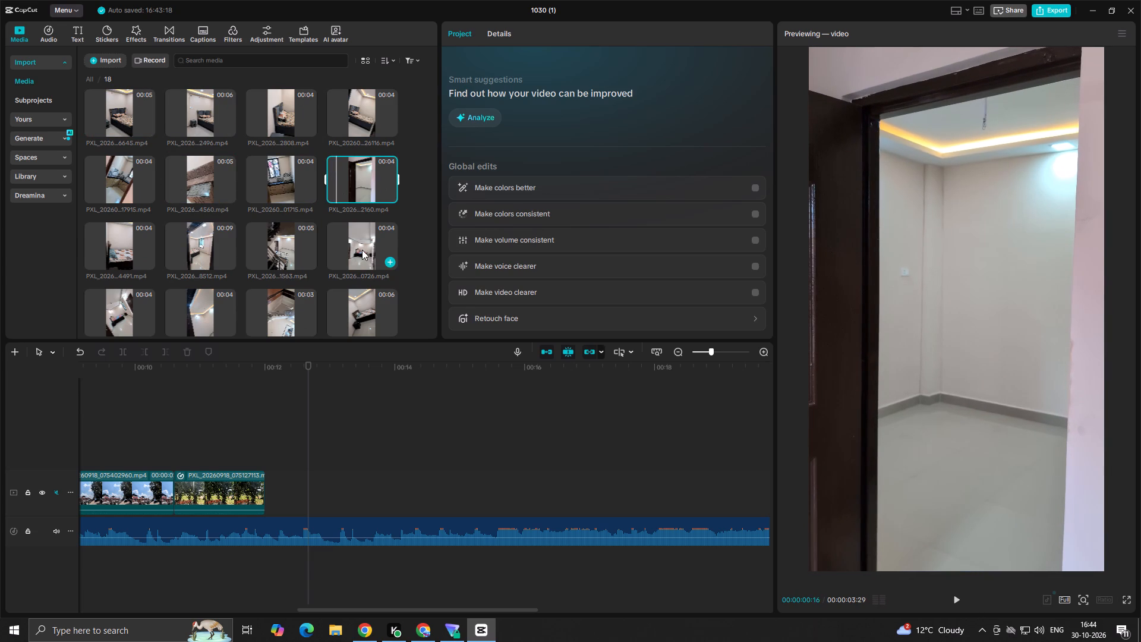
pyautogui.press('space')
pyautogui.click(291, 264)
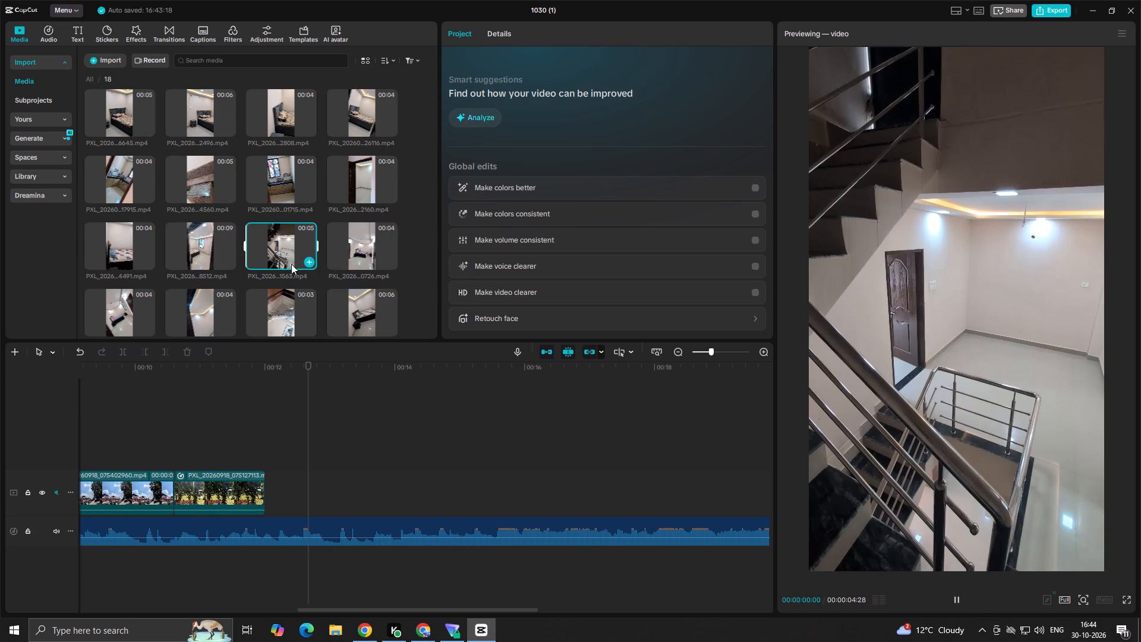
pyautogui.press('space')
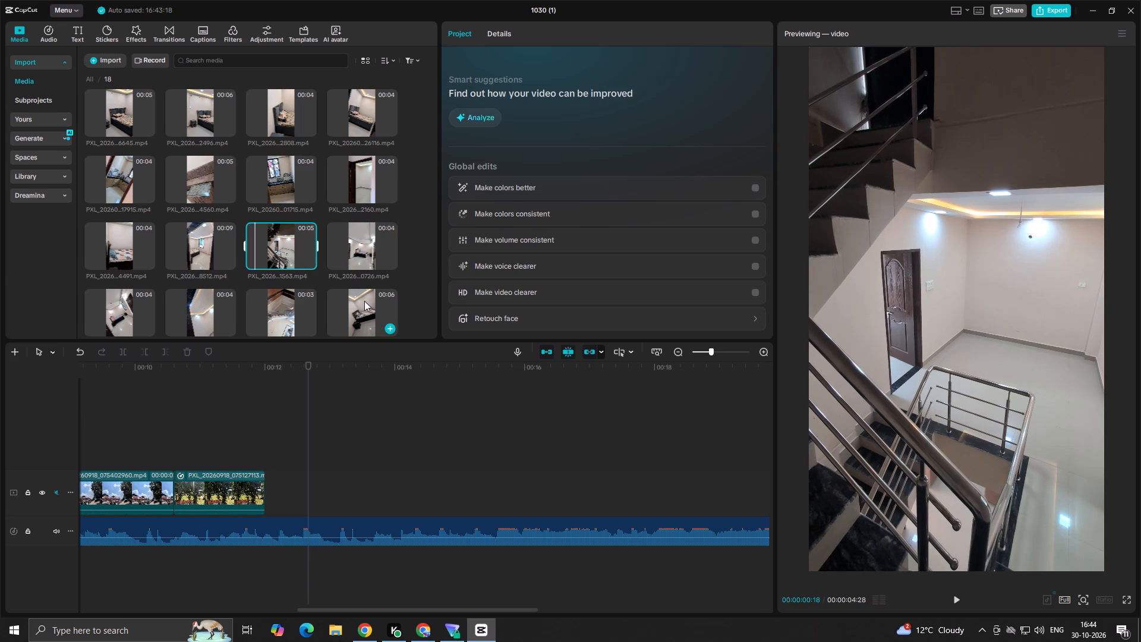
pyautogui.scroll(-2, 342, 315)
pyautogui.click(275, 221)
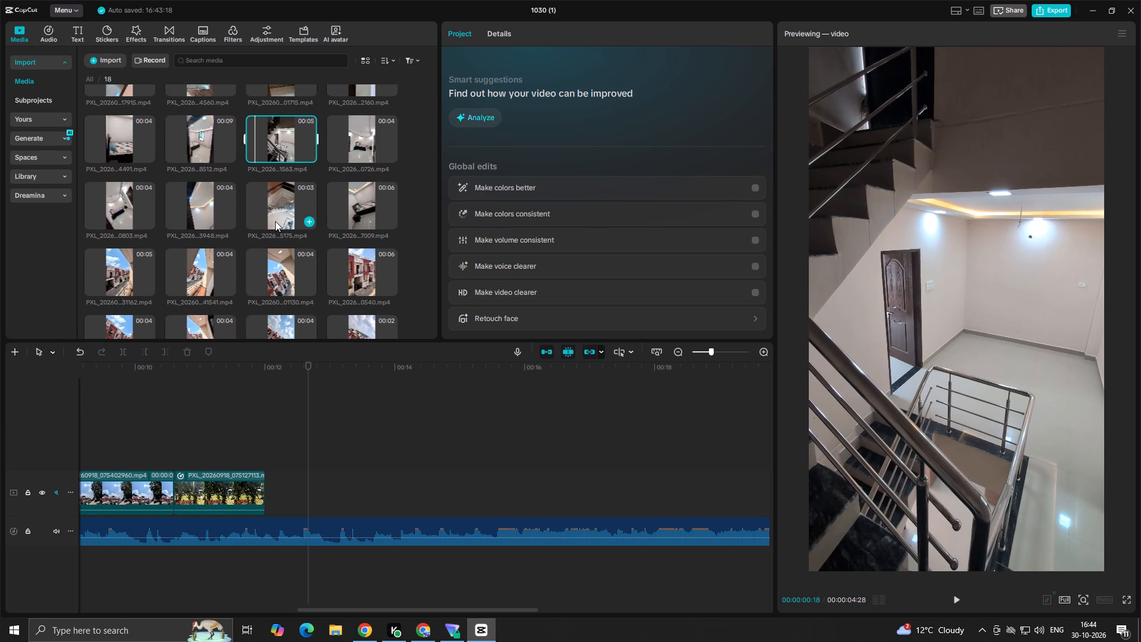
pyautogui.press('space')
# Add the 6-second row-house clip PXL_20260918_074020540.mp4 to the timeline directly after the garden bench clip at 00:00:12:00.
pyautogui.click(362, 271)
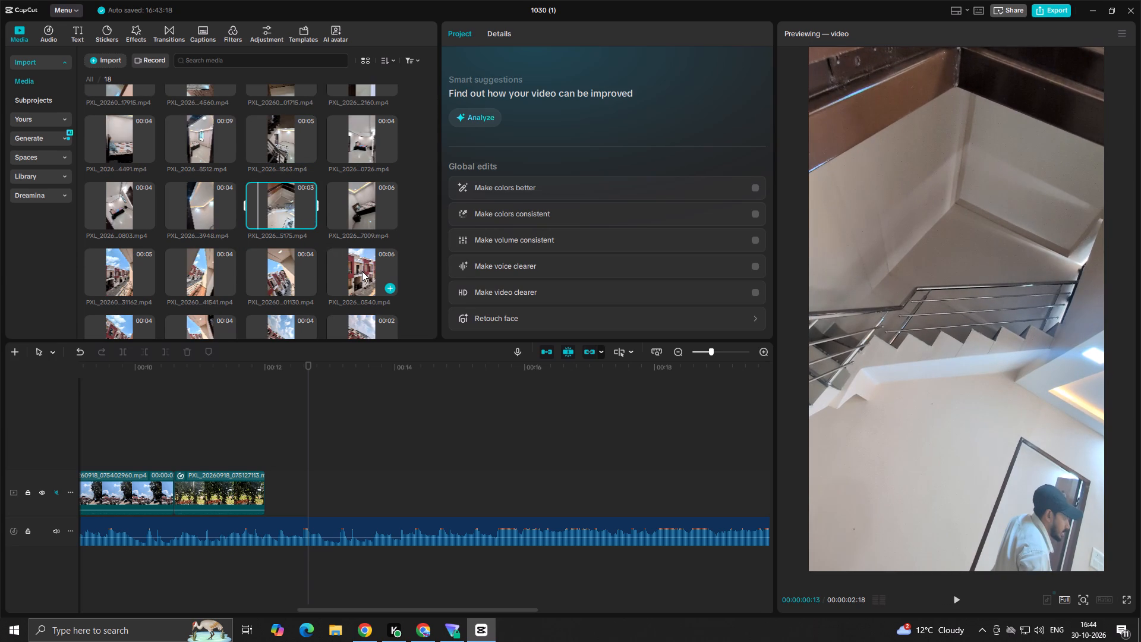
pyautogui.press('space')
pyautogui.moveTo(362, 271); pyautogui.dragTo(334, 438)
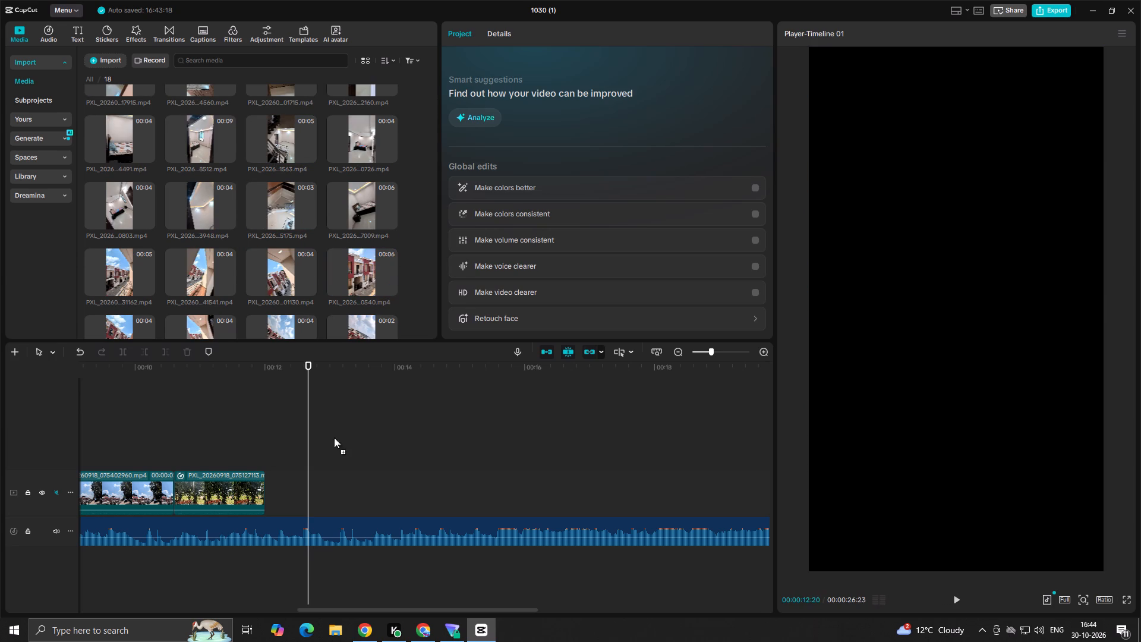
pyautogui.moveTo(334, 438); pyautogui.dragTo(298, 493)
# Find the usable start of the row-house clip and trim off everything before 00:00:14:23.
pyautogui.click(241, 452)
pyautogui.press('space')
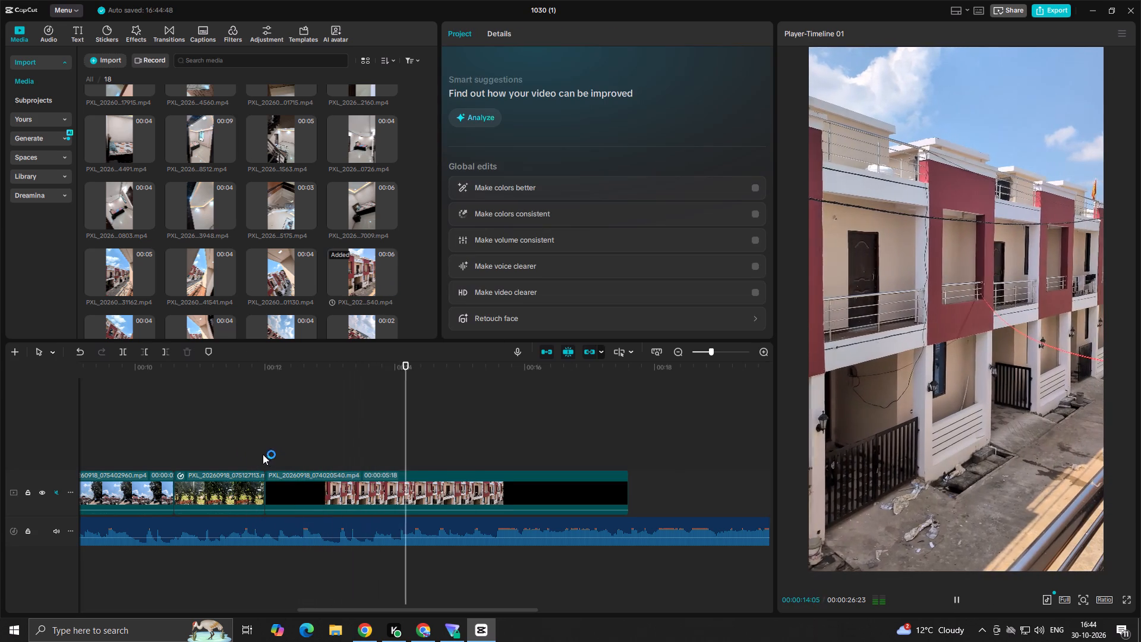
pyautogui.press('space')
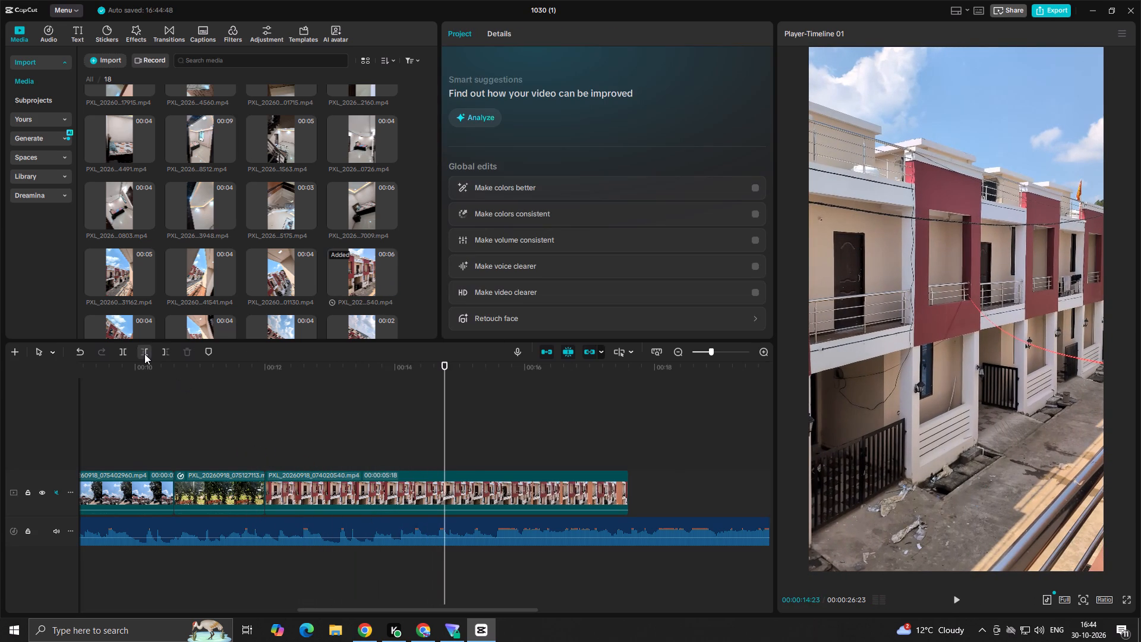
pyautogui.click(144, 354)
# Apply a custom speed curve to the row-house clip with a fast start, an earlier first inner point and 0.67x speed after it.
pyautogui.click(326, 501)
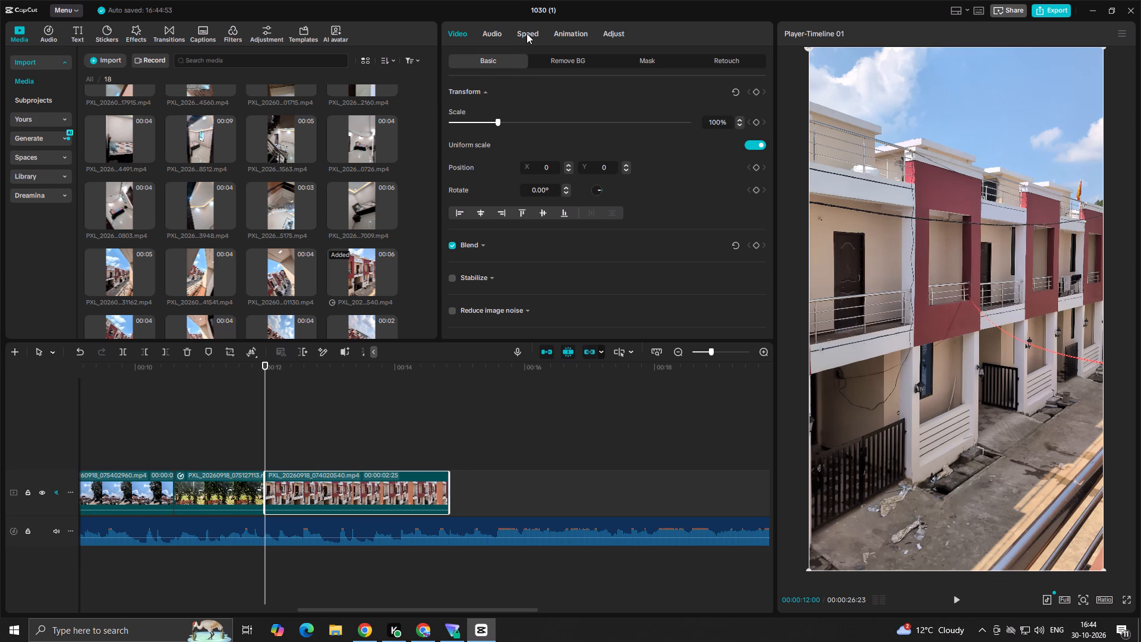
pyautogui.click(527, 33)
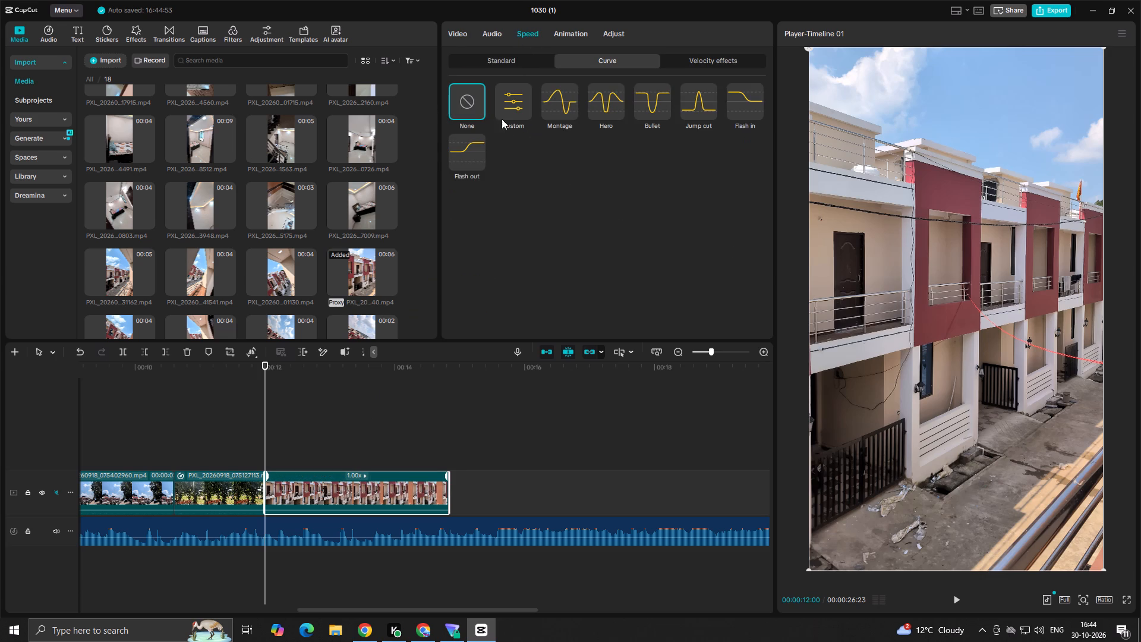
pyautogui.click(512, 108)
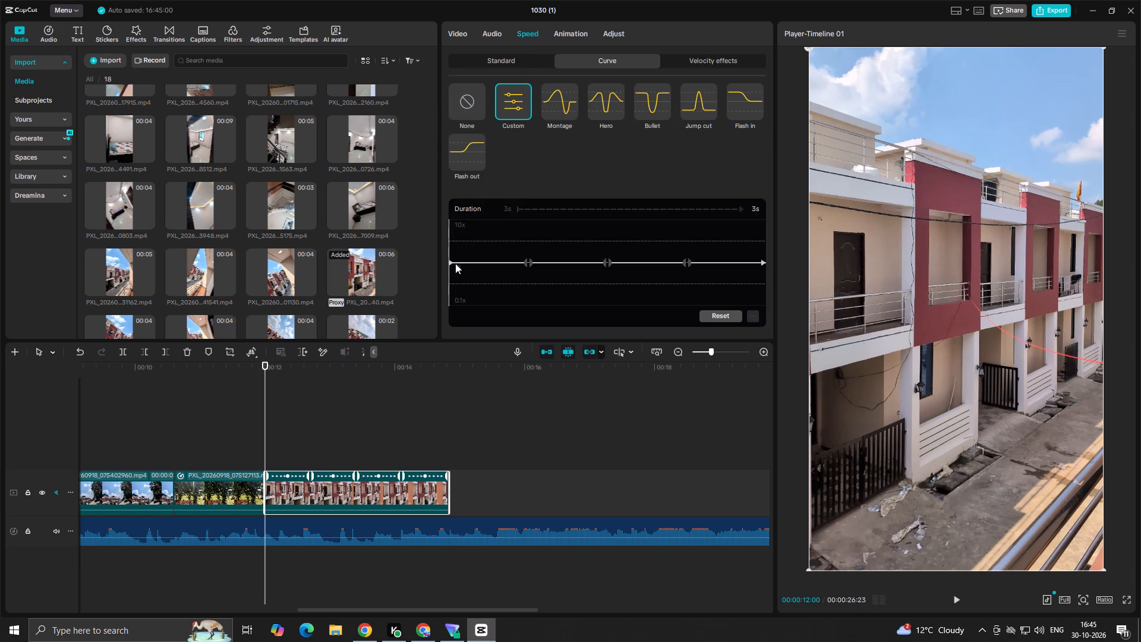
pyautogui.moveTo(450, 260); pyautogui.dragTo(449, 241)
pyautogui.press('space')
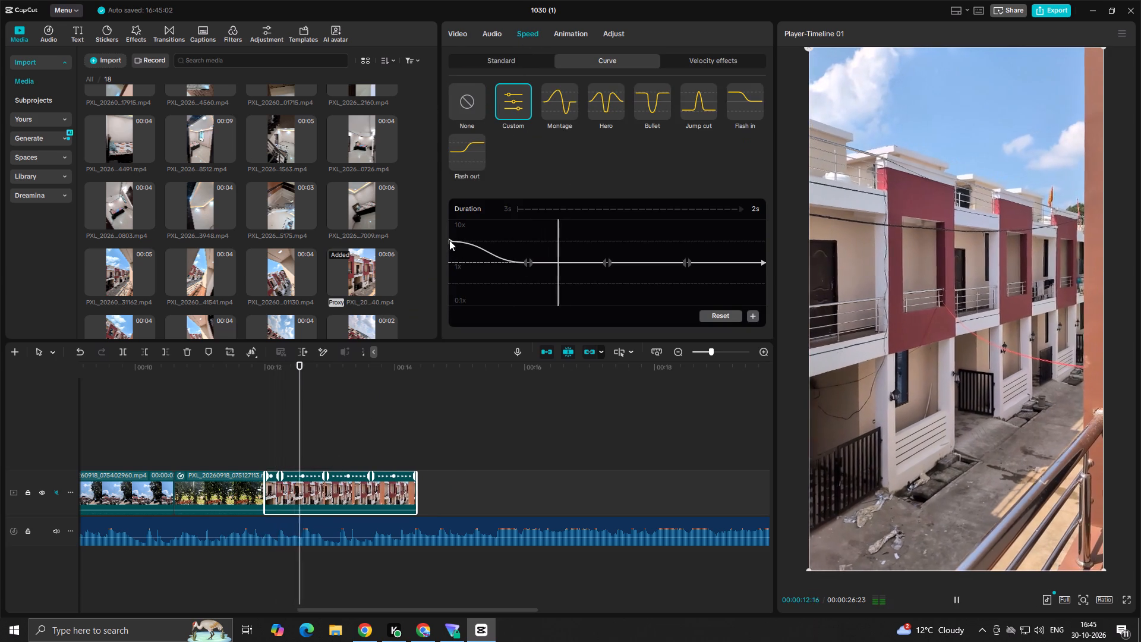
pyautogui.press('space')
pyautogui.moveTo(447, 236); pyautogui.dragTo(447, 246)
pyautogui.moveTo(451, 238); pyautogui.dragTo(449, 244)
pyautogui.moveTo(452, 240); pyautogui.dragTo(455, 249)
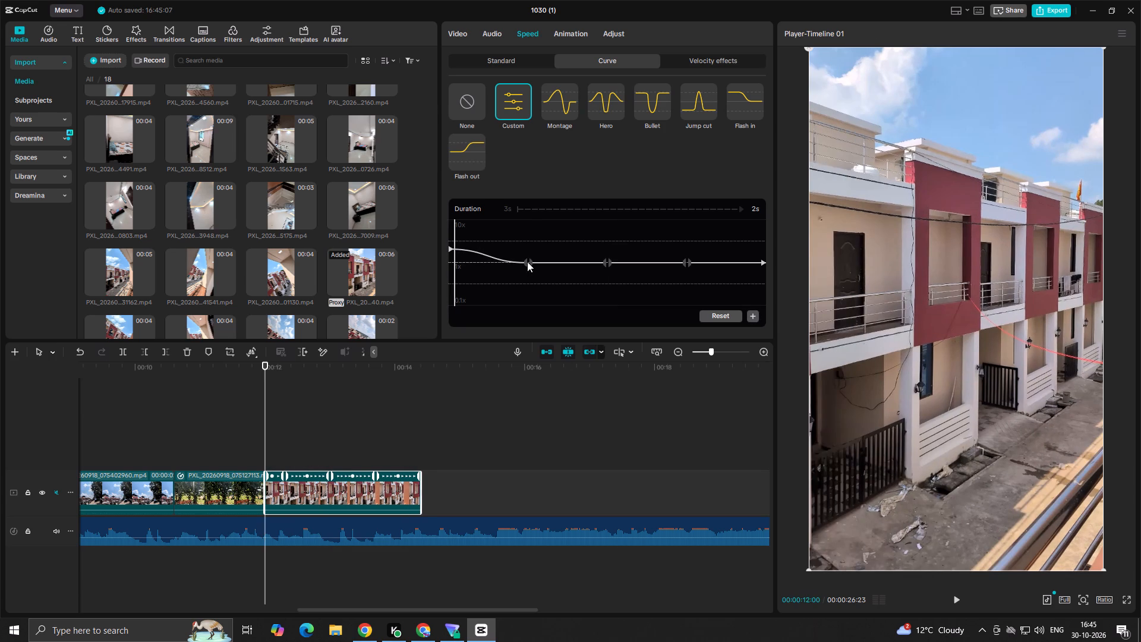
pyautogui.moveTo(527, 262); pyautogui.dragTo(497, 262)
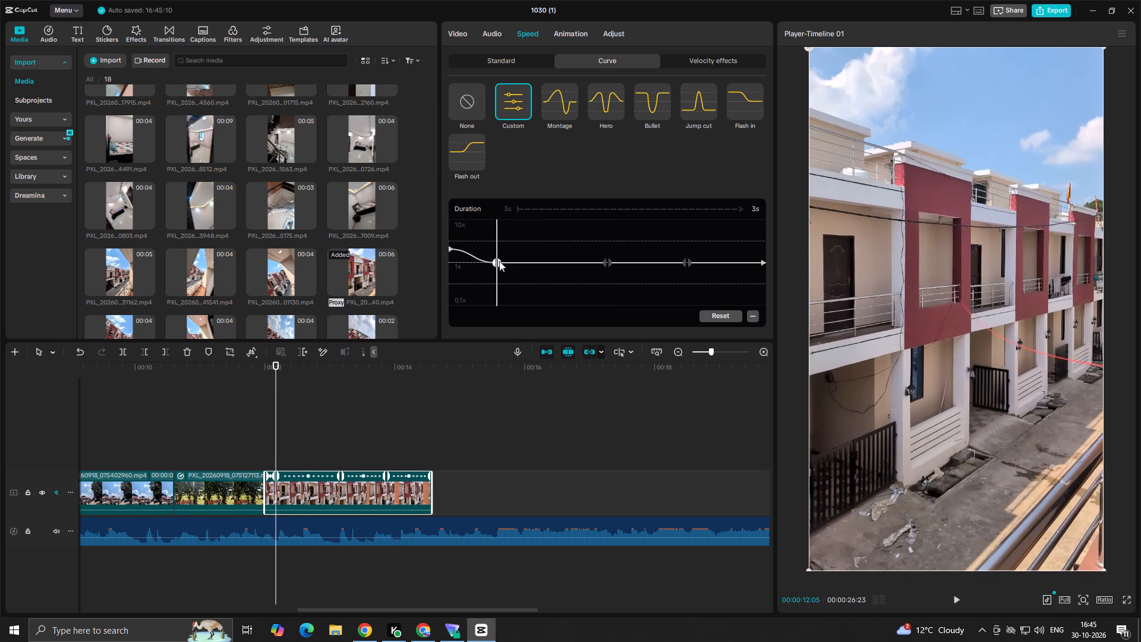
pyautogui.moveTo(499, 261); pyautogui.dragTo(500, 278)
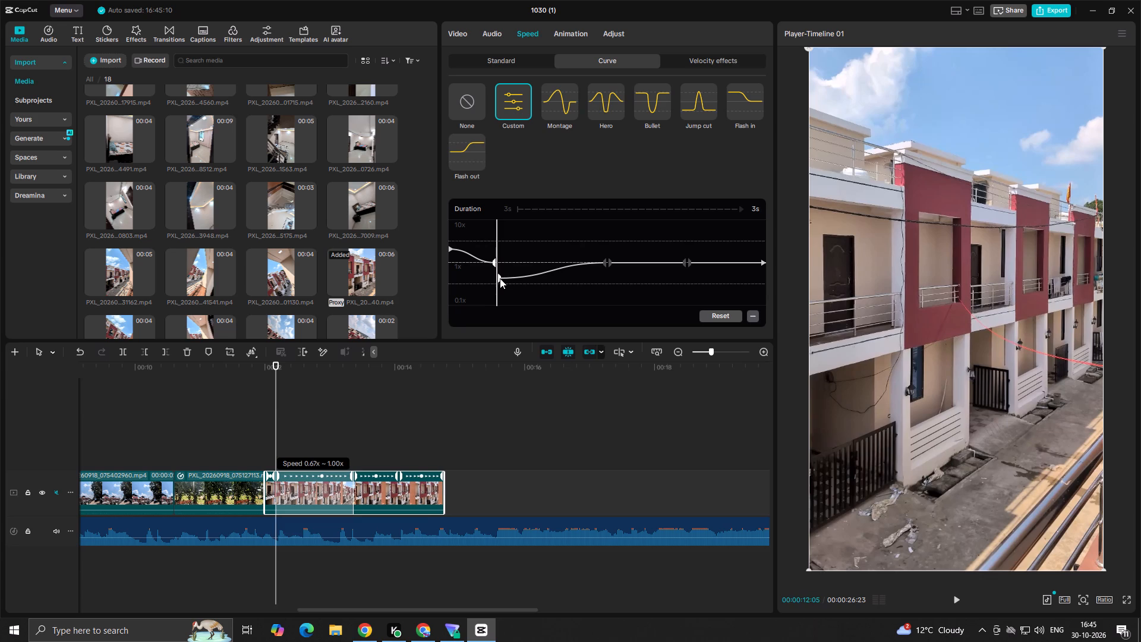
# Remove the curve's middle point and lower the last inner point and the end point to about 0.70x for an even slow section.
pyautogui.click(607, 262)
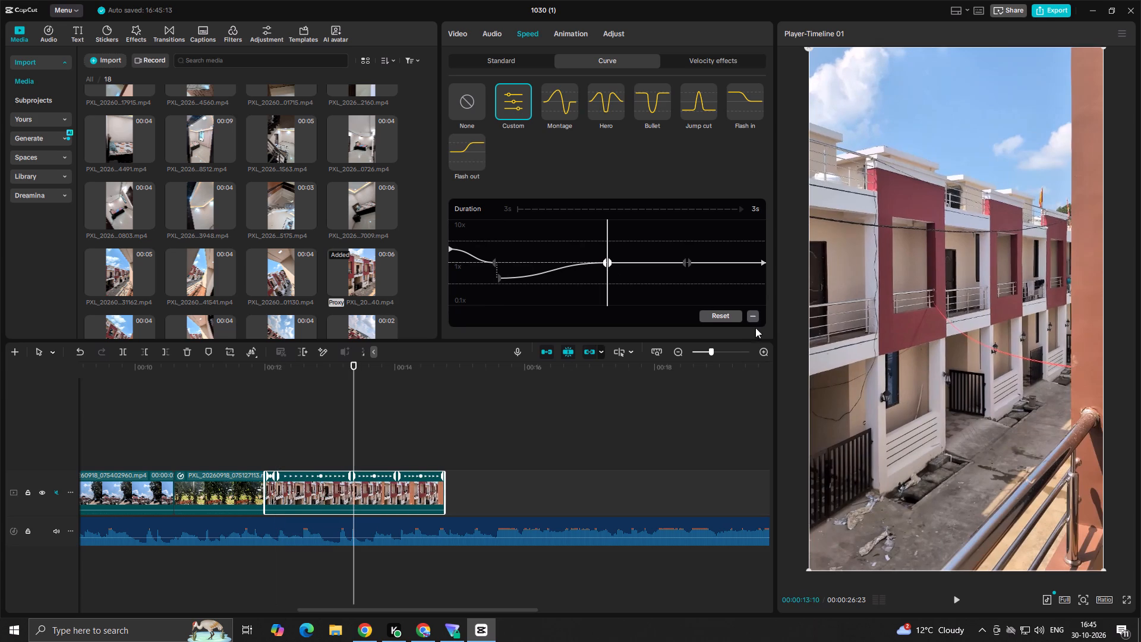
pyautogui.click(755, 316)
pyautogui.click(688, 260)
pyautogui.moveTo(688, 260); pyautogui.dragTo(688, 260)
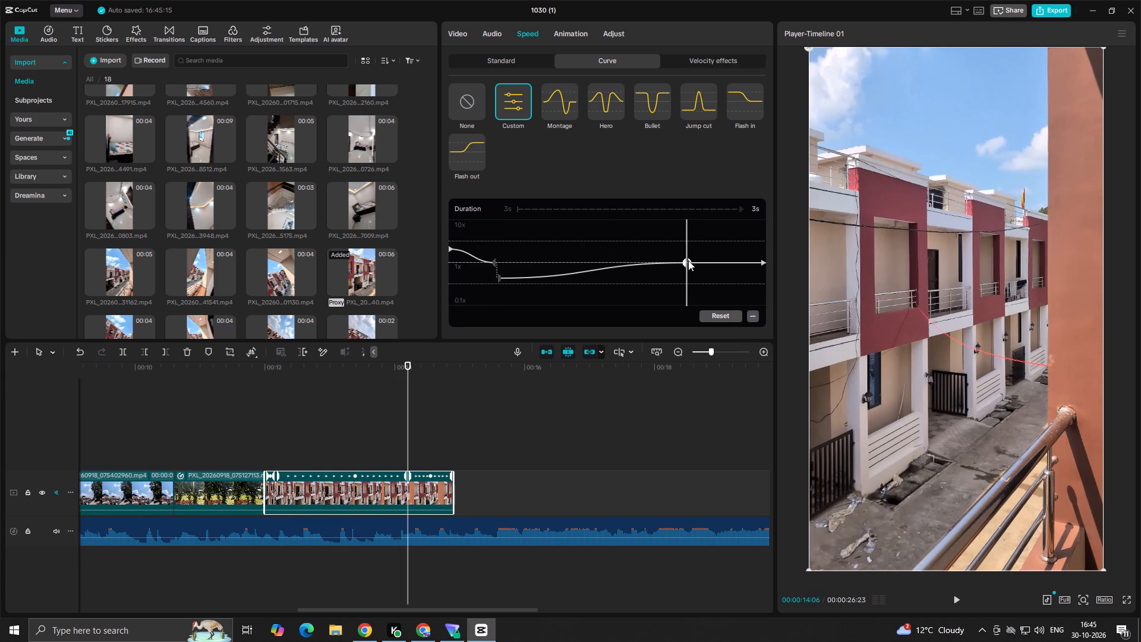
pyautogui.moveTo(688, 260); pyautogui.dragTo(688, 277)
pyautogui.moveTo(686, 260); pyautogui.dragTo(686, 275)
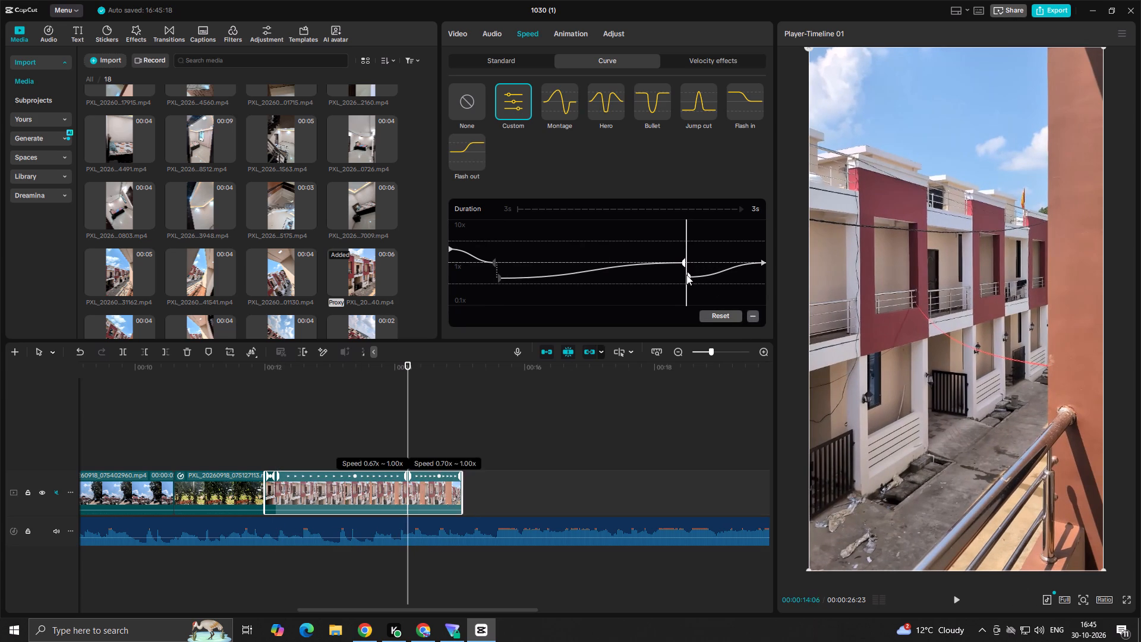
pyautogui.moveTo(686, 275); pyautogui.dragTo(686, 276)
pyautogui.moveTo(682, 262); pyautogui.dragTo(682, 278)
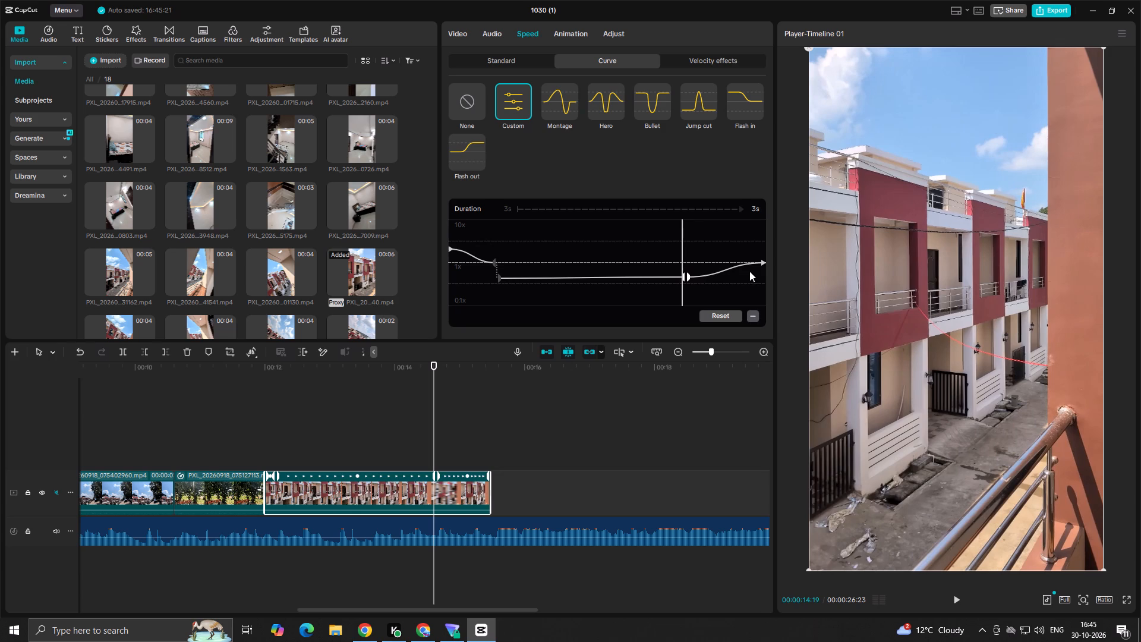
pyautogui.moveTo(761, 262); pyautogui.dragTo(764, 276)
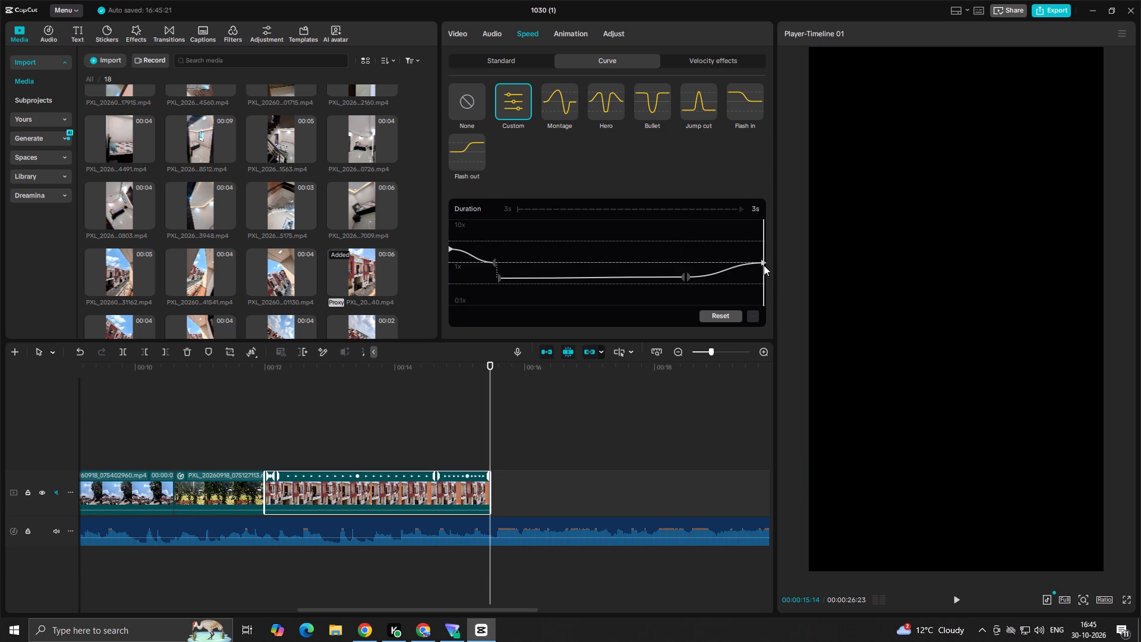
pyautogui.moveTo(762, 261); pyautogui.dragTo(758, 273)
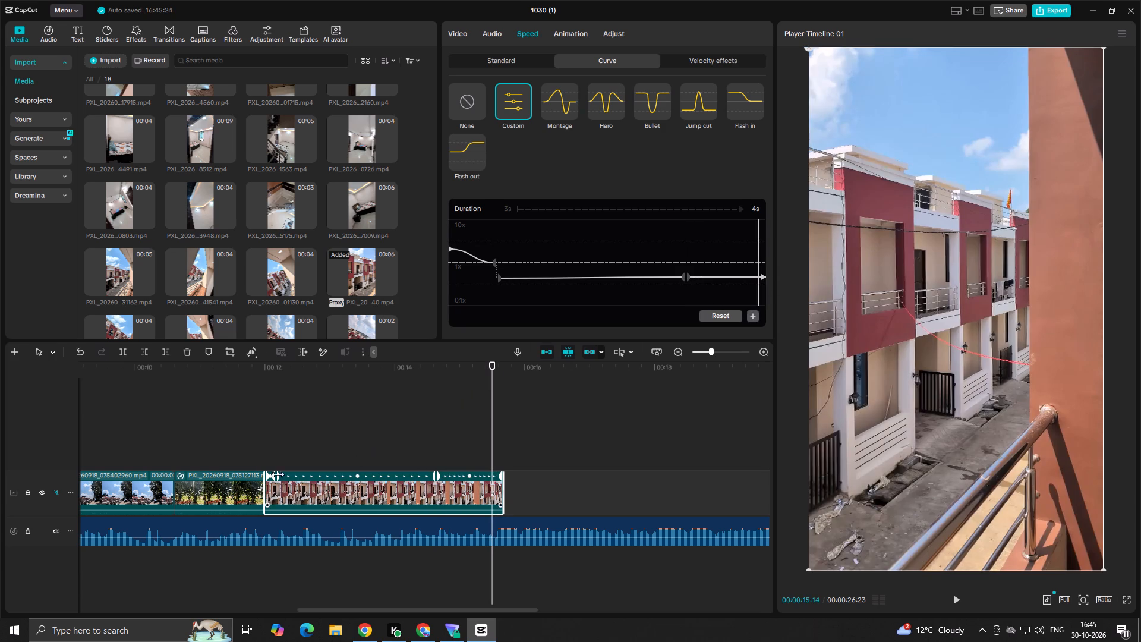
# Play the transition from the garden bench clip into the row-house clip to review the speed ramp against the music.
pyautogui.click(251, 446)
pyautogui.press('space')
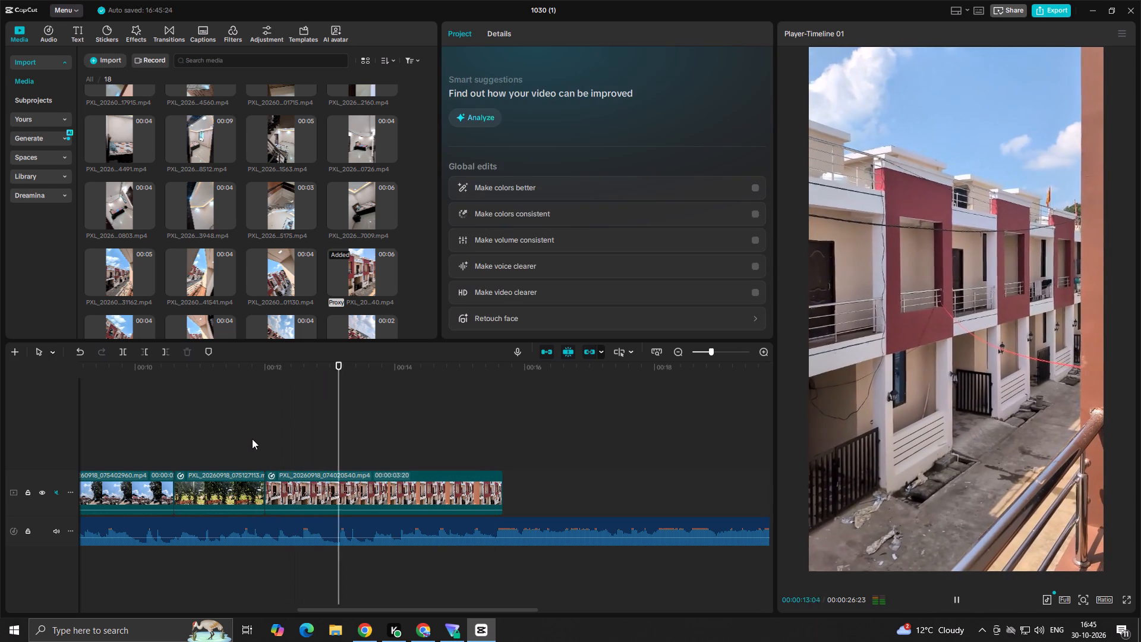
pyautogui.press('space')
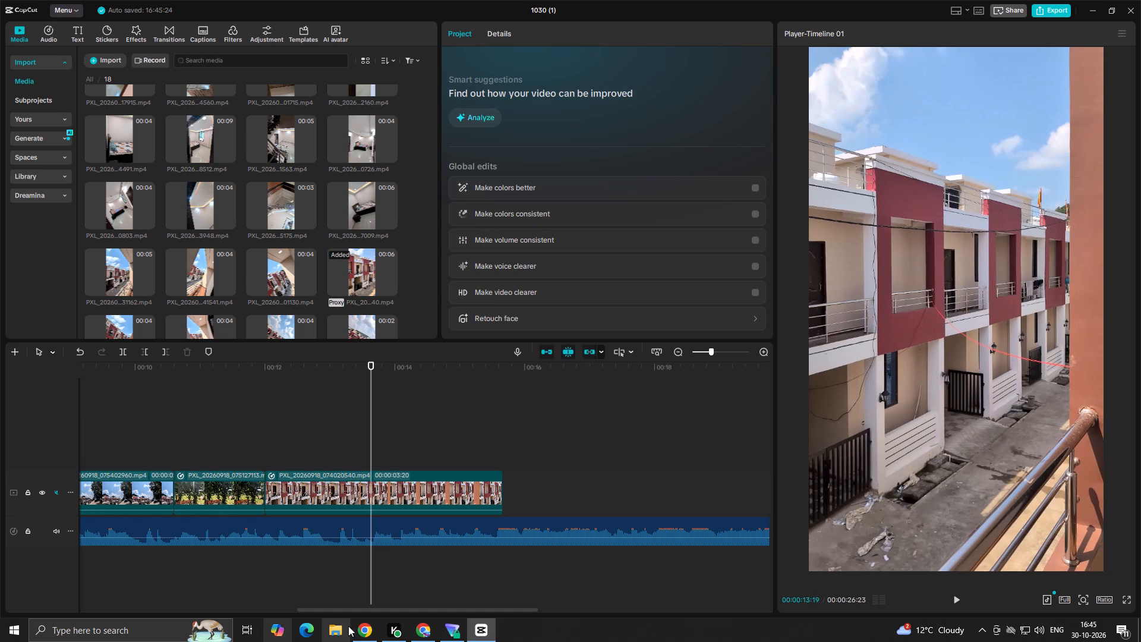
# Switch to the DSB task board in Chrome and preview the KONARK GREENS video attached to OCT/DSB/REEL/09.
pyautogui.click(423, 627)
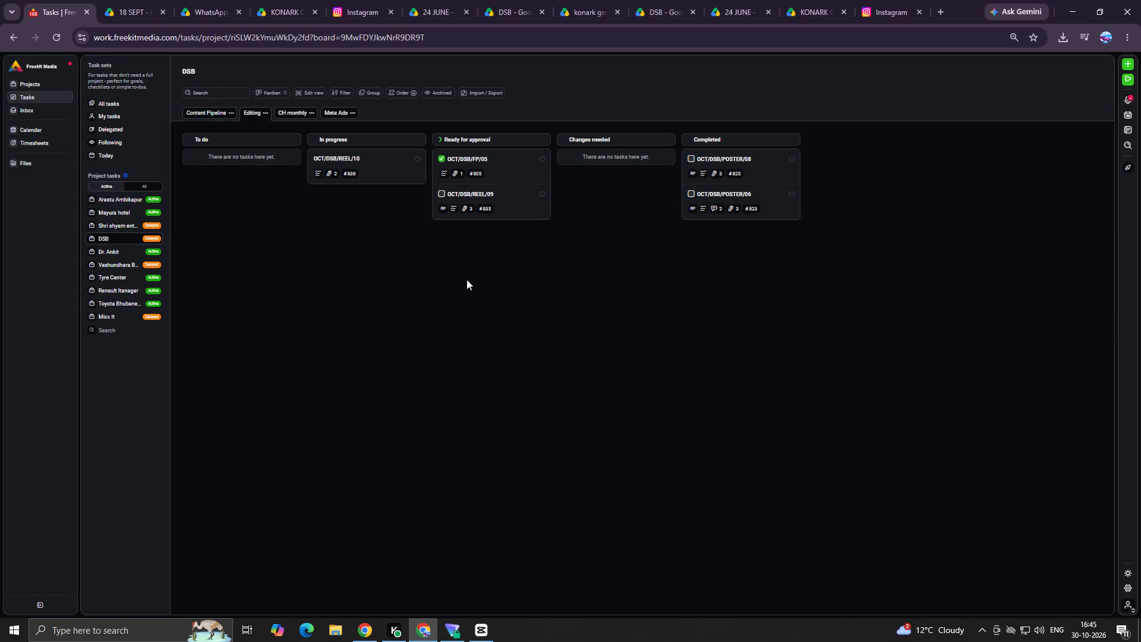
pyautogui.click(498, 206)
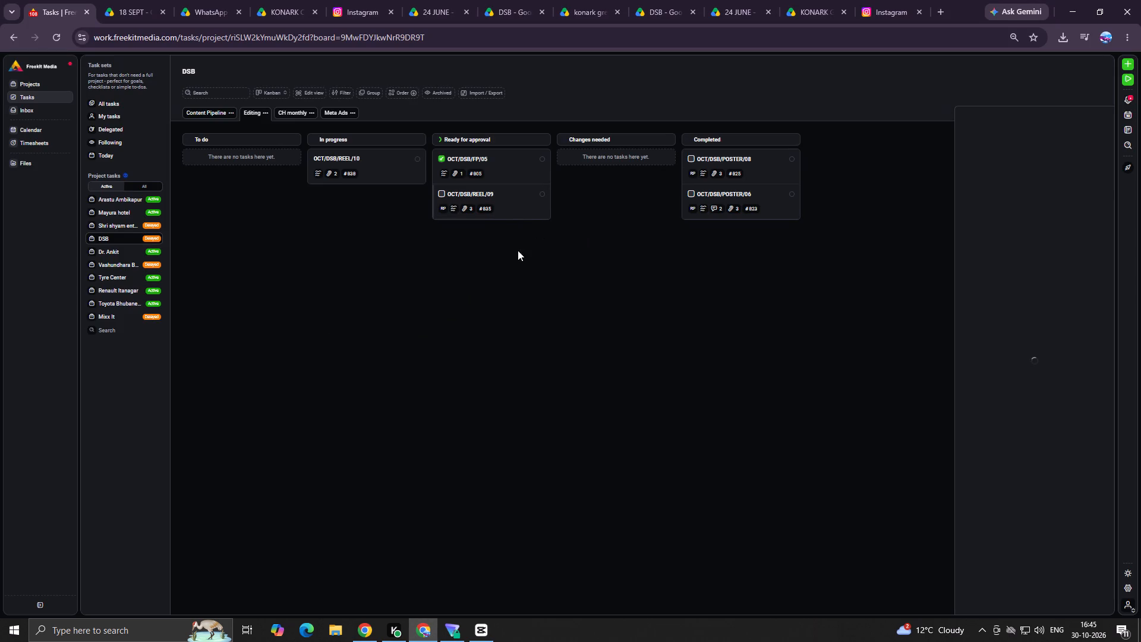
pyautogui.click(513, 210)
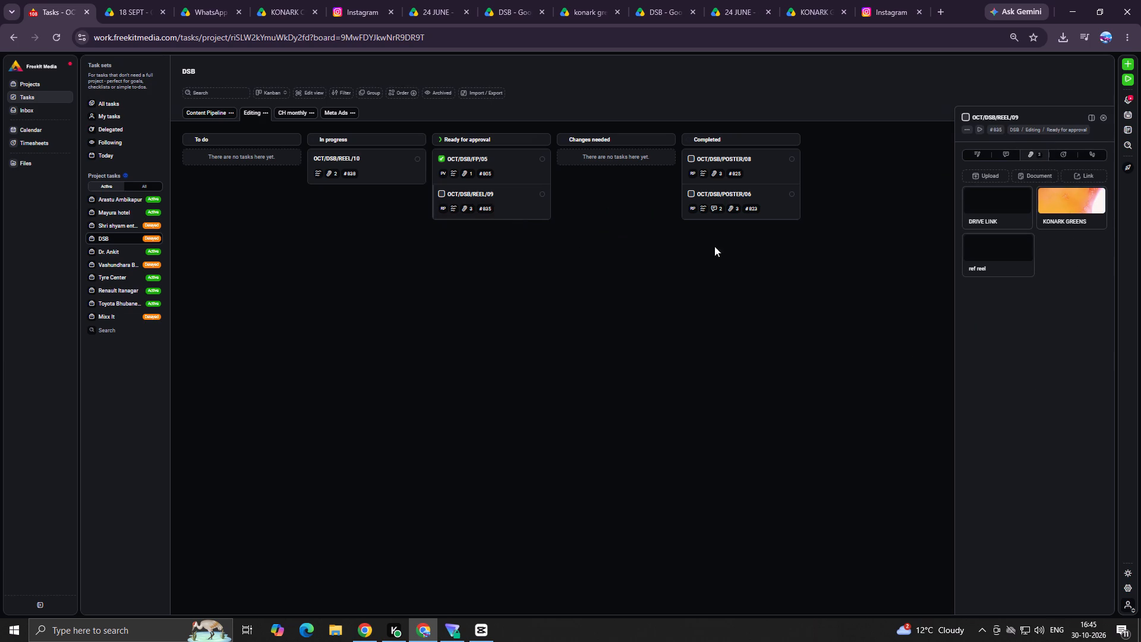
pyautogui.doubleClick(1073, 199)
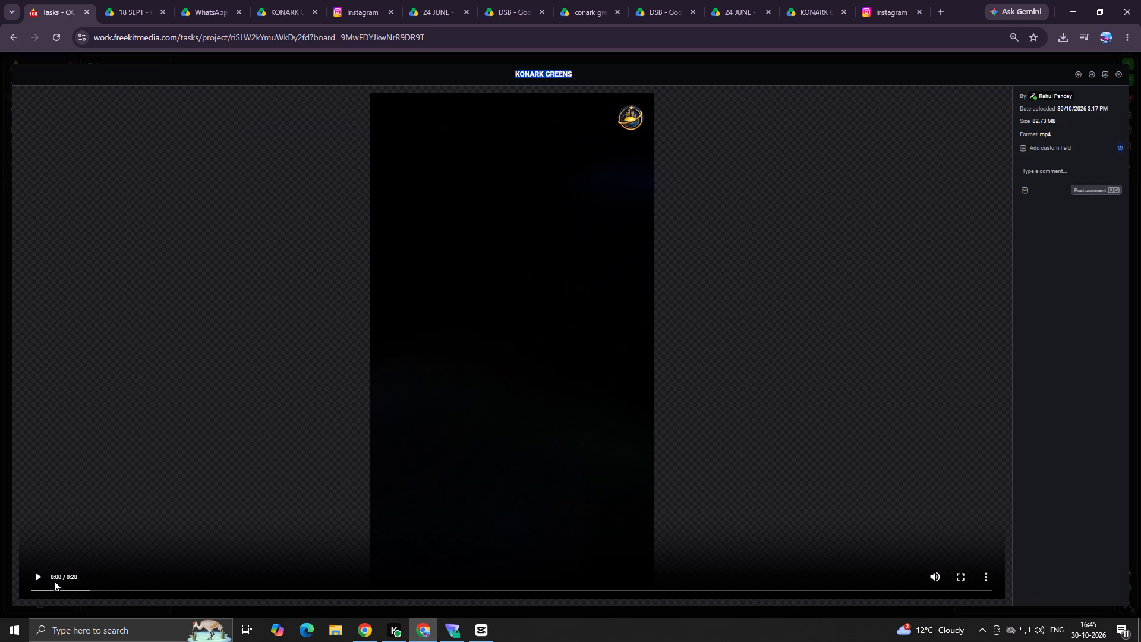
pyautogui.click(39, 577)
pyautogui.press('space')
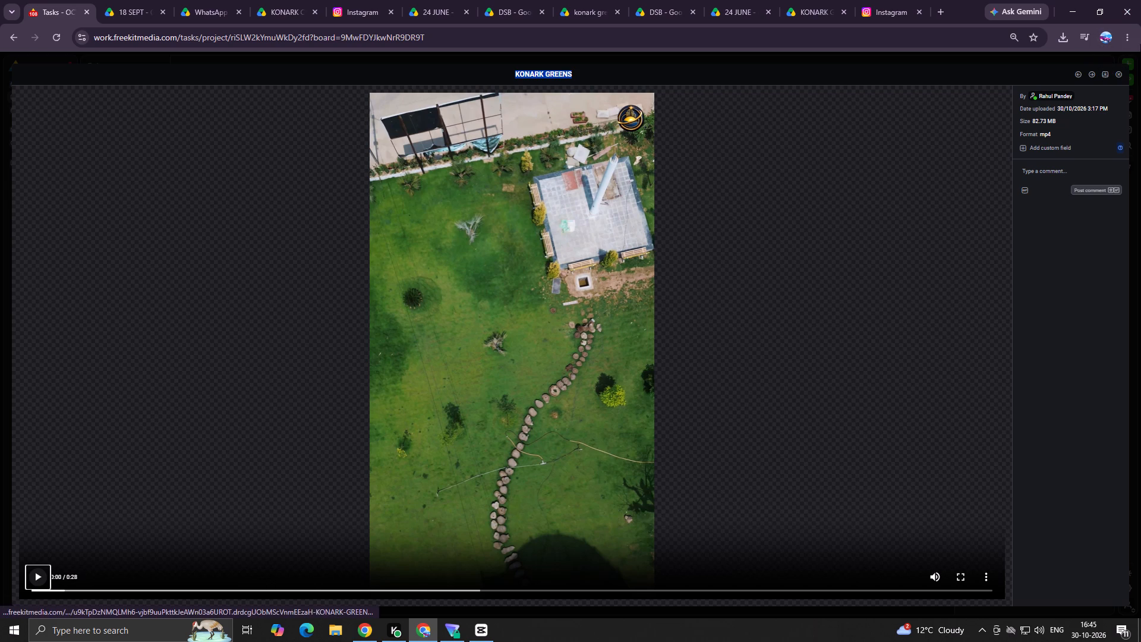
pyautogui.click(1118, 75)
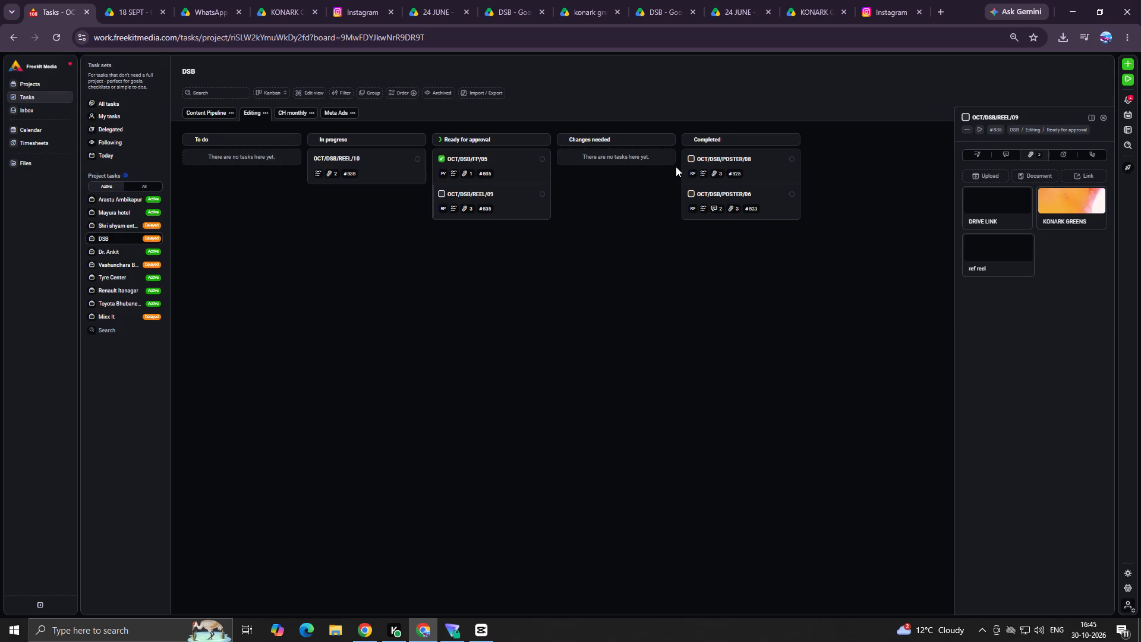
# Open the OCT/DSB/POSTER/08 task and view its attached DEAL SMART poster image down to the contact details.
pyautogui.click(708, 162)
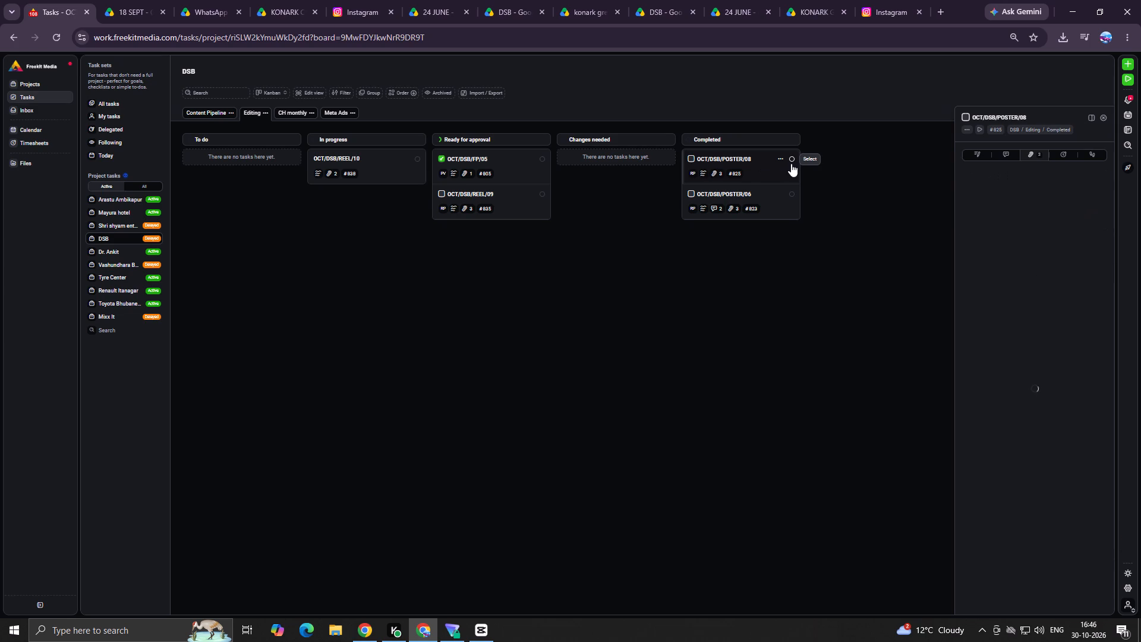
pyautogui.click(1001, 256)
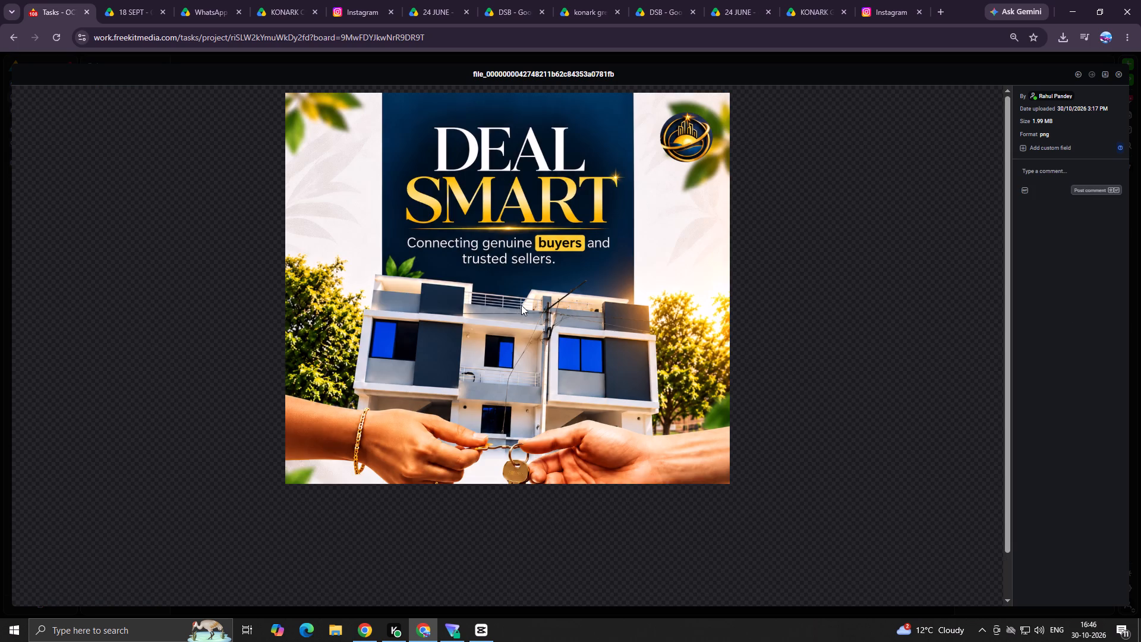
pyautogui.scroll(-6, 512, 304)
pyautogui.scroll(-5, 579, 331)
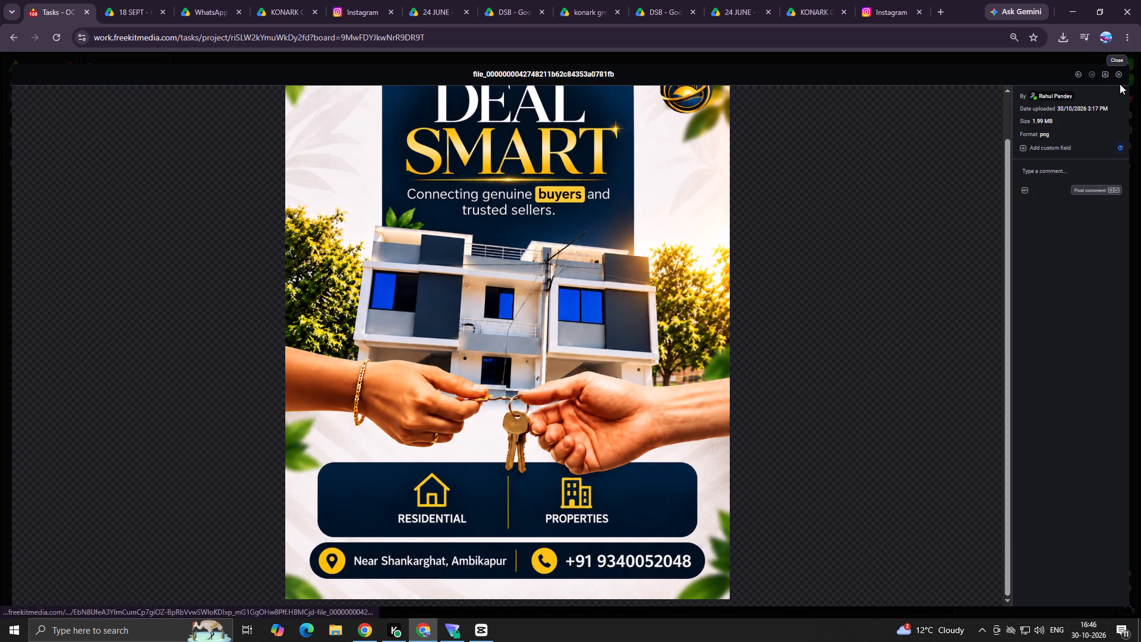
pyautogui.click(1118, 72)
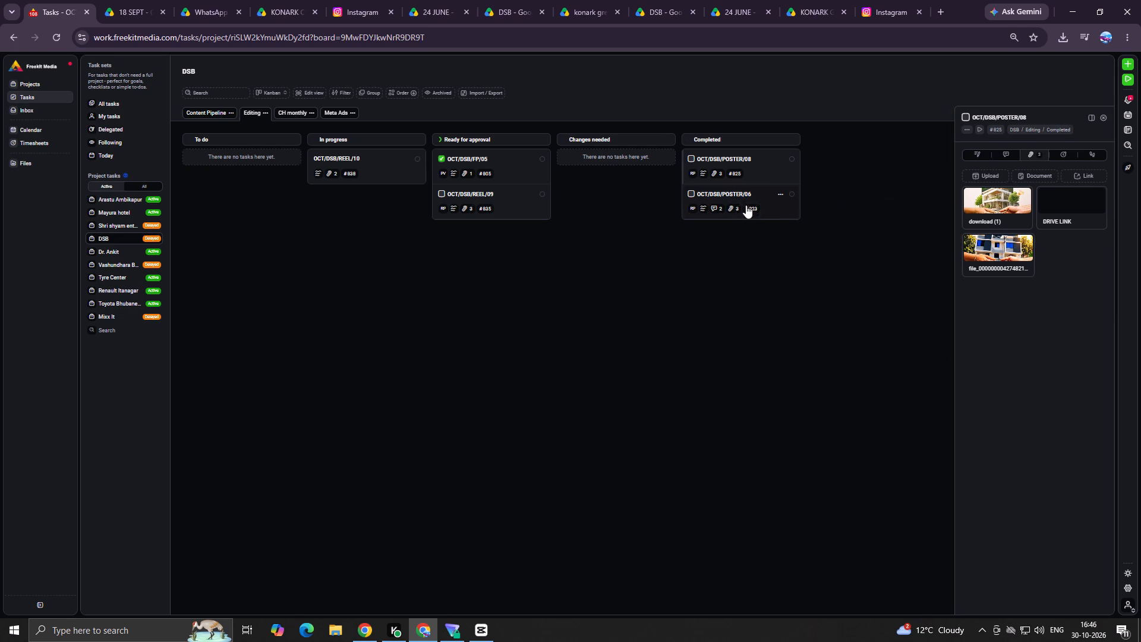
pyautogui.click(756, 169)
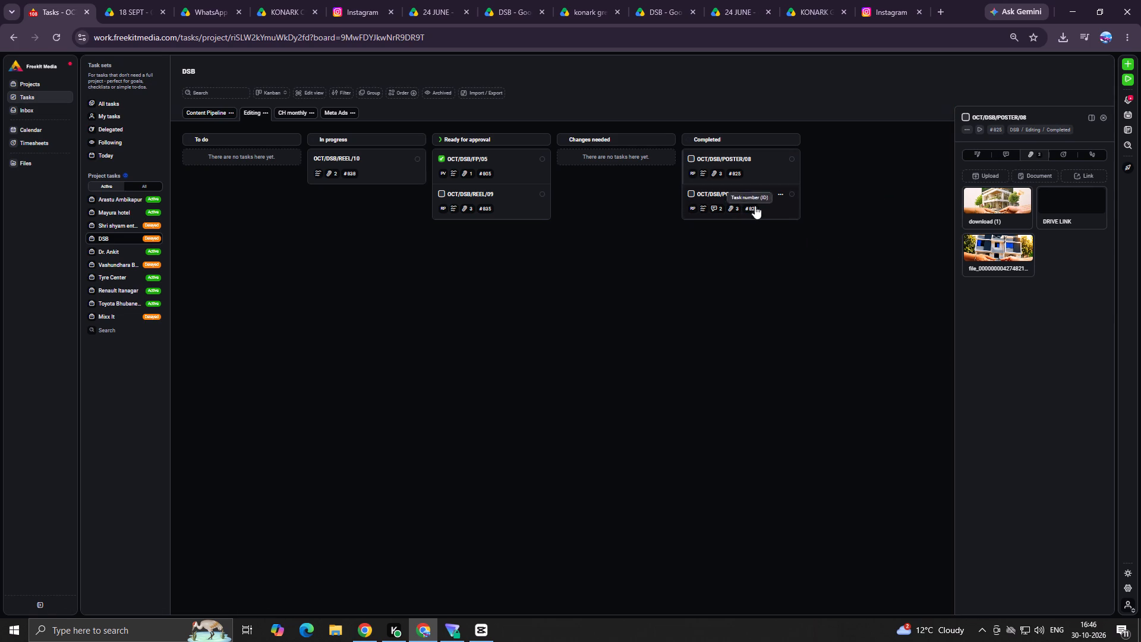
pyautogui.click(751, 169)
# Open the OCT/DSB/POSTER/06 task to look over its attachments.
pyautogui.click(758, 194)
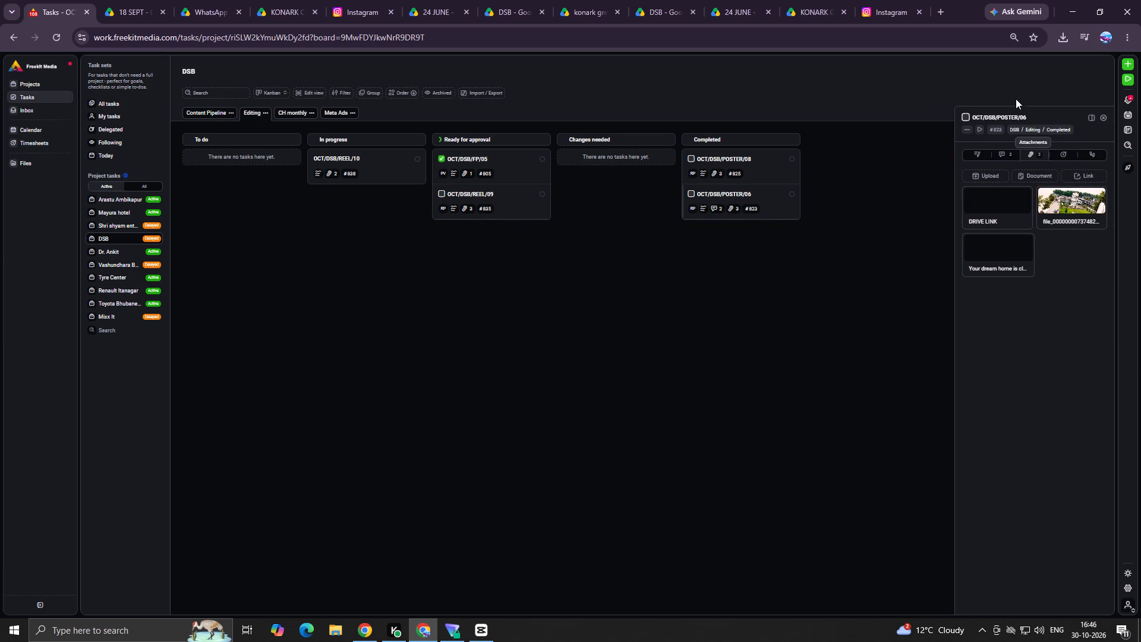
# Open the START YOUR NEXT CHAPTER poster image attached to OCT/DSB/POSTER/06 and view it down to the contact details.
pyautogui.doubleClick(1056, 202)
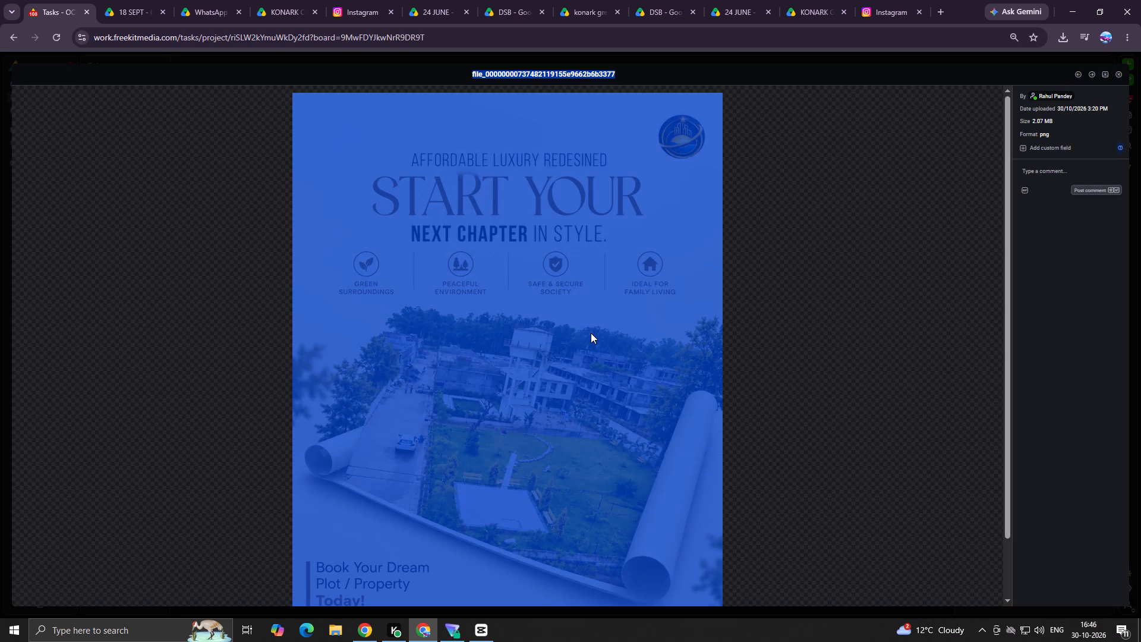
pyautogui.click(774, 338)
pyautogui.click(810, 314)
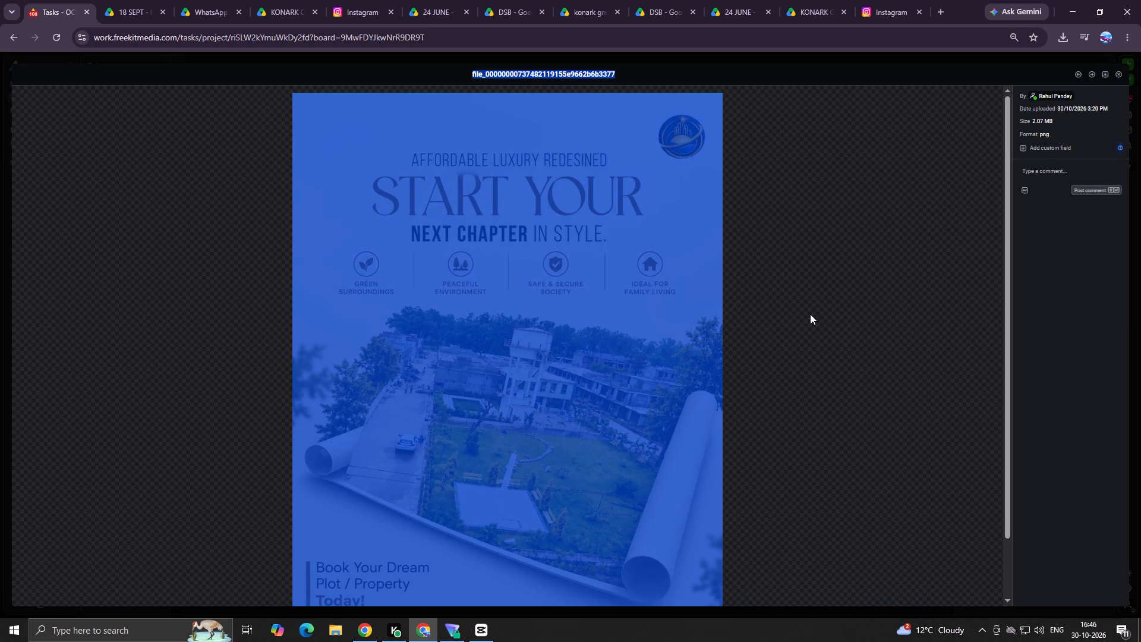
pyautogui.rightClick(816, 310)
pyautogui.doubleClick(891, 237)
pyautogui.click(885, 254)
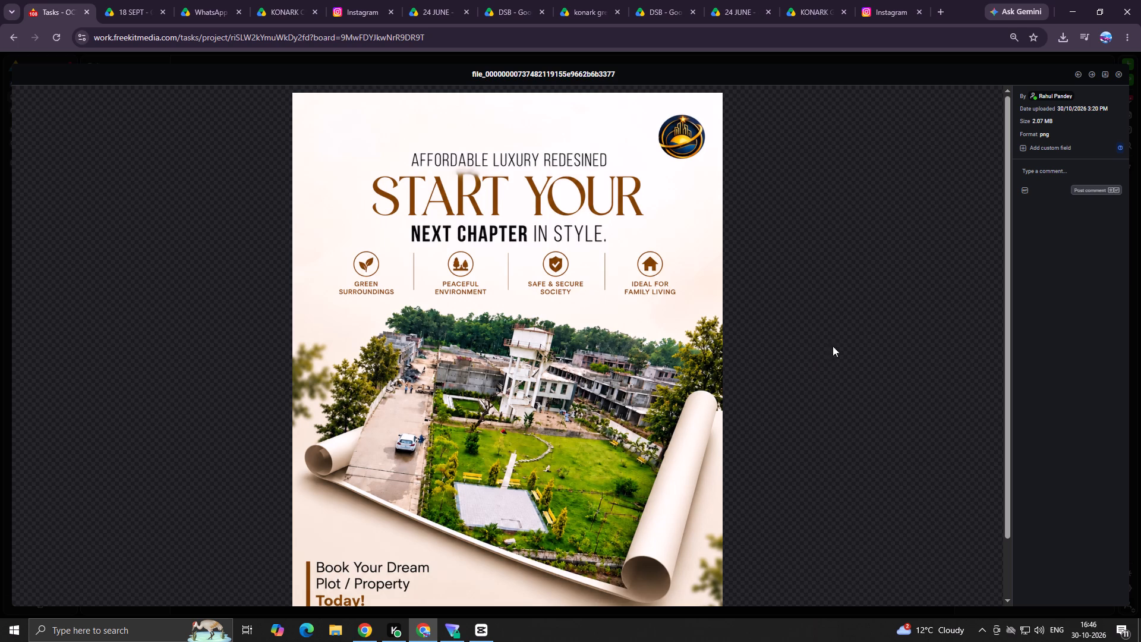
pyautogui.scroll(-3, 723, 333)
pyautogui.scroll(-2, 618, 340)
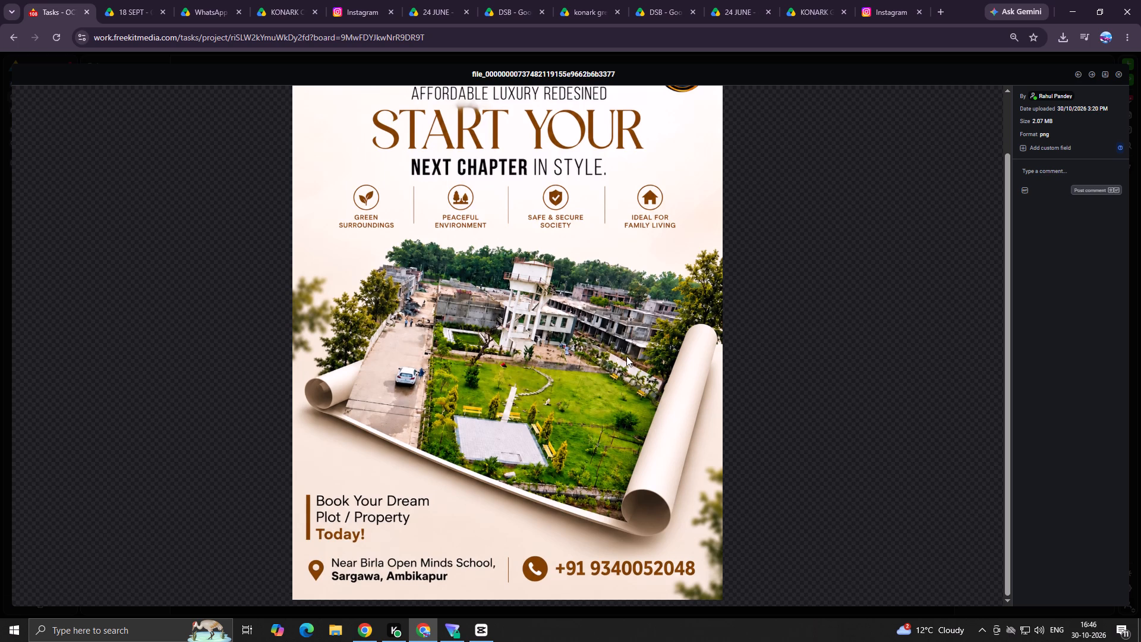
pyautogui.scroll(1, 626, 356)
pyautogui.scroll(-2, 626, 355)
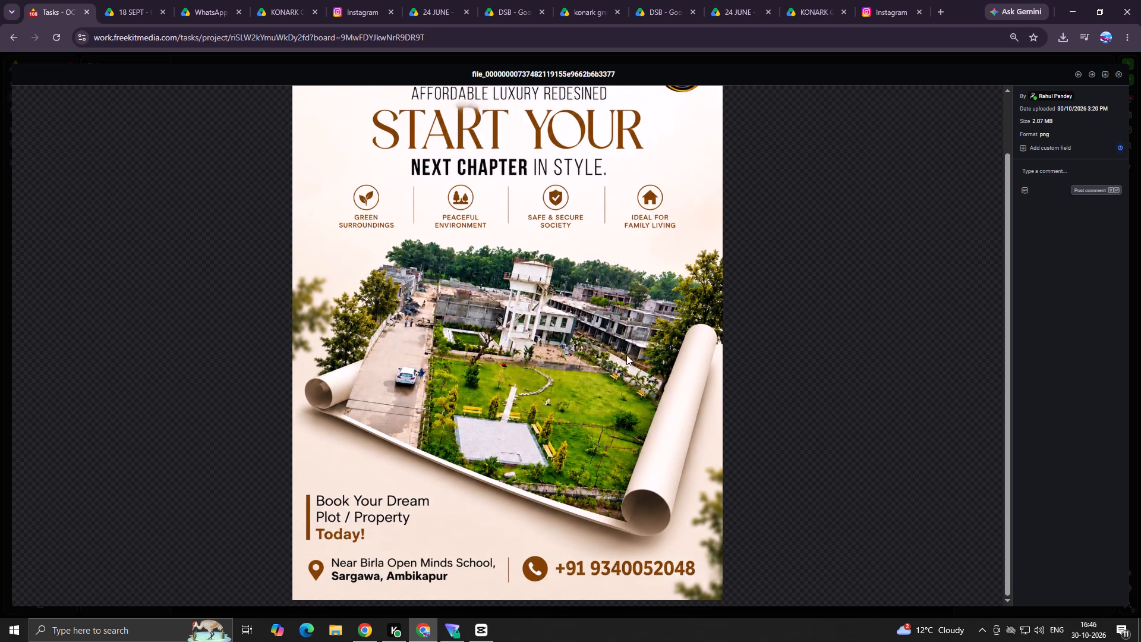